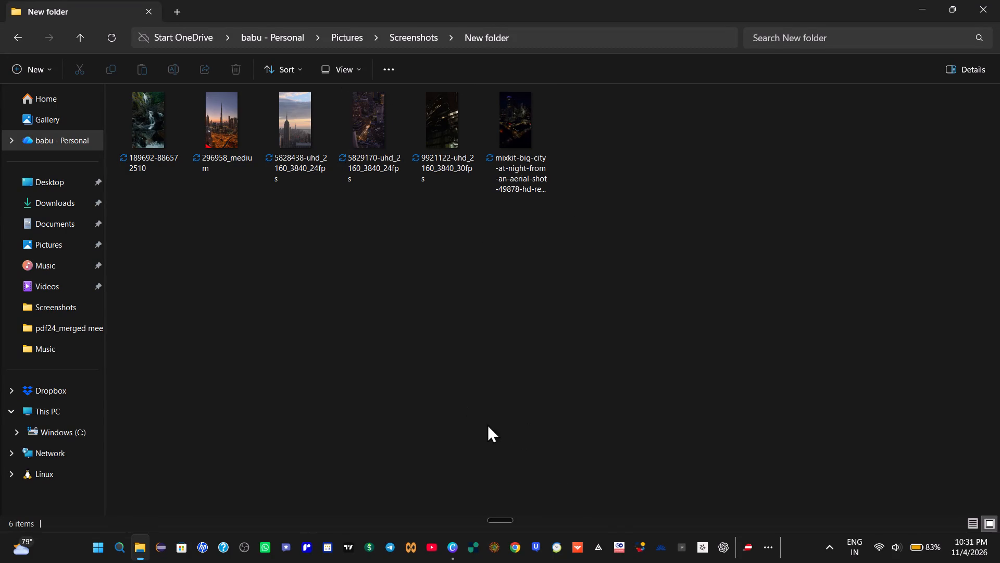
# Switch to Canva and look through the recent designs on the home page, expanding the list to older ones.
pyautogui.click(456, 545)
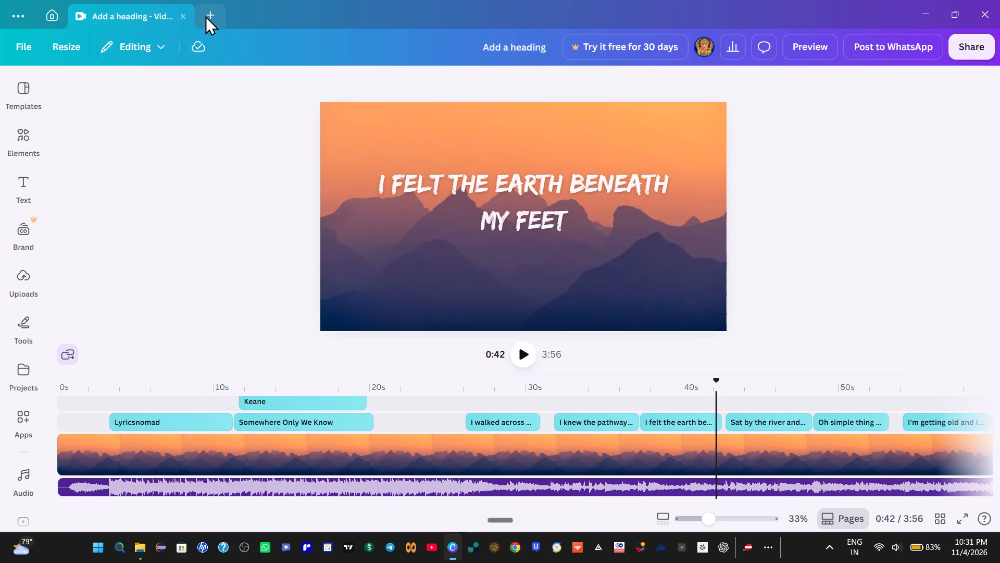
pyautogui.click(46, 11)
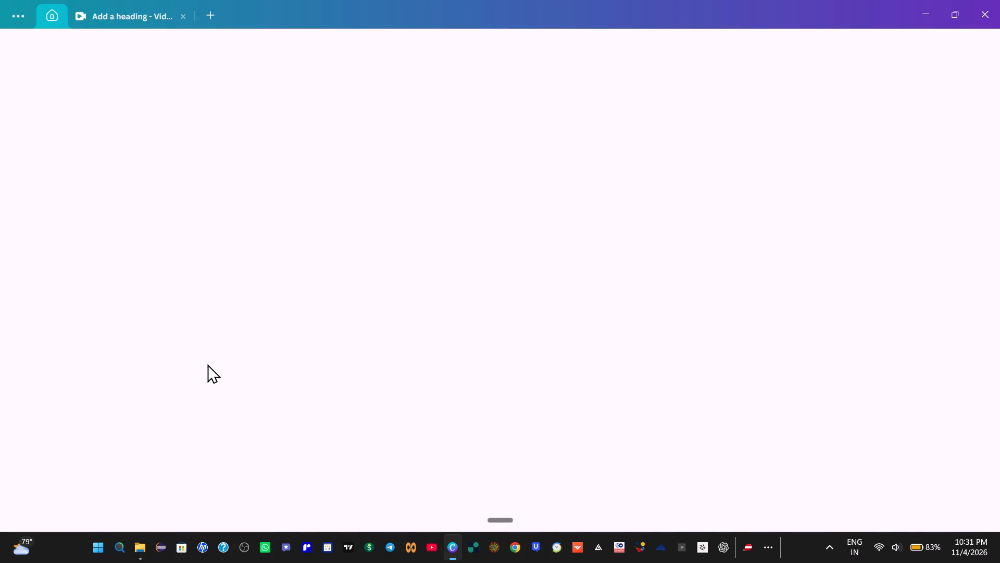
pyautogui.scroll(-12, 228, 361)
pyautogui.scroll(9, 243, 348)
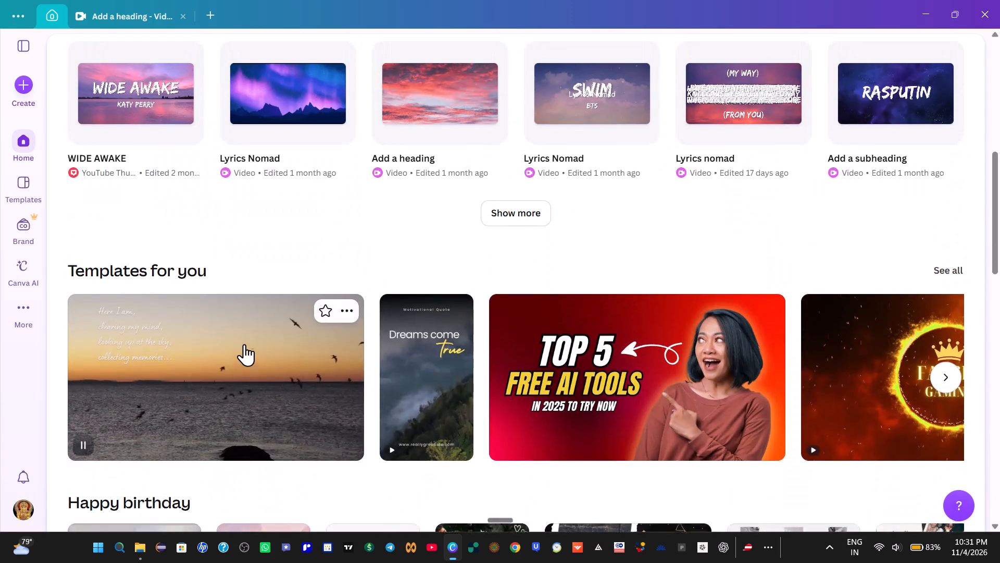
pyautogui.scroll(1, 244, 344)
pyautogui.click(528, 414)
pyautogui.scroll(-7, 514, 389)
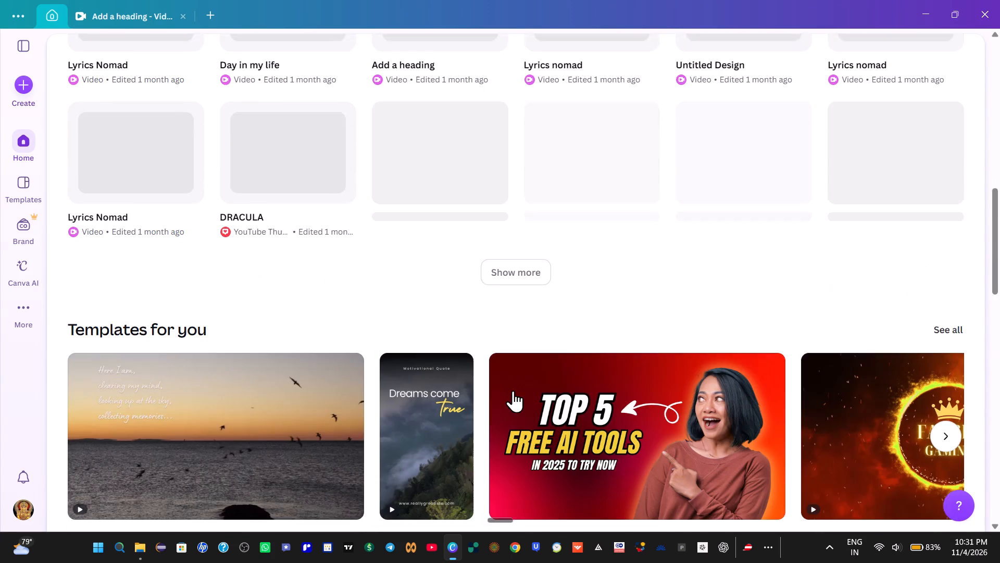
pyautogui.scroll(3, 511, 374)
pyautogui.click(534, 449)
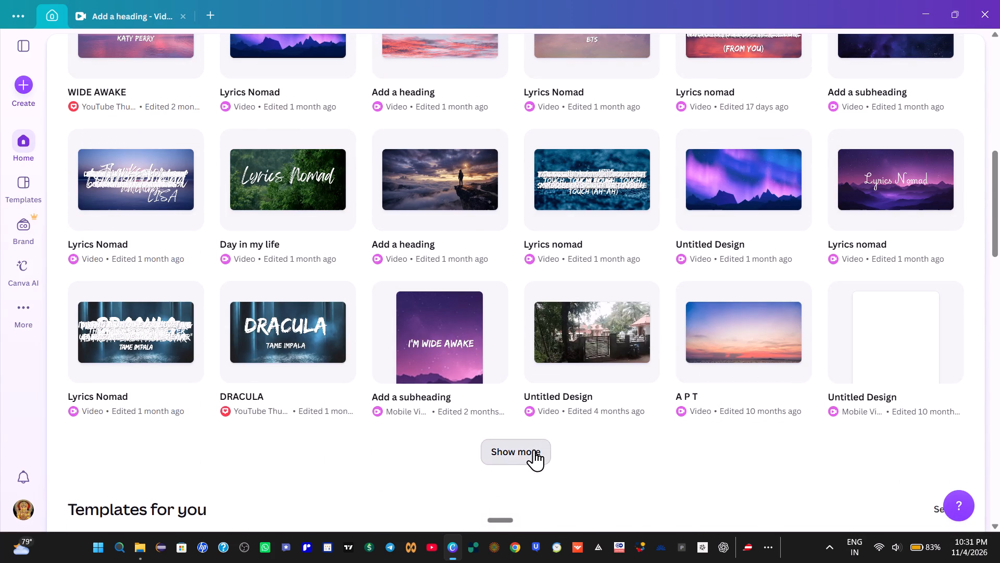
pyautogui.scroll(-8, 526, 369)
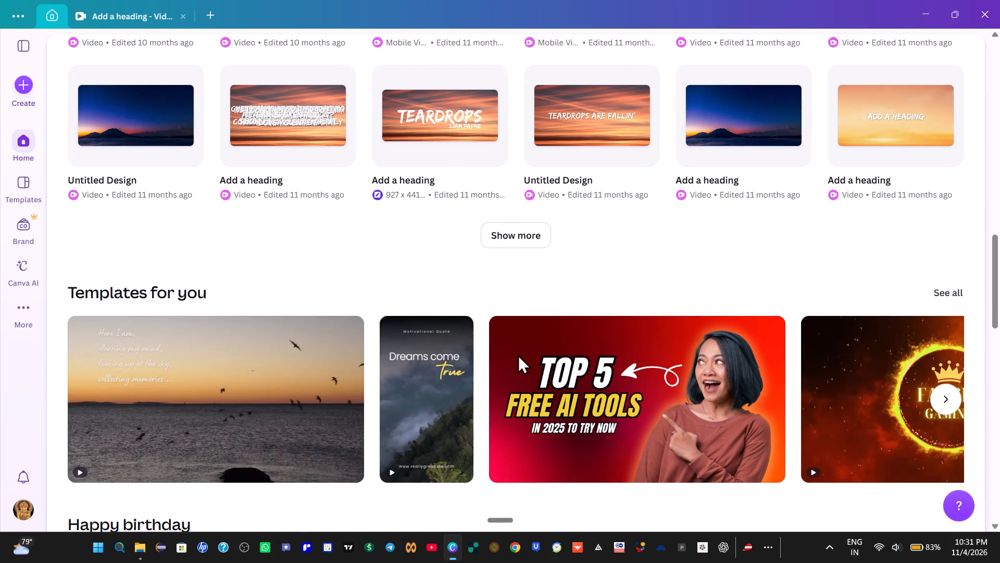
pyautogui.scroll(3, 518, 353)
pyautogui.click(519, 431)
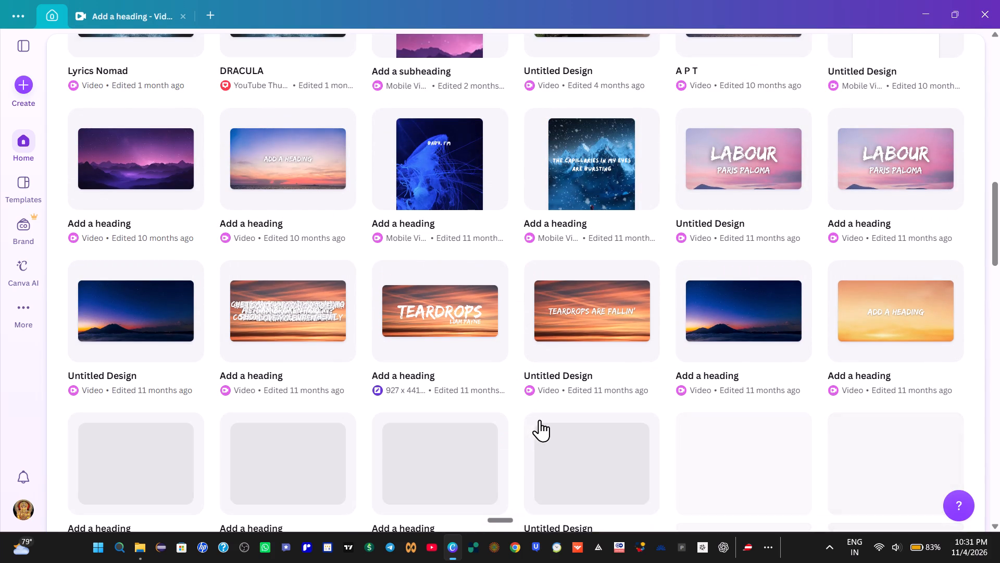
pyautogui.scroll(3, 414, 380)
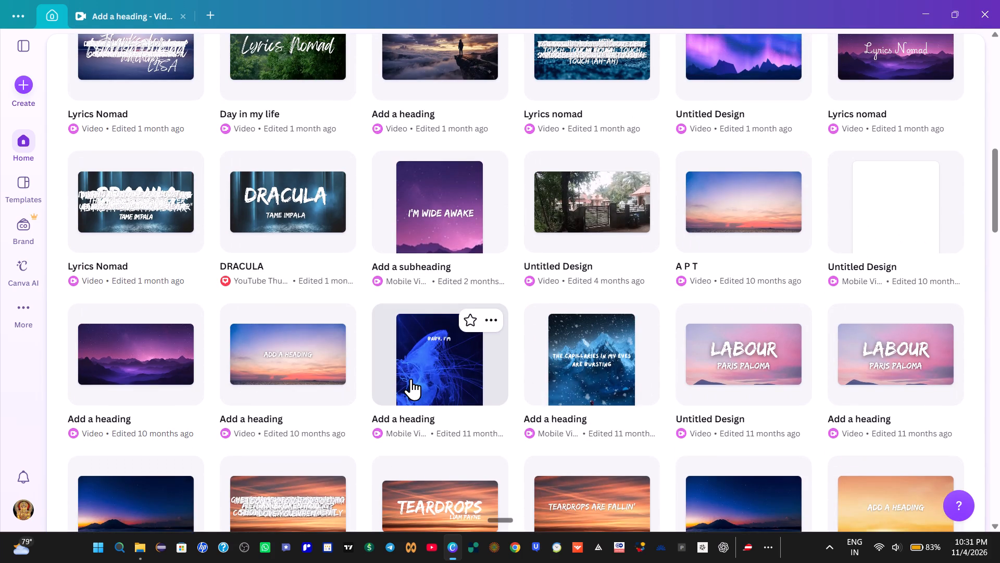
pyautogui.scroll(1, 420, 374)
pyautogui.scroll(-6, 437, 374)
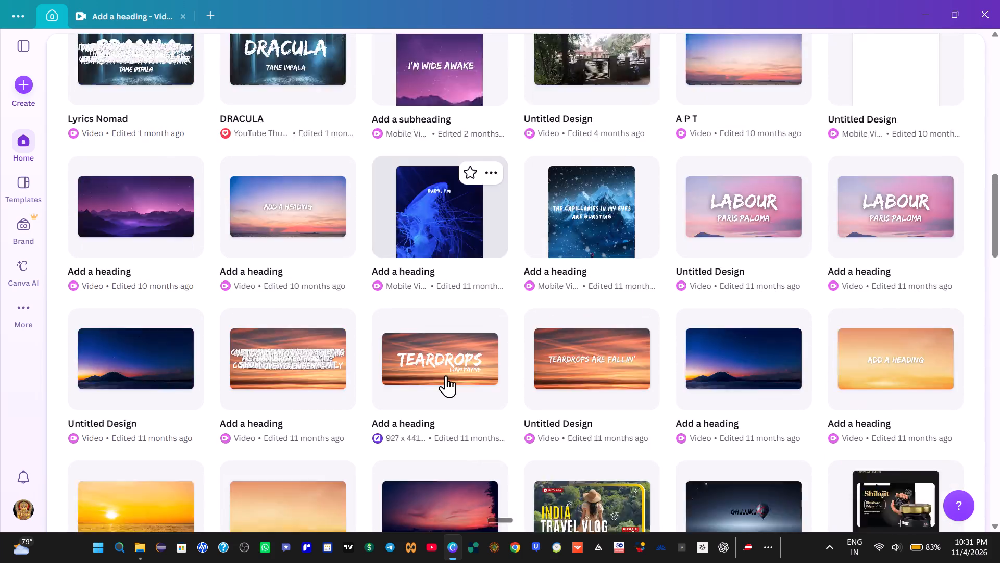
pyautogui.scroll(8, 446, 374)
pyautogui.scroll(-5, 446, 373)
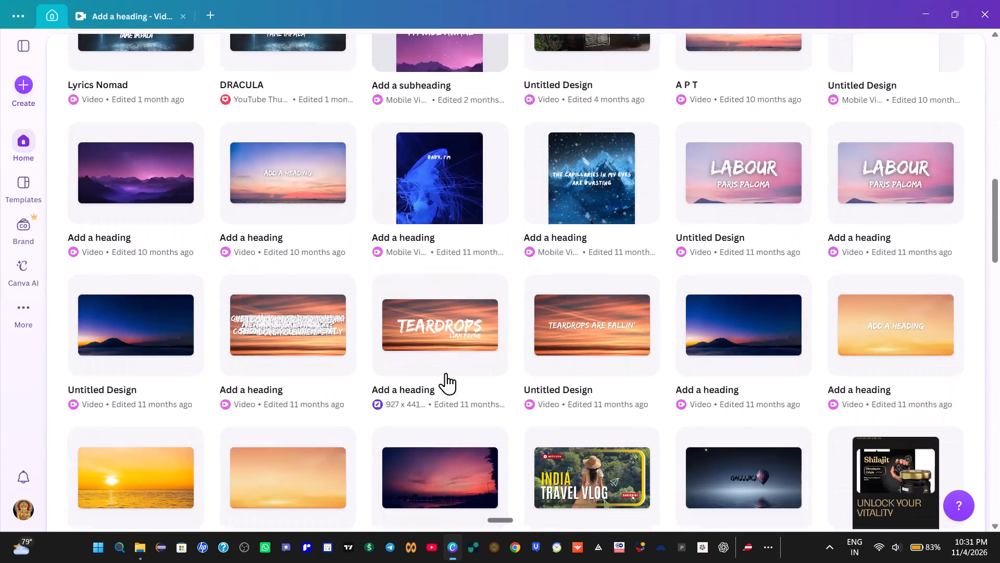
pyautogui.scroll(-7, 446, 373)
pyautogui.scroll(2, 446, 368)
pyautogui.scroll(-2, 446, 367)
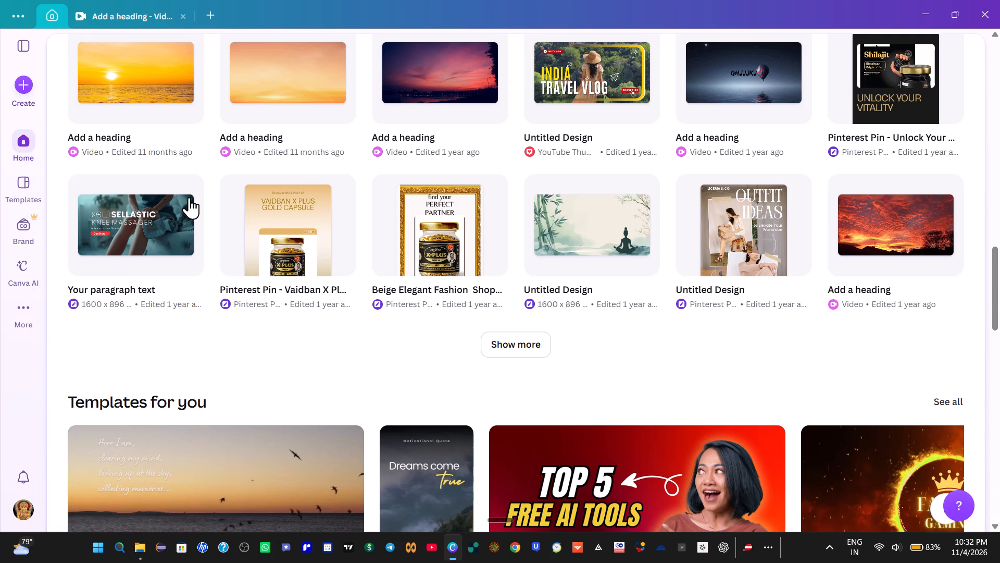
pyautogui.scroll(5, 199, 201)
pyautogui.scroll(1, 145, 128)
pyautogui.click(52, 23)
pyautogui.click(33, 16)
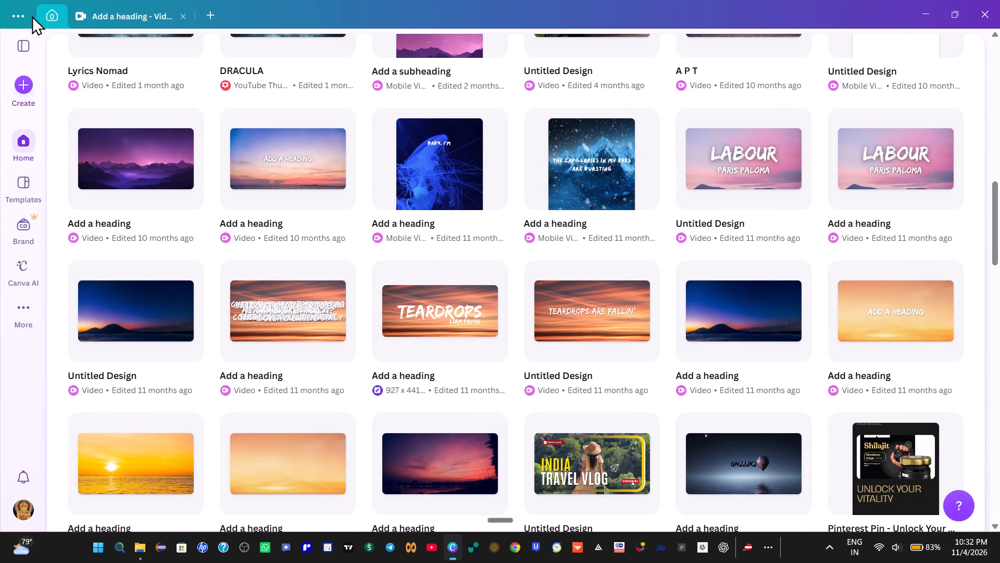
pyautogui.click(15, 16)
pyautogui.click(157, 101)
# Expand the sidebar with the full list of recent designs and look through it down to the oldest entries.
pyautogui.click(18, 47)
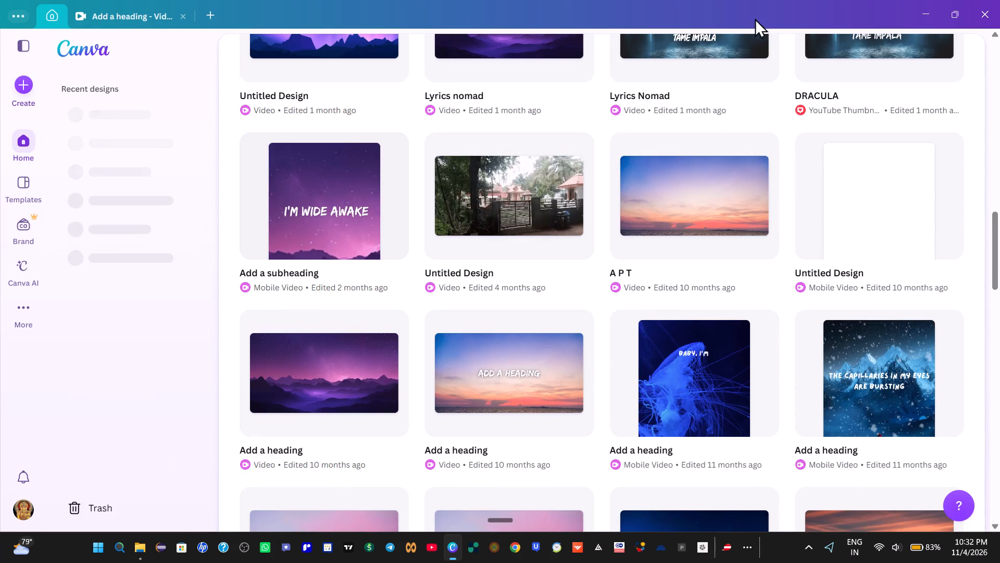
pyautogui.click(991, 125)
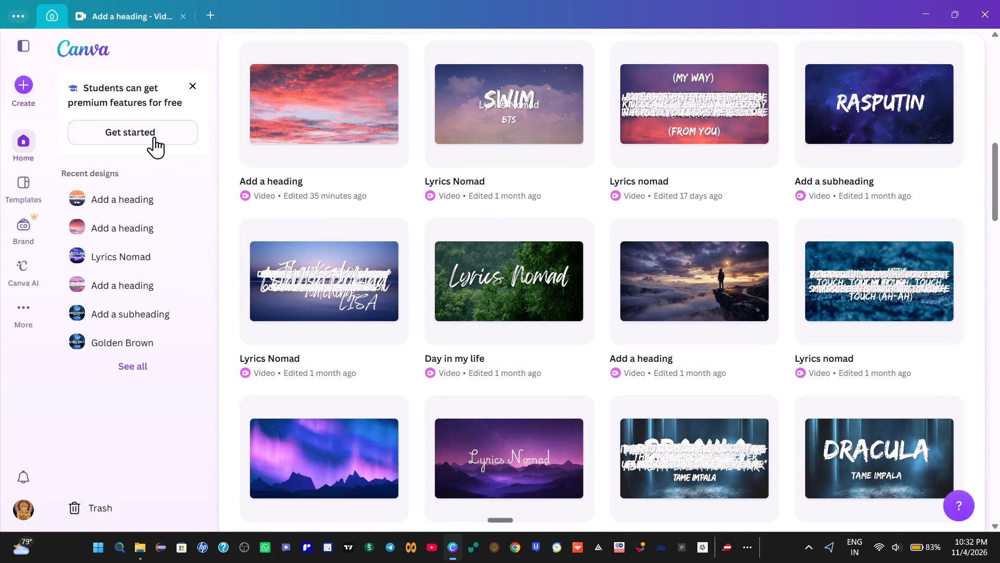
pyautogui.click(131, 366)
pyautogui.scroll(-3, 135, 322)
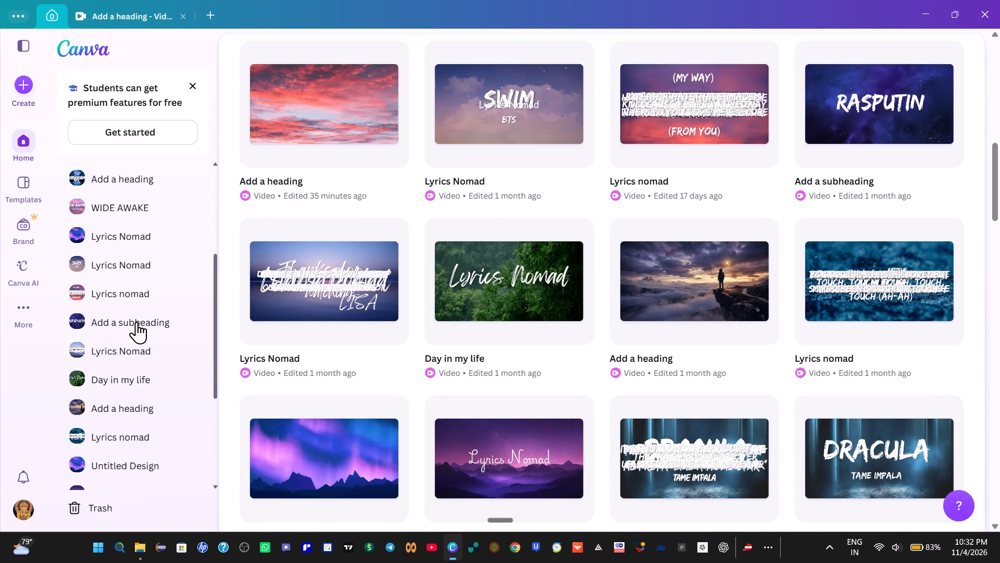
pyautogui.scroll(-2, 158, 398)
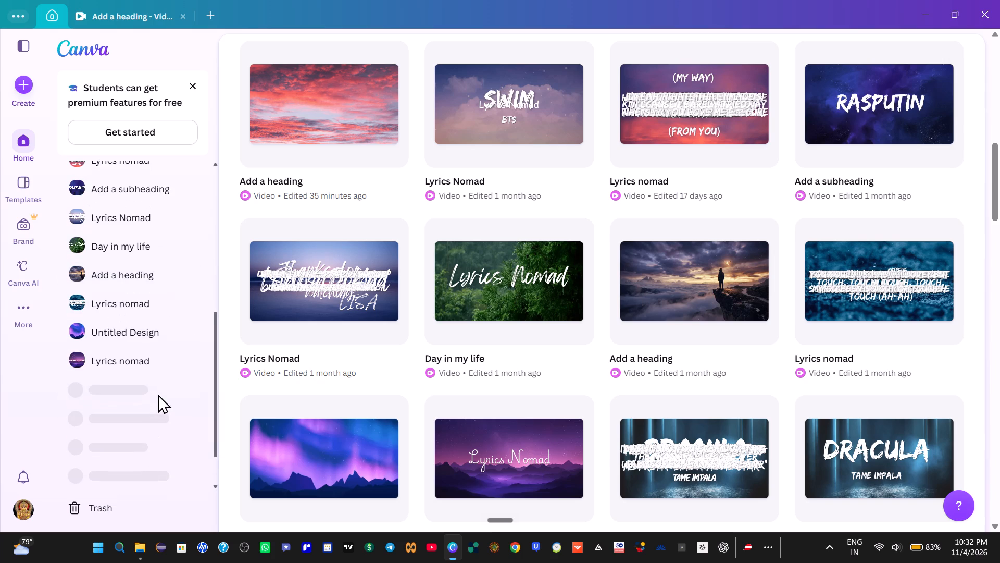
pyautogui.scroll(-3, 159, 343)
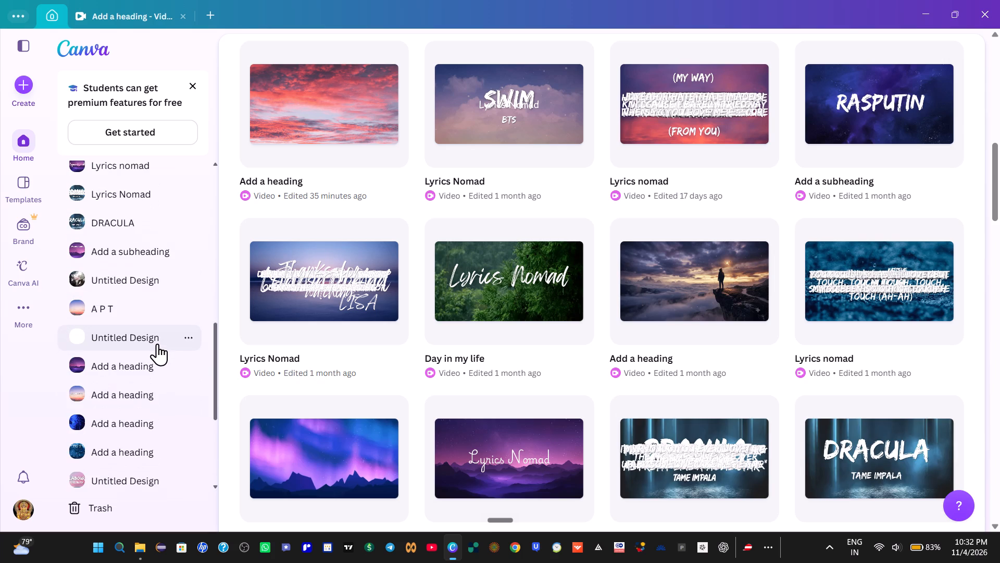
pyautogui.scroll(-2, 157, 337)
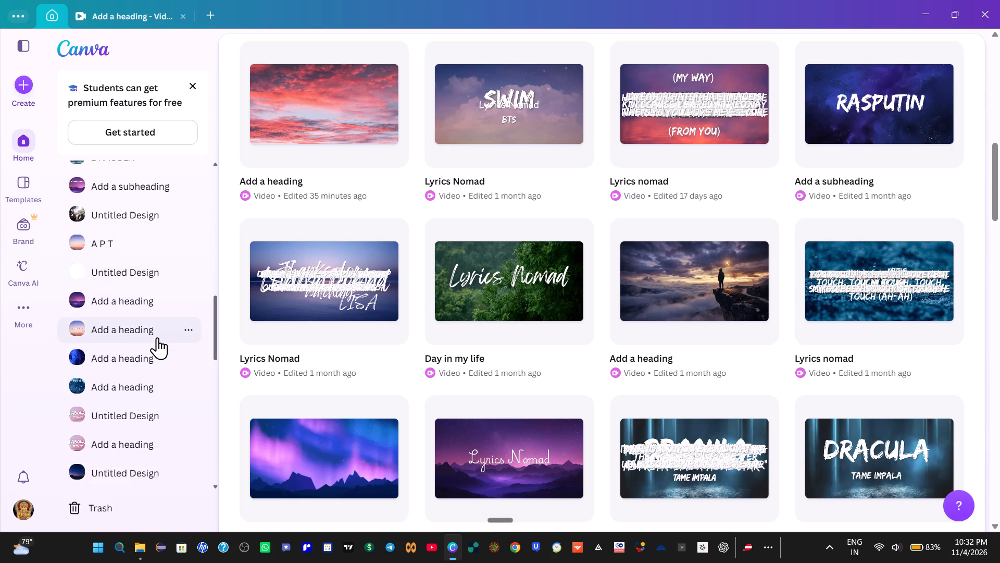
pyautogui.scroll(-4, 157, 337)
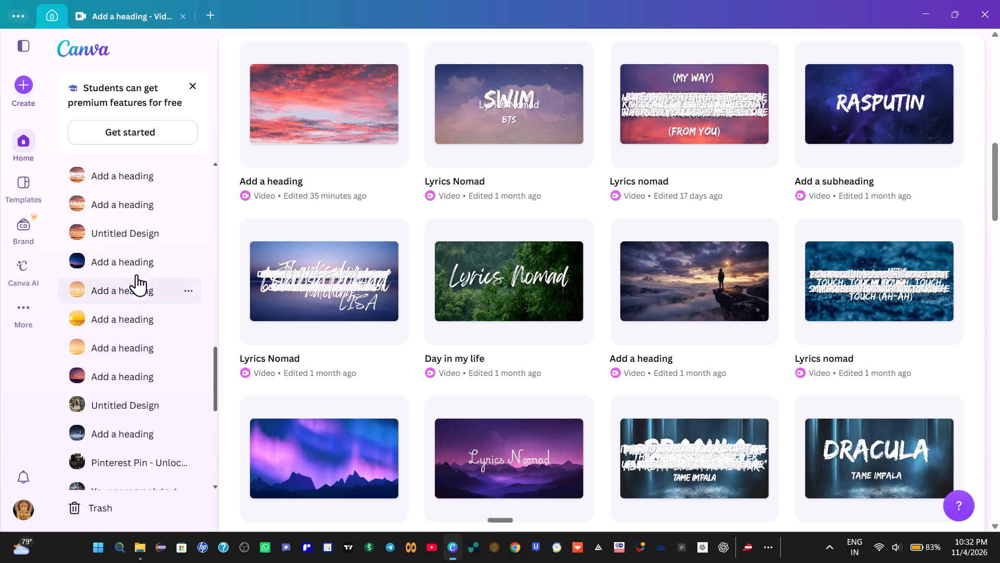
pyautogui.scroll(-2, 127, 411)
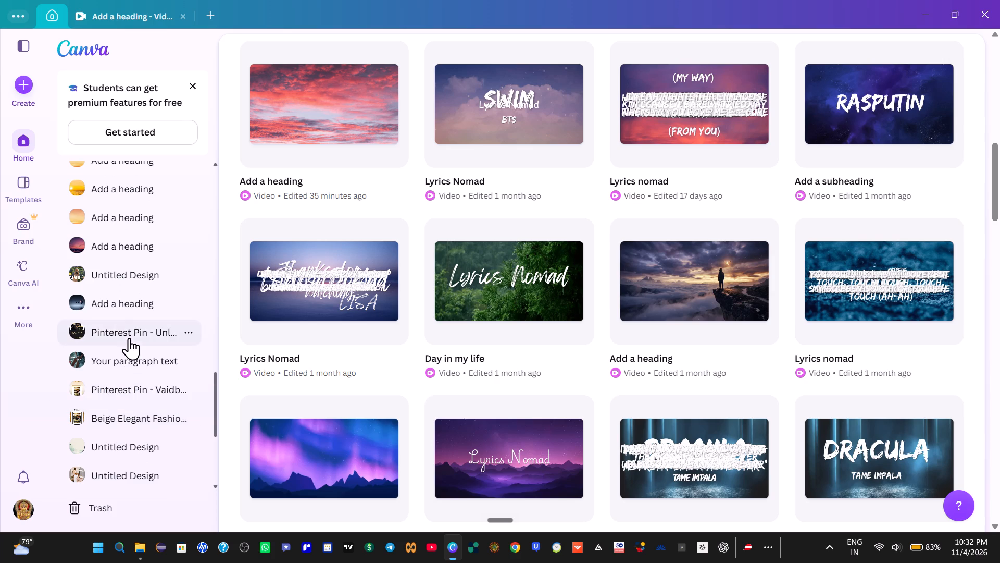
pyautogui.scroll(-5, 140, 372)
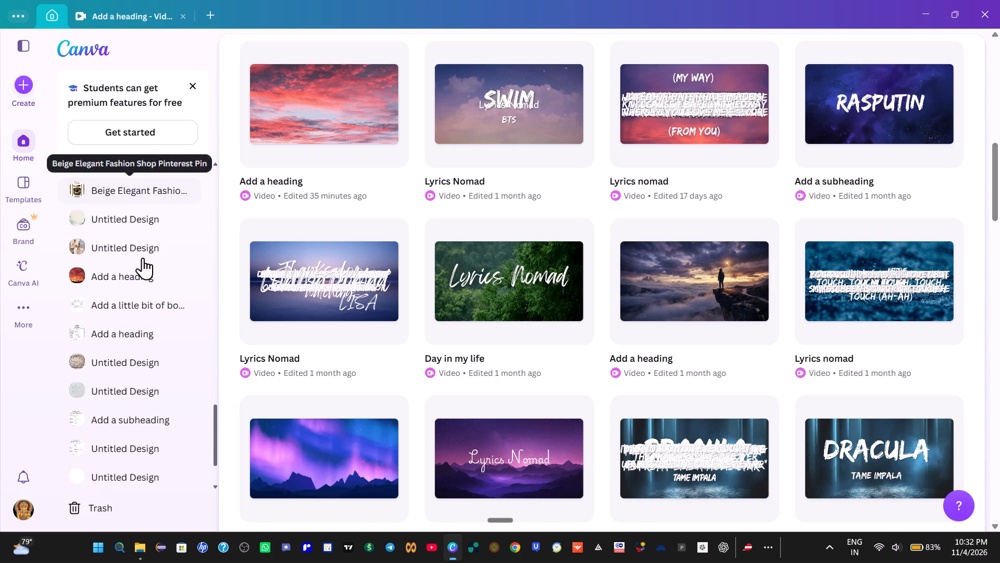
pyautogui.scroll(-5, 140, 358)
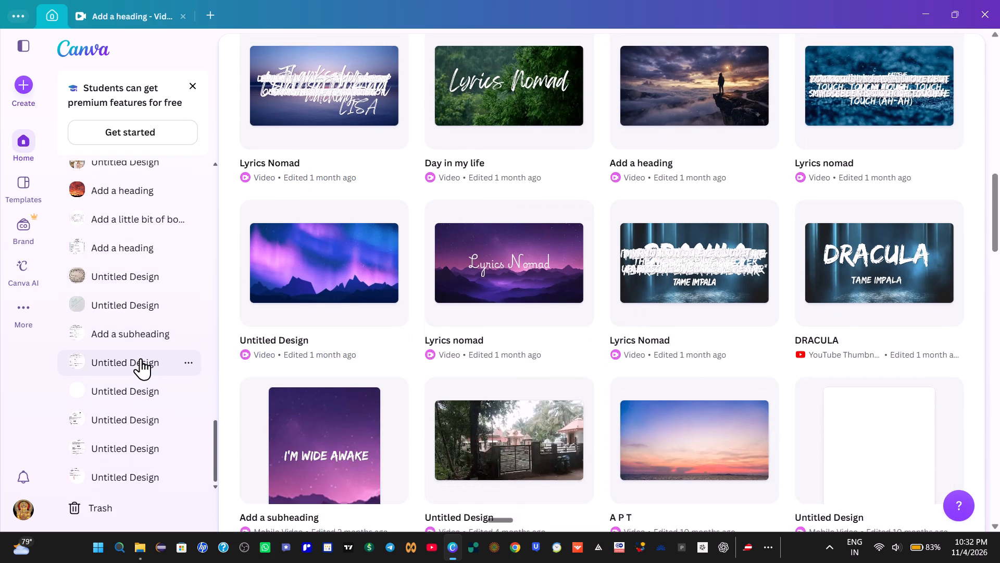
pyautogui.scroll(-3, 141, 357)
pyautogui.scroll(12, 135, 314)
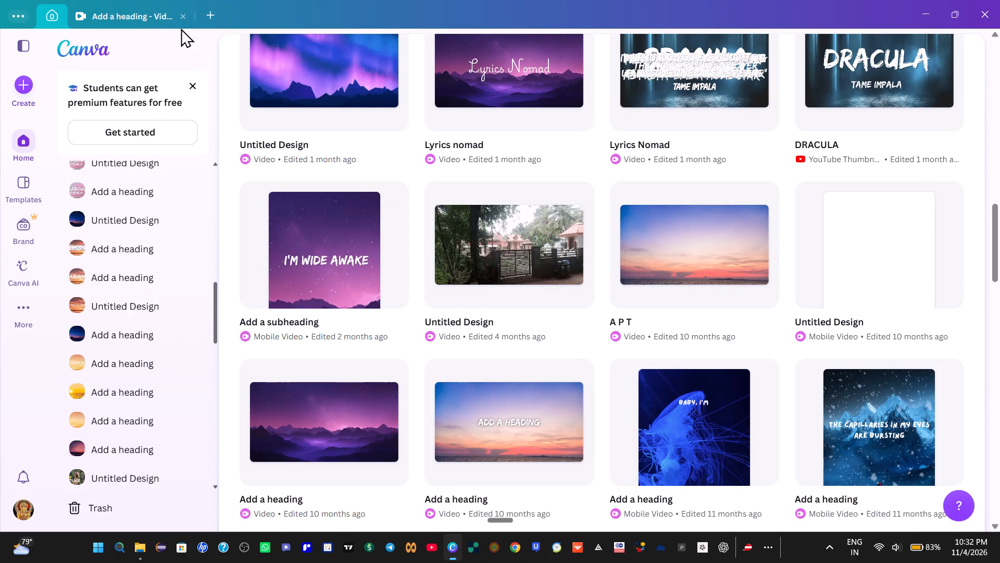
# Search the design types for "youtube short" and create a new blank YouTube Shorts design.
pyautogui.click(210, 14)
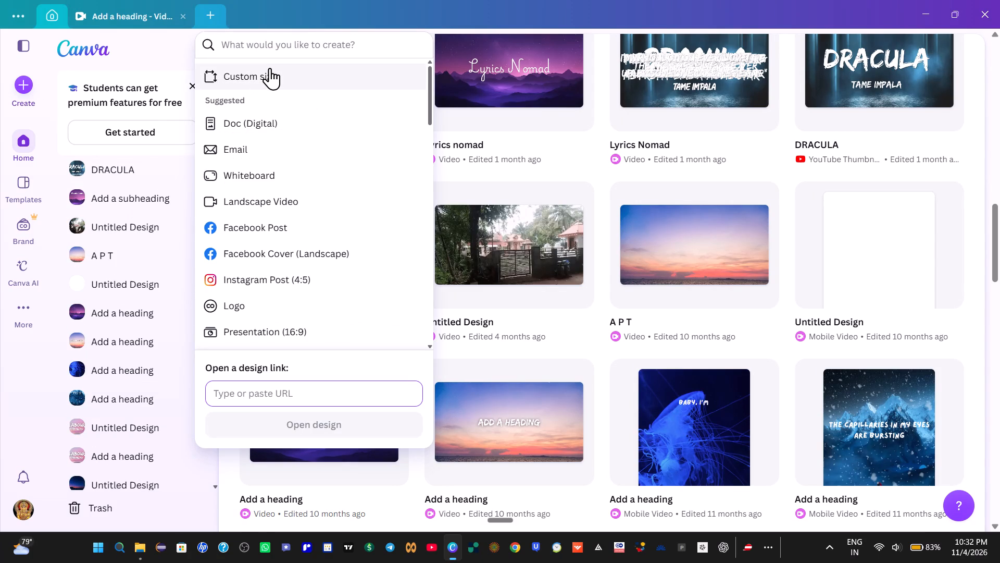
pyautogui.click(261, 50)
pyautogui.write('youtube short')
pyautogui.press('Return')
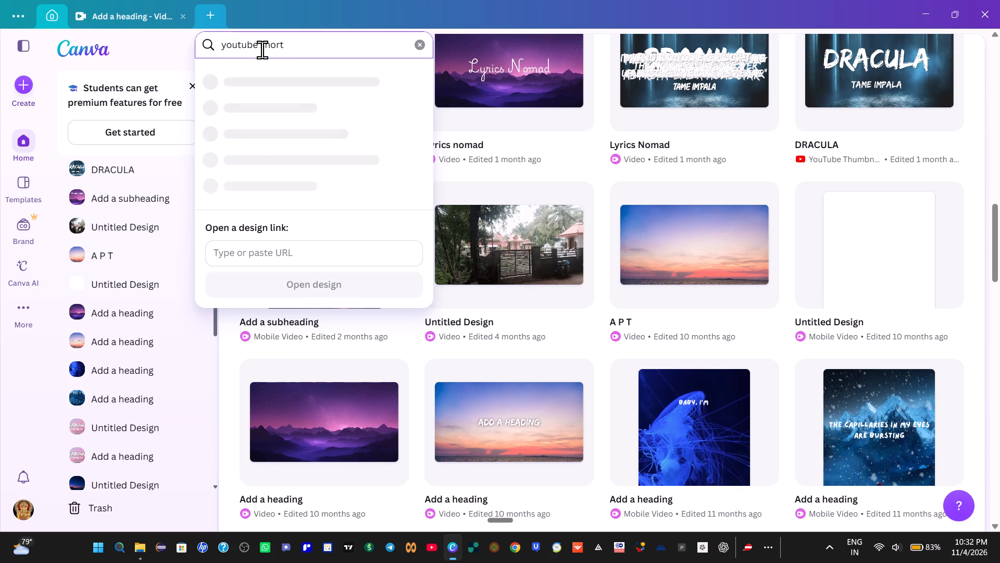
pyautogui.click(291, 68)
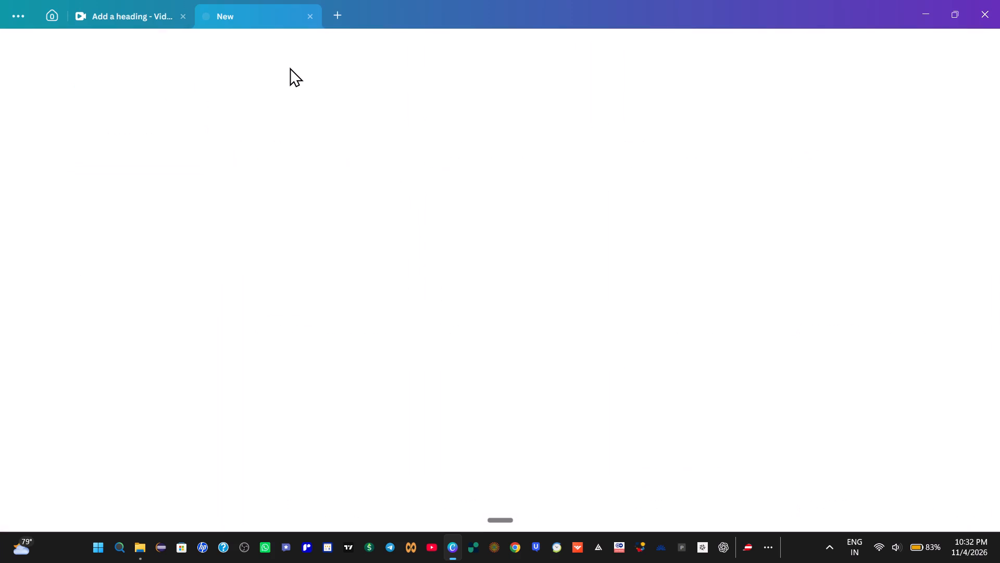
# Check the mixkit big-city-at-night clip in File Explorer's New folder, and return to Canva.
pyautogui.click(928, 15)
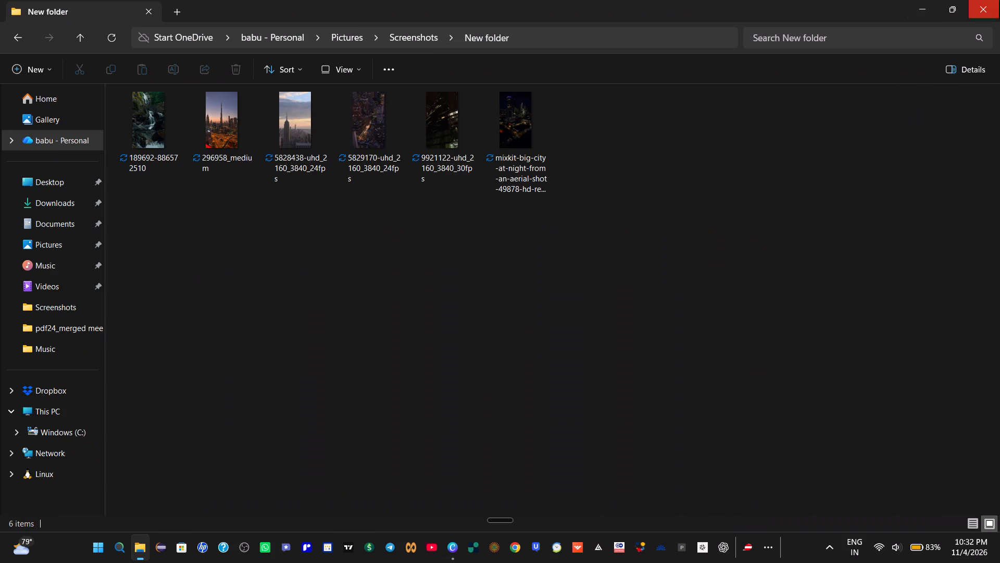
pyautogui.click(474, 130)
pyautogui.click(509, 128)
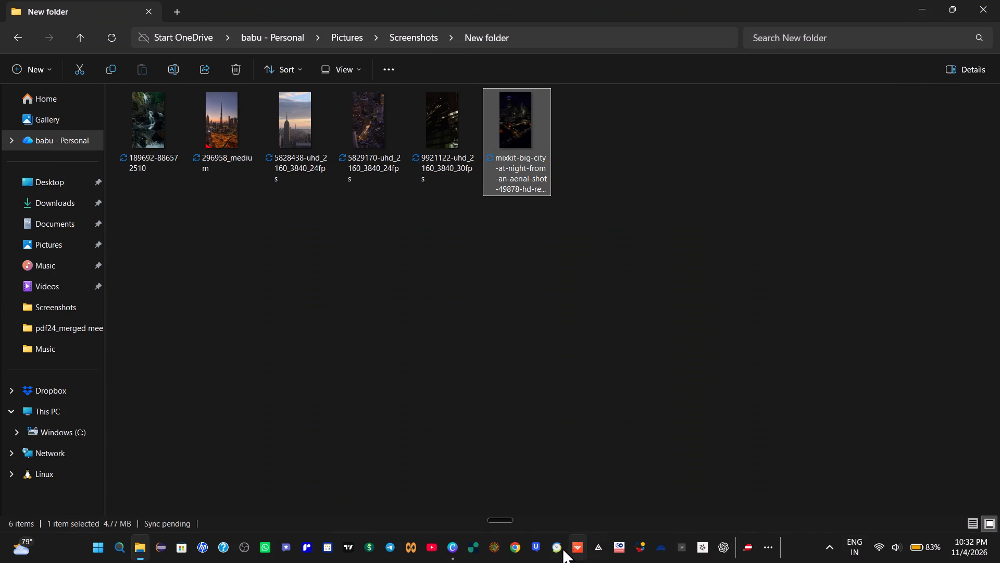
pyautogui.click(456, 544)
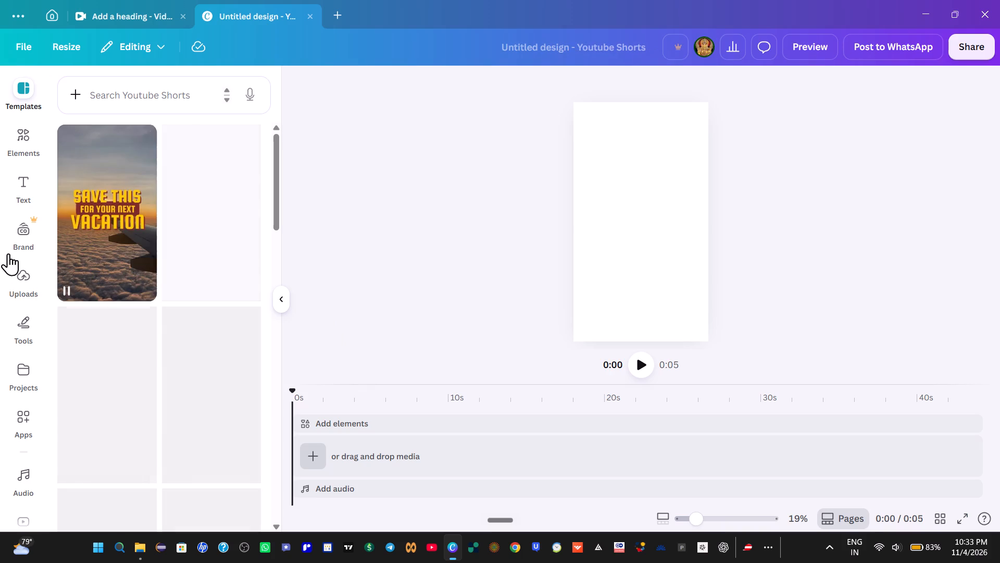
# Upload all six video clips from the New folder inside Pictures > Screenshots.
pyautogui.scroll(9, 155, 160)
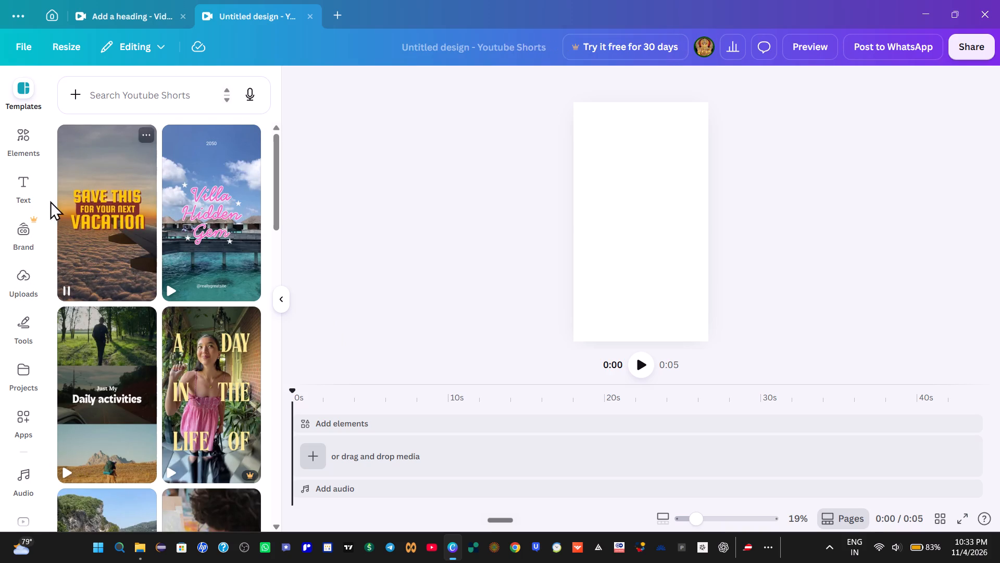
pyautogui.click(22, 272)
pyautogui.click(142, 128)
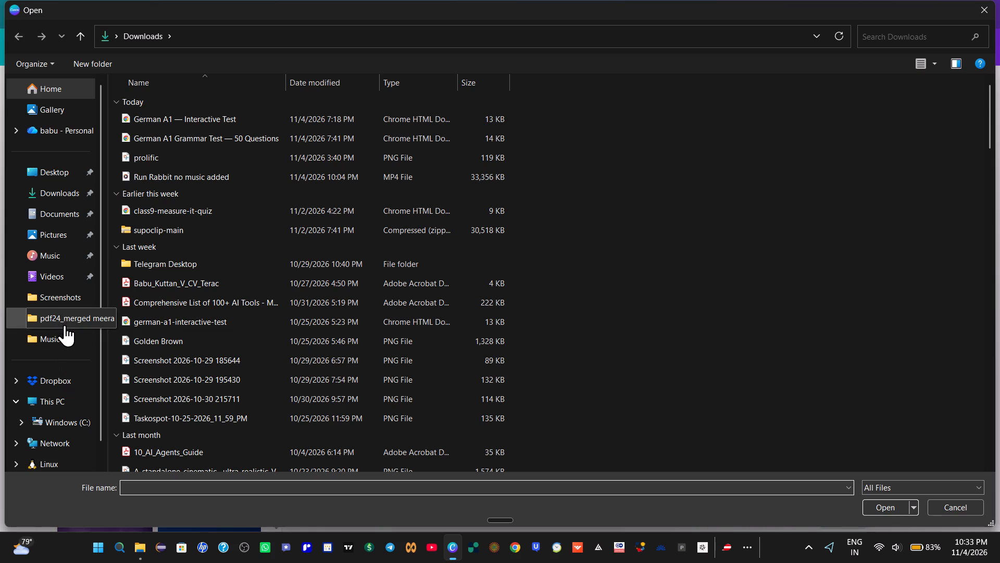
pyautogui.click(69, 304)
pyautogui.doubleClick(164, 135)
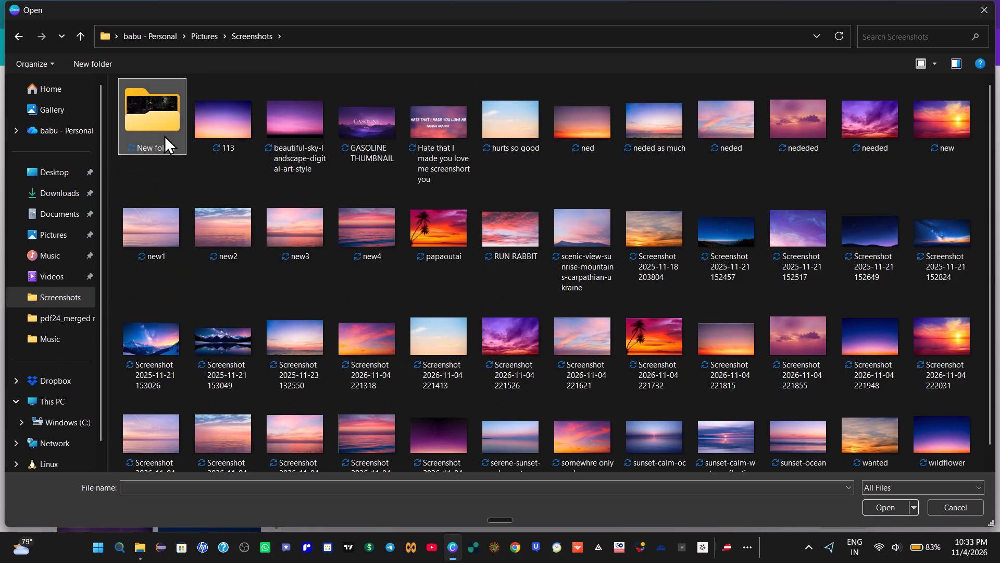
pyautogui.moveTo(153, 130); pyautogui.dragTo(590, 151)
pyautogui.click(533, 143)
pyautogui.click(441, 141)
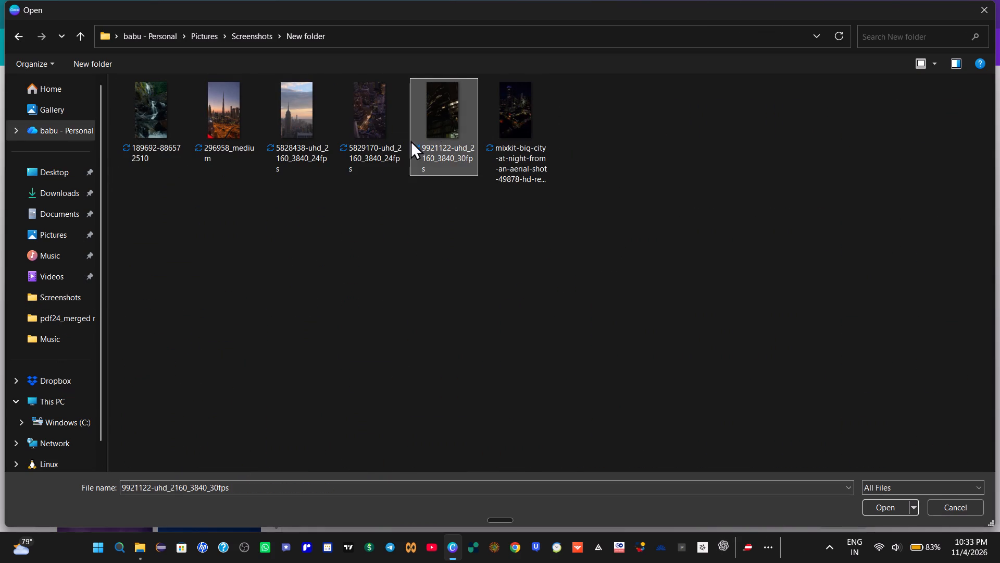
pyautogui.click(390, 139)
pyautogui.click(214, 281)
pyautogui.moveTo(706, 143); pyautogui.dragTo(385, 158)
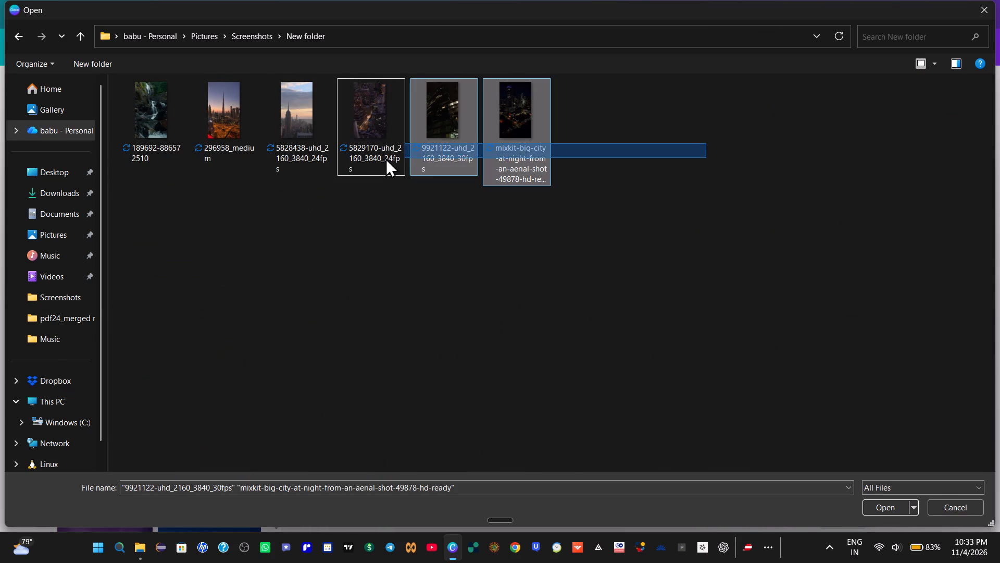
pyautogui.moveTo(385, 158); pyautogui.dragTo(145, 156)
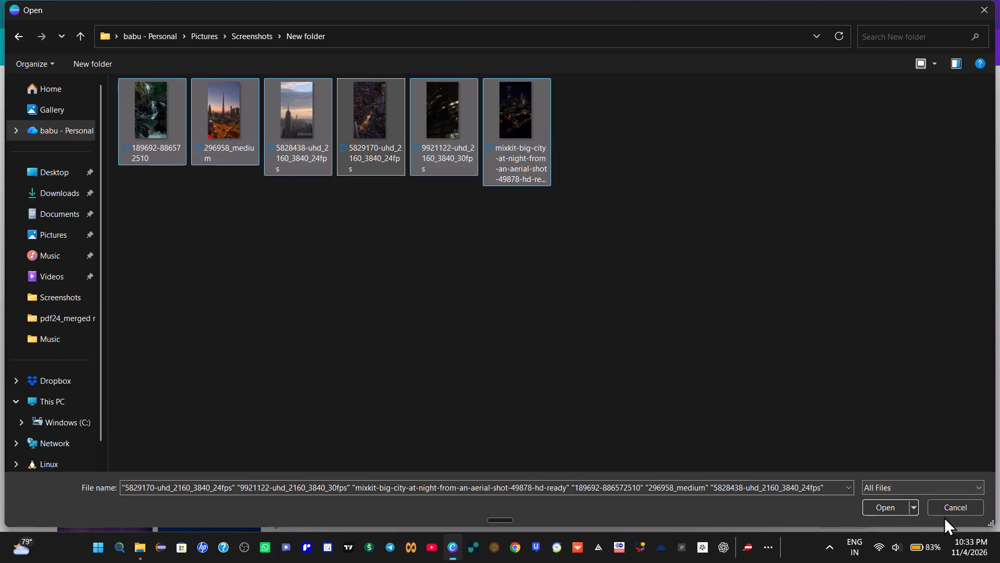
pyautogui.click(880, 503)
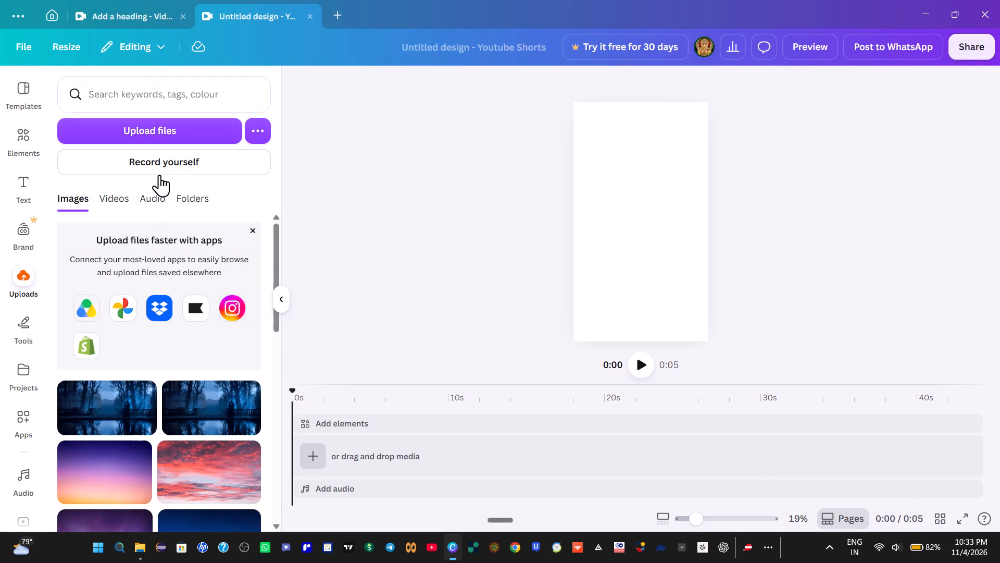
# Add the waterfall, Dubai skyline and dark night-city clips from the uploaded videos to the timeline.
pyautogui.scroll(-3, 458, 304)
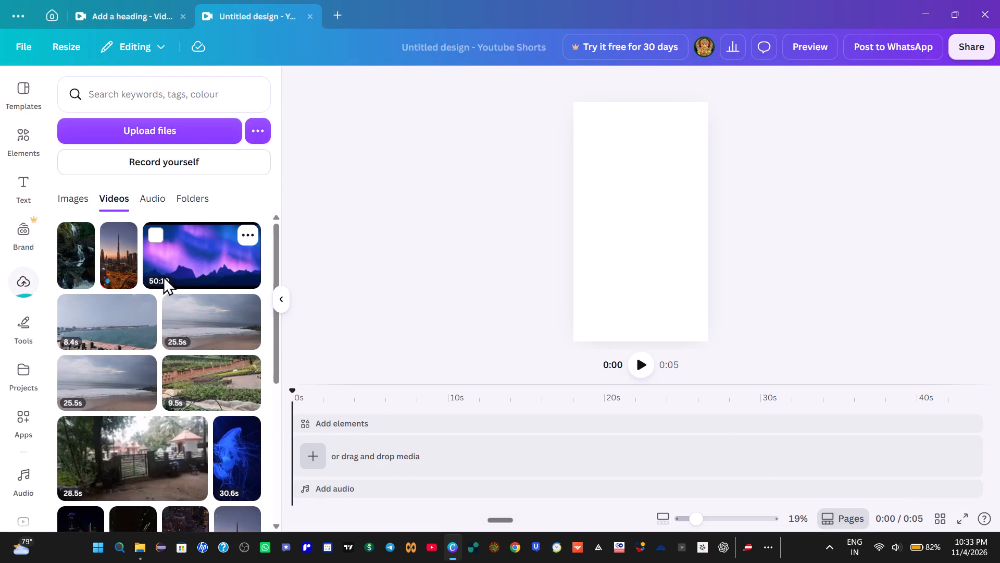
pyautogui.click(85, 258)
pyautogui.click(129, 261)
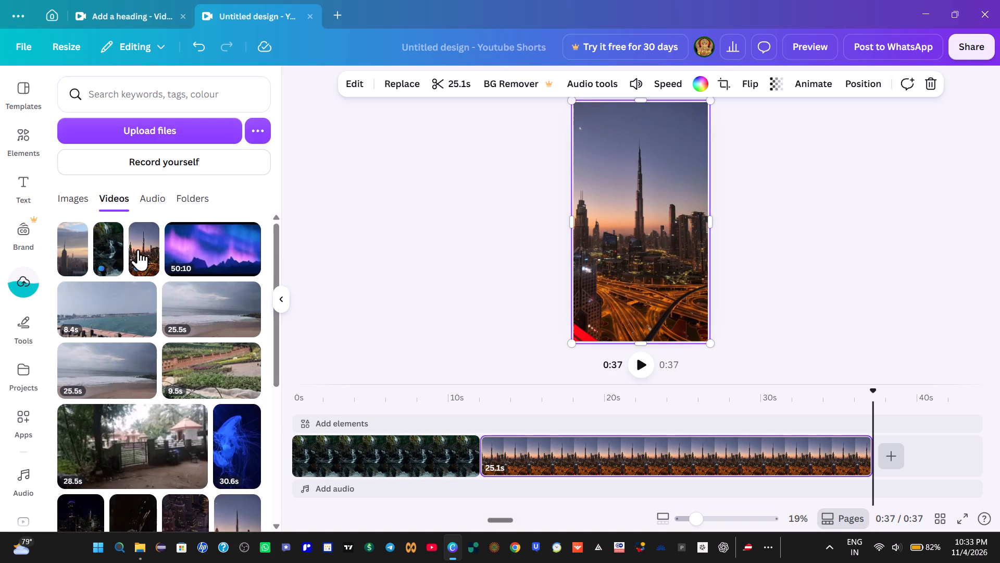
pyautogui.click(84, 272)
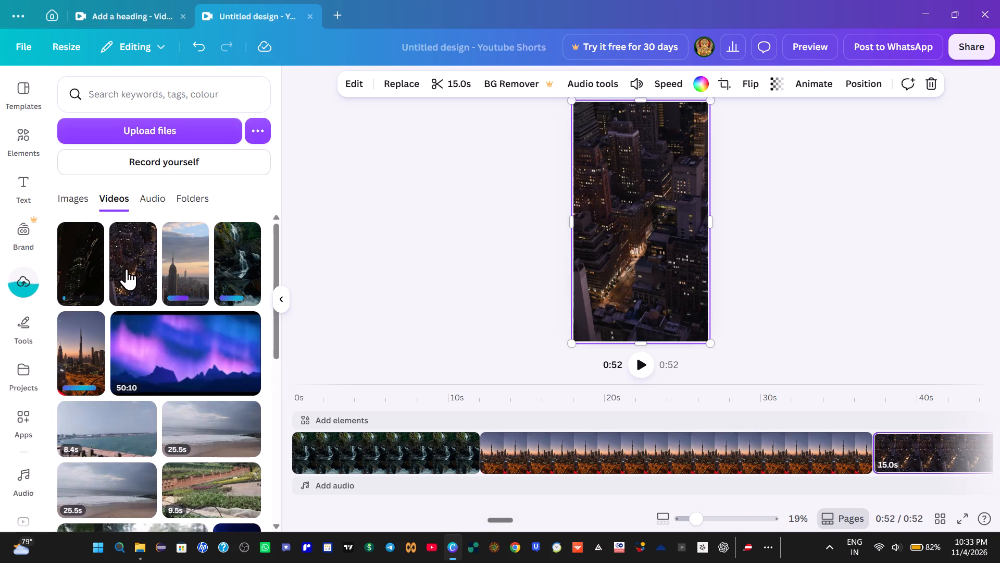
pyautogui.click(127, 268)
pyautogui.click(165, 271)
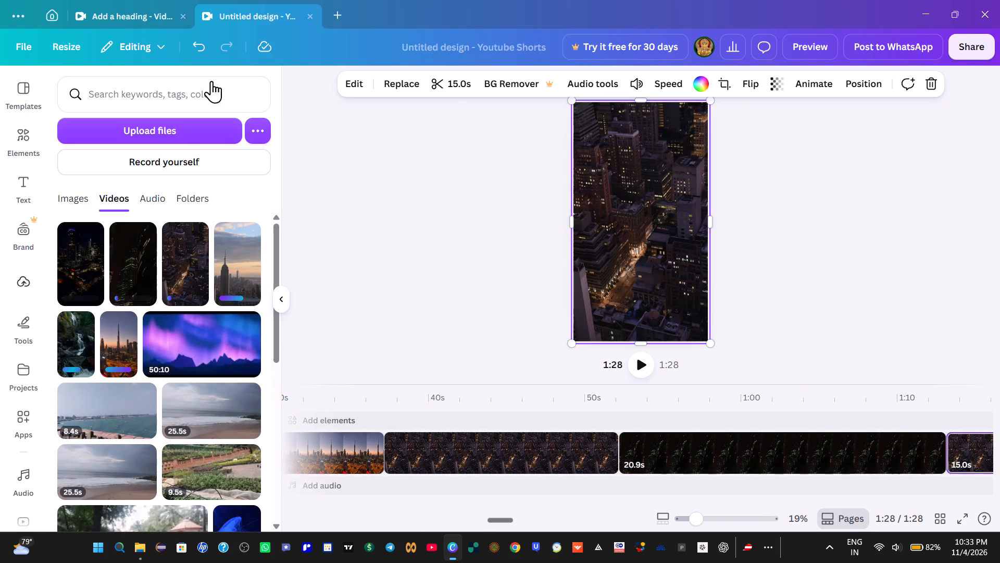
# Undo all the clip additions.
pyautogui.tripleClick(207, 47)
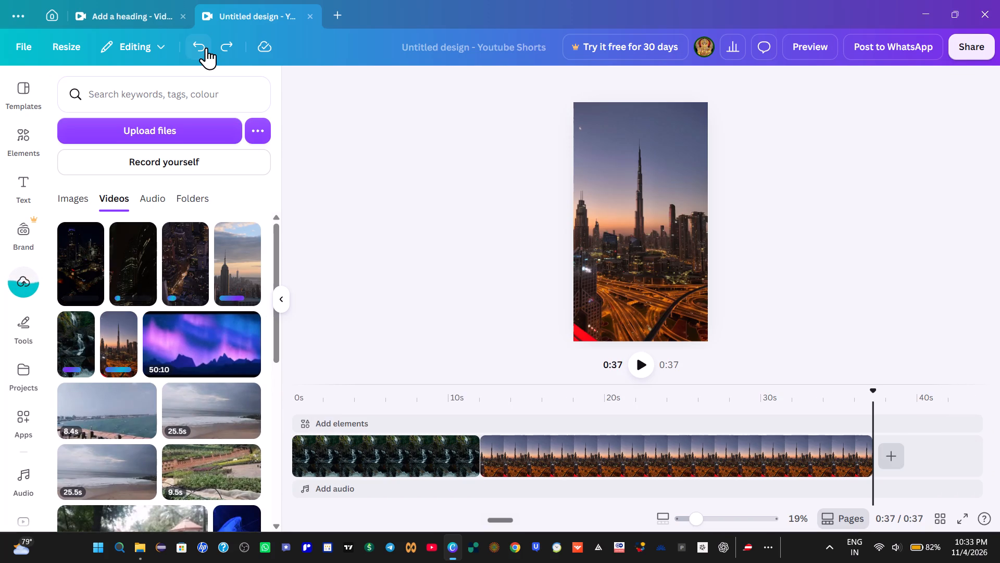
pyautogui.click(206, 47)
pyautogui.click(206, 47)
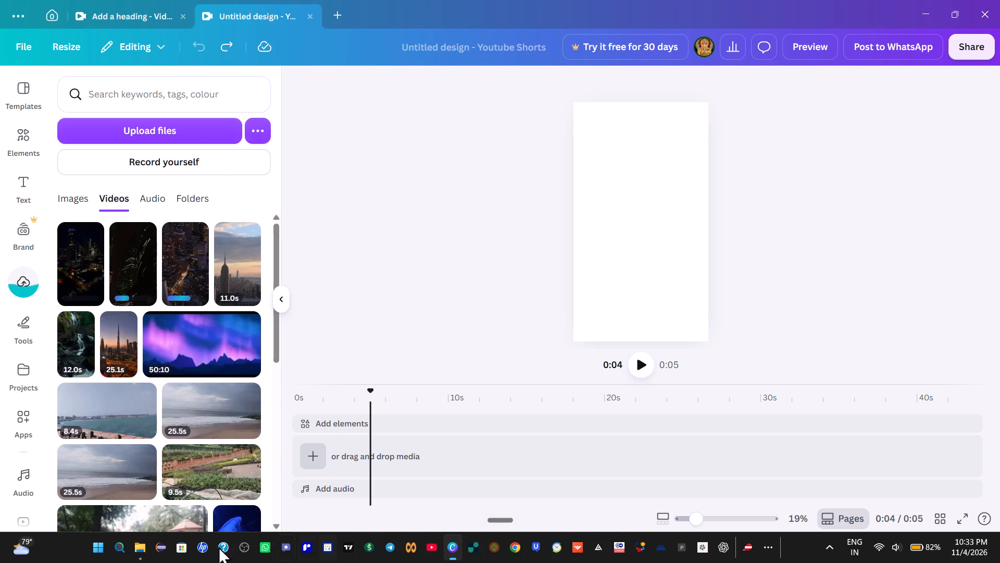
# Check the clip order in File Explorer's New folder, and return to Canva.
pyautogui.click(134, 549)
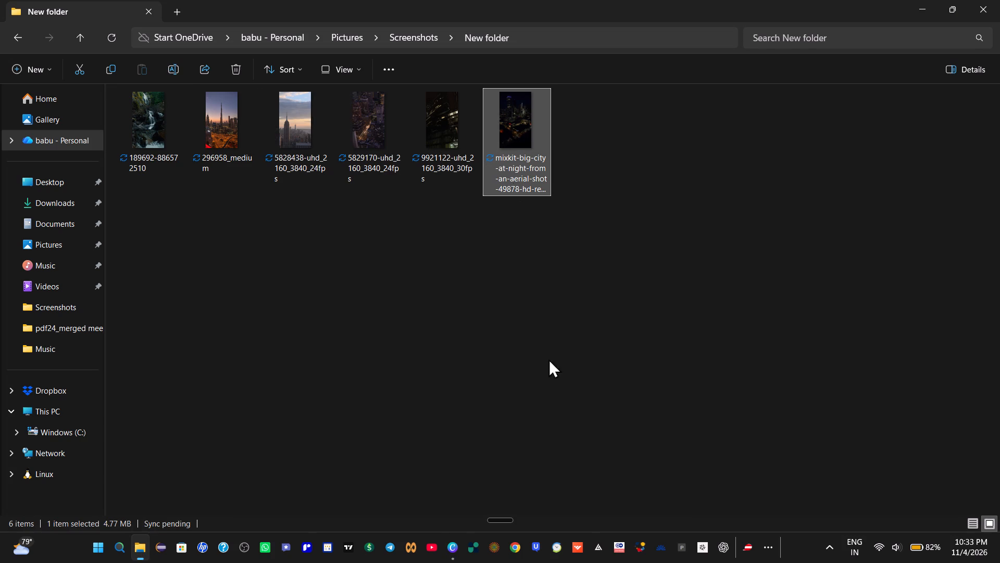
pyautogui.click(451, 545)
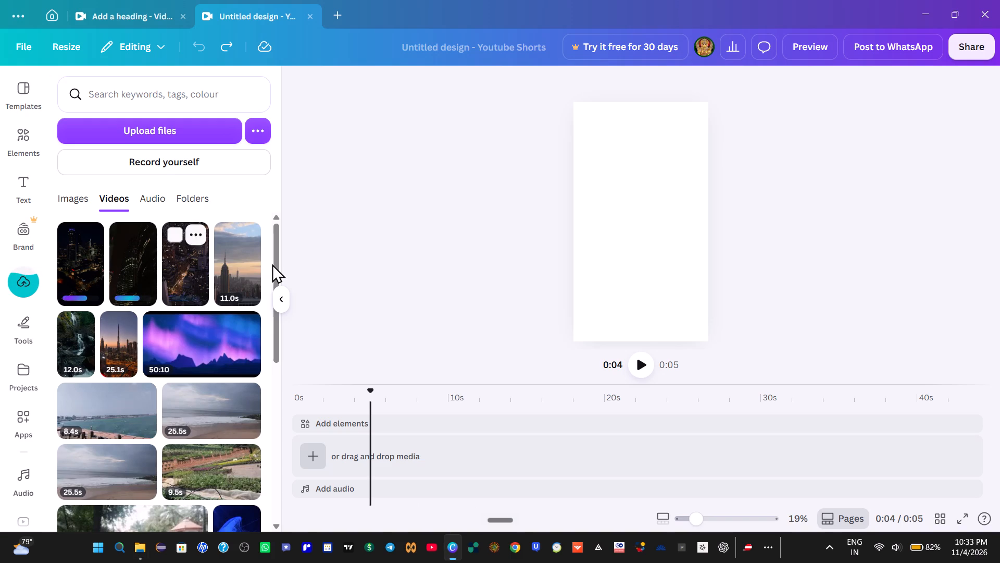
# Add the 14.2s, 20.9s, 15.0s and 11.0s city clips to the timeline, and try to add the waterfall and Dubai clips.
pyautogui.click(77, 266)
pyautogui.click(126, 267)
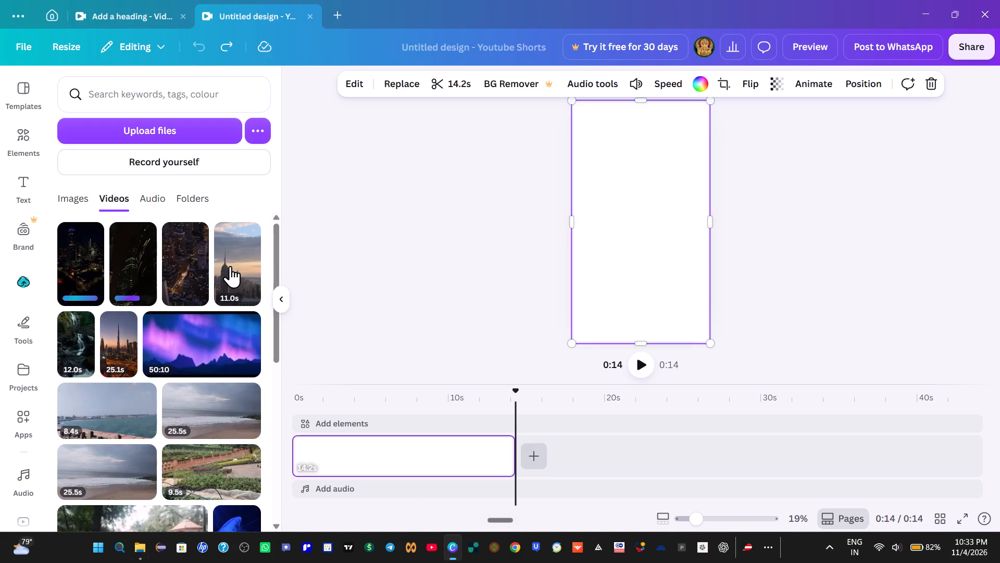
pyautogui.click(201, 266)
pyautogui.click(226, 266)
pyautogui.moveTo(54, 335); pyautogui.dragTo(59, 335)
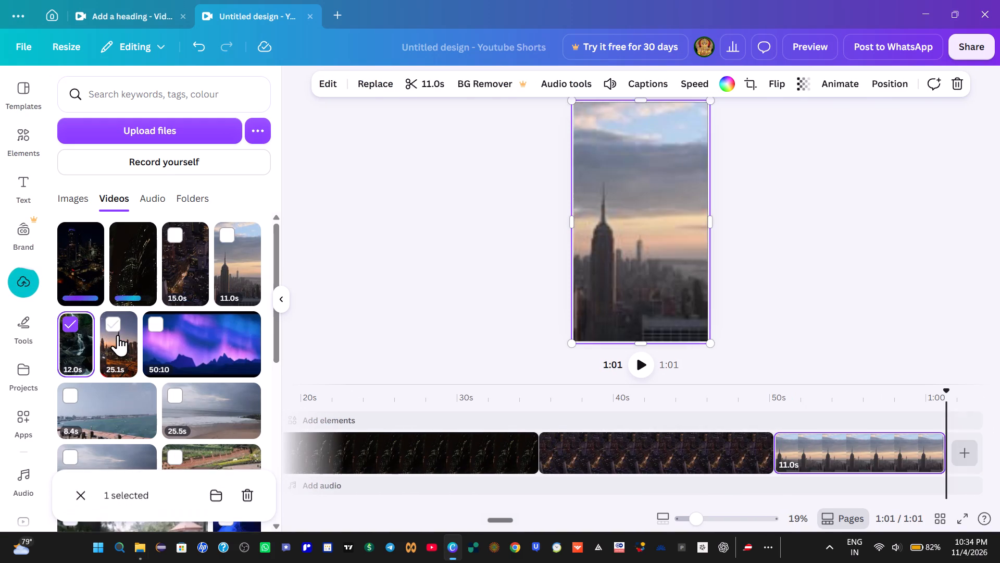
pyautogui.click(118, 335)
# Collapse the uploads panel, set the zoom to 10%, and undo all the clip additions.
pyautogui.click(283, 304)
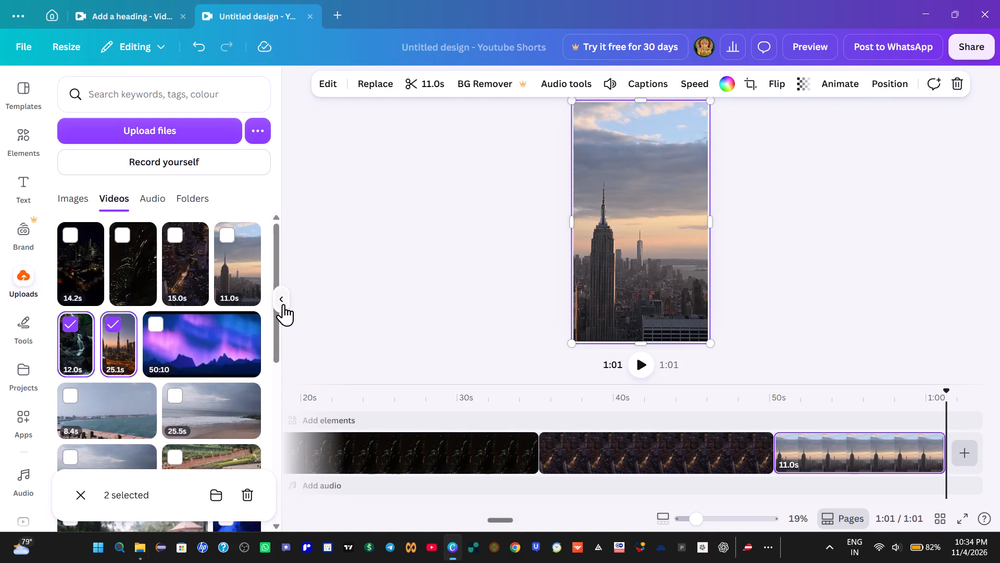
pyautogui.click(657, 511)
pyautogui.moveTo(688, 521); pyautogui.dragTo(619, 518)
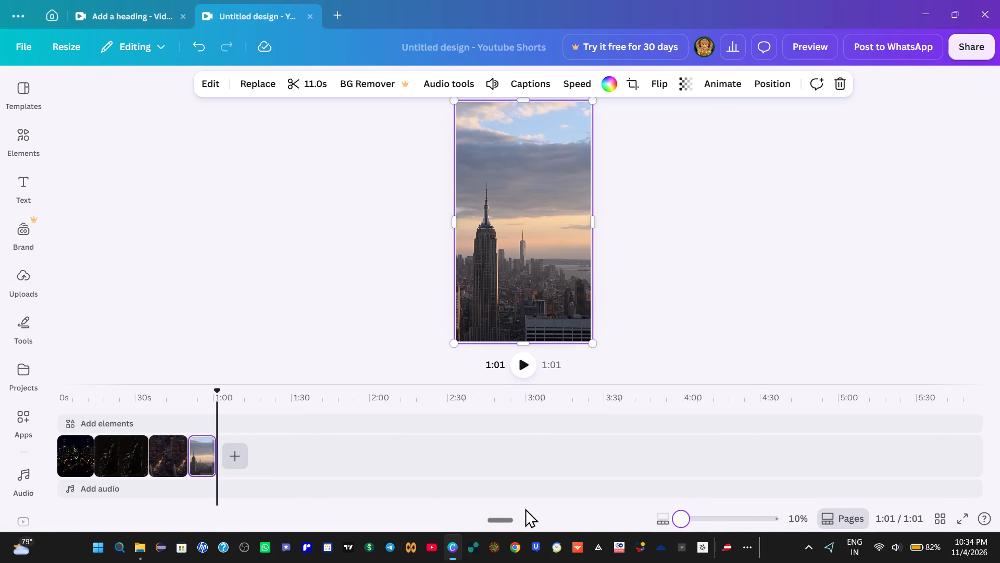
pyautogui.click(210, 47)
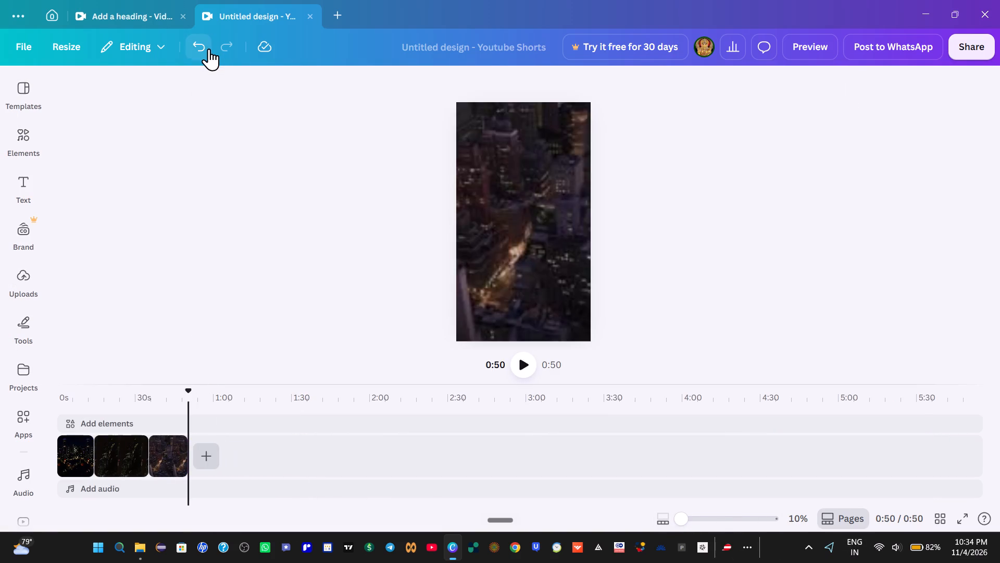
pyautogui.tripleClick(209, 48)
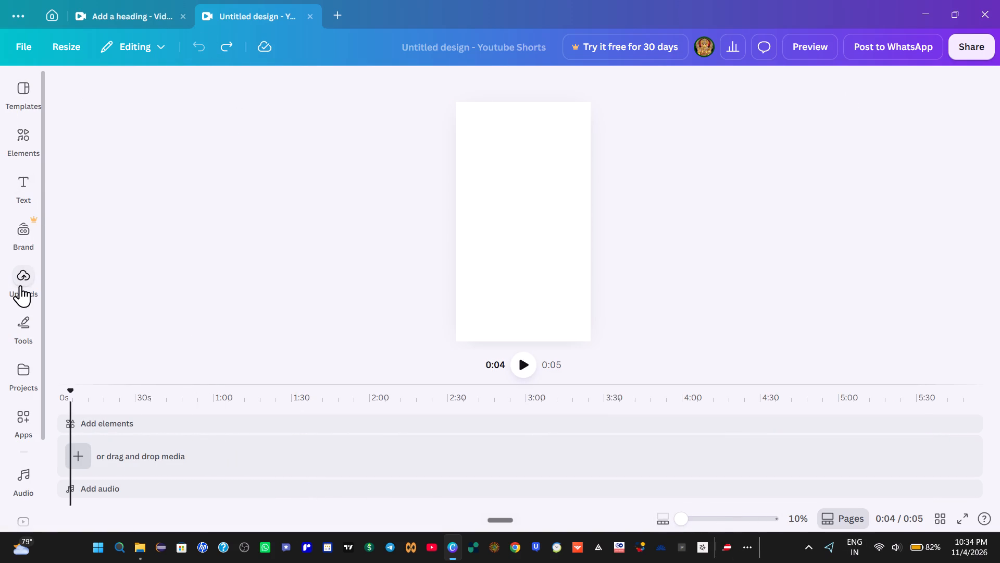
# Reopen the uploaded videos and clear the selection of clips.
pyautogui.click(20, 286)
pyautogui.click(104, 275)
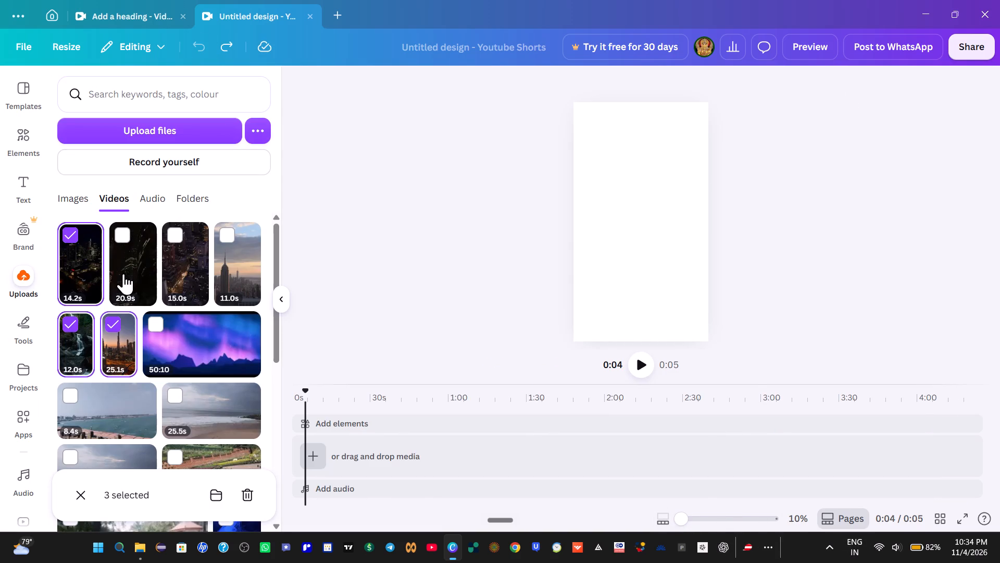
pyautogui.click(409, 254)
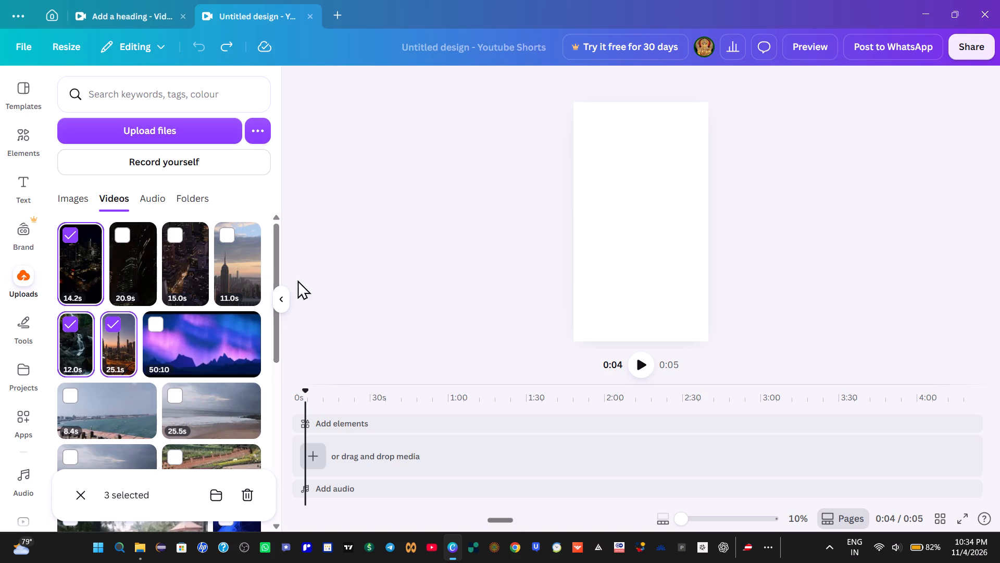
pyautogui.click(414, 253)
pyautogui.click(78, 499)
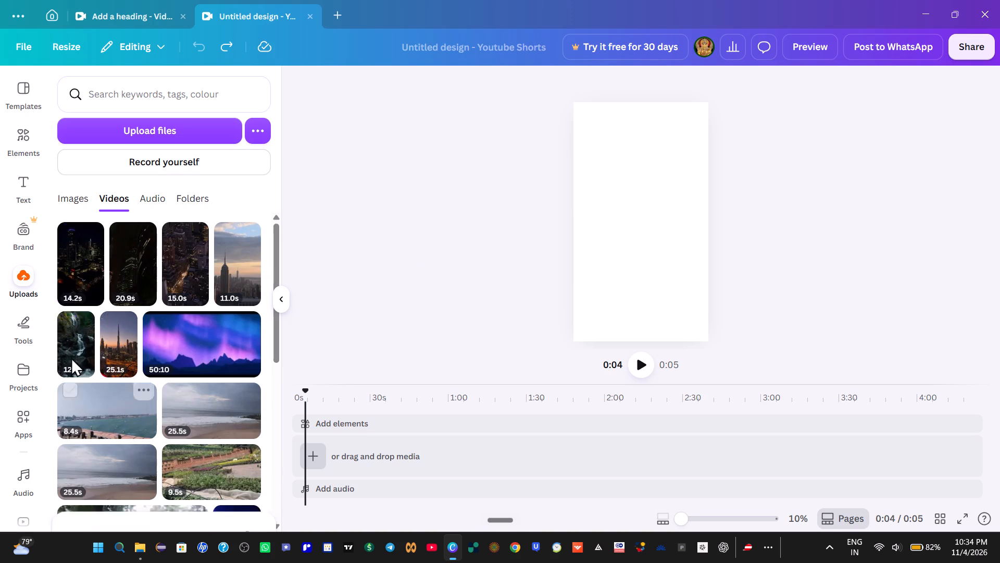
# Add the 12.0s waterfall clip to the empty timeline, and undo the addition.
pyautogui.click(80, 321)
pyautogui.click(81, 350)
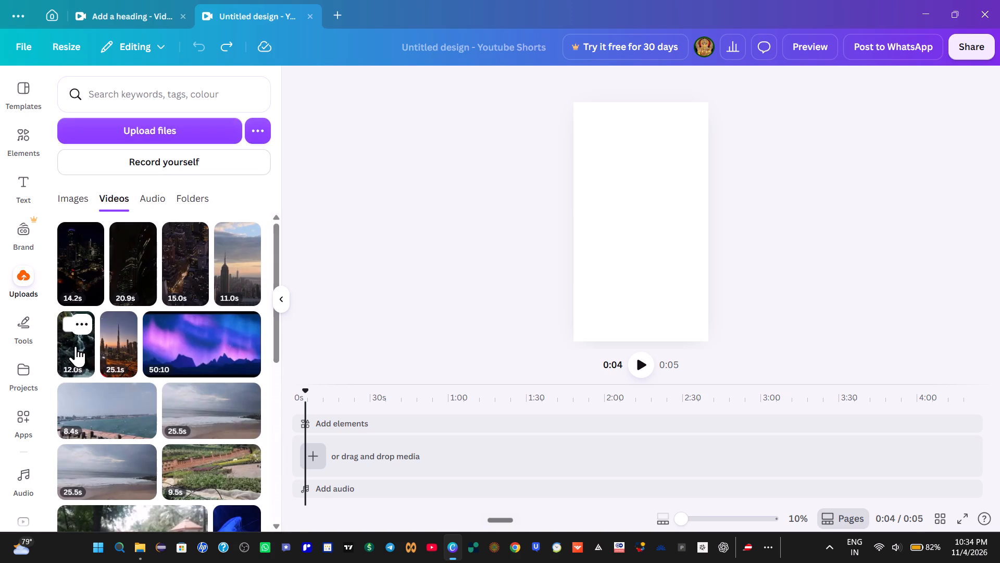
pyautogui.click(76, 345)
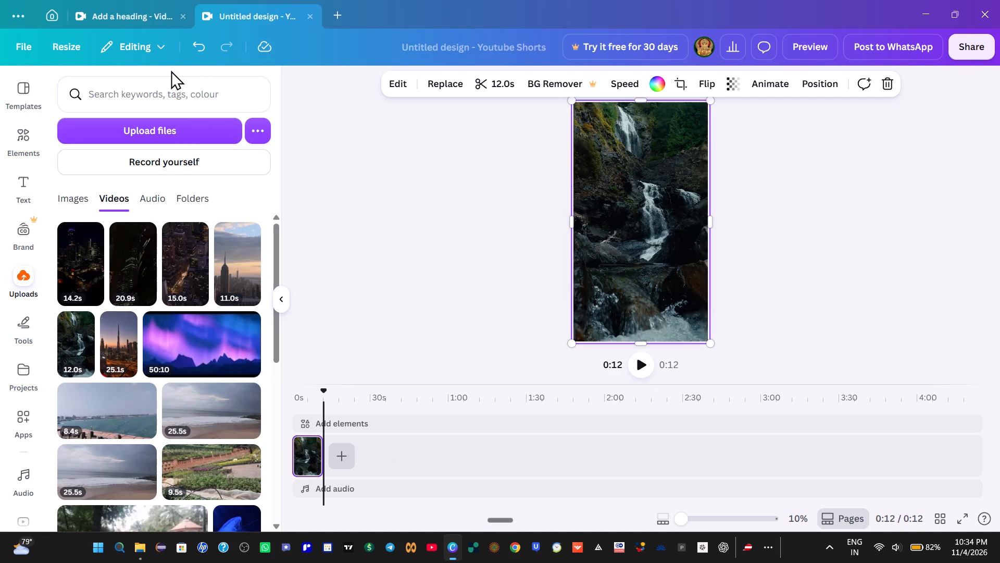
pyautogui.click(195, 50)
# Add the six uploaded clips to the timeline in this order: 14.2s, 20.9s, 15.0s, 11.0s, 25.1s Dubai skyline, 12.0s waterfall.
pyautogui.click(89, 274)
pyautogui.click(133, 272)
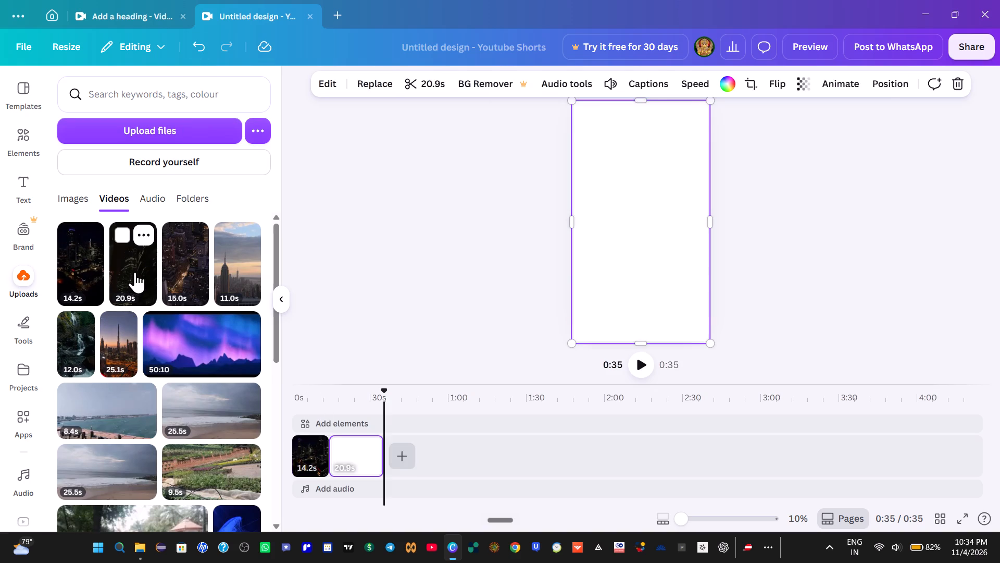
pyautogui.click(187, 275)
pyautogui.click(248, 279)
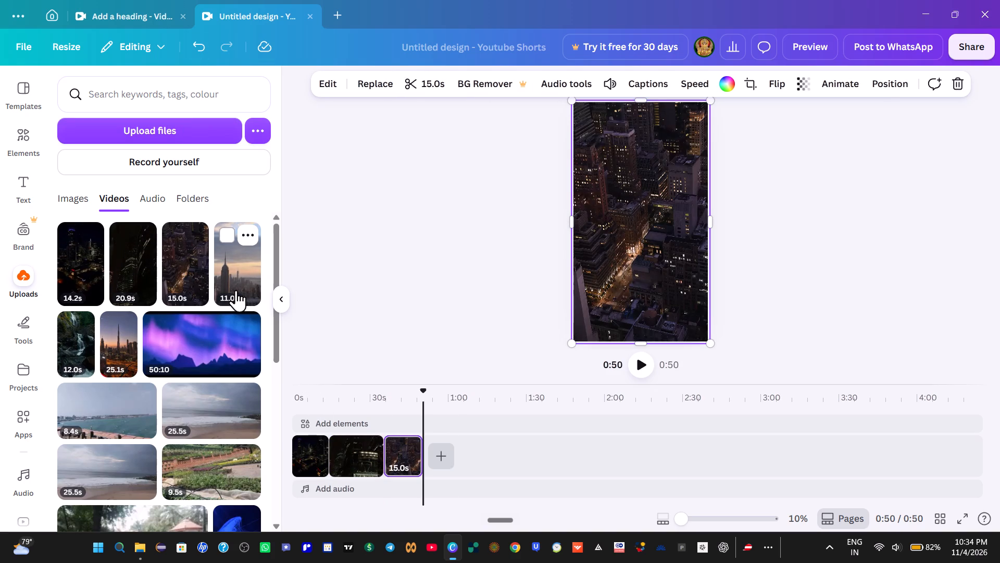
pyautogui.click(119, 339)
pyautogui.click(78, 348)
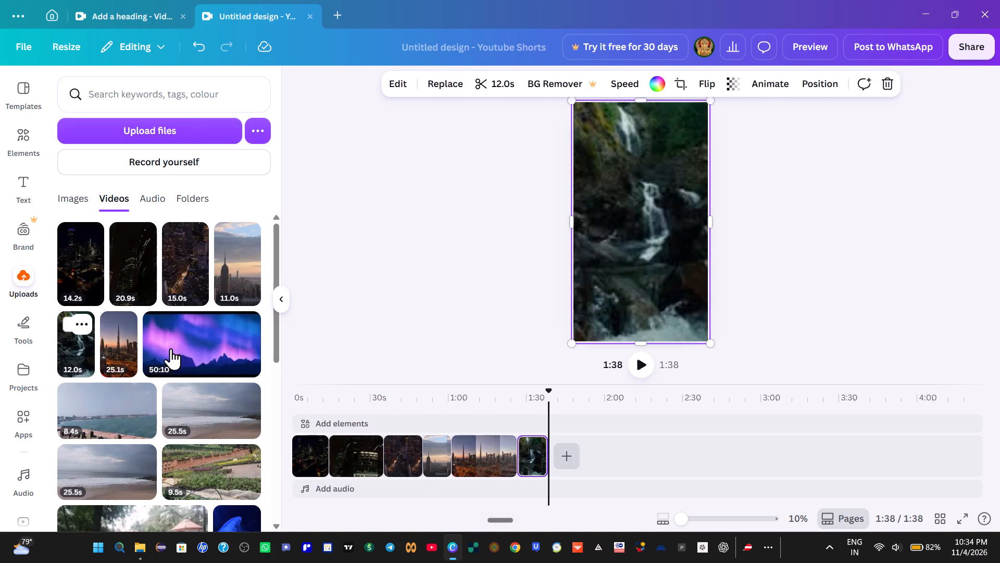
# Move the playhead back to the start of the timeline and play the video.
pyautogui.click(303, 432)
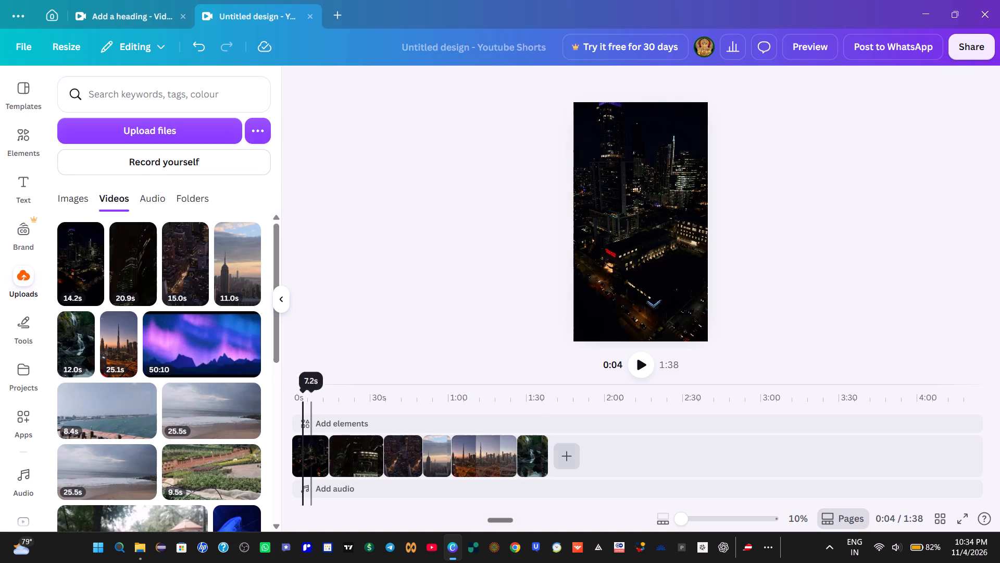
pyautogui.moveTo(307, 397); pyautogui.dragTo(277, 397)
pyautogui.click(642, 361)
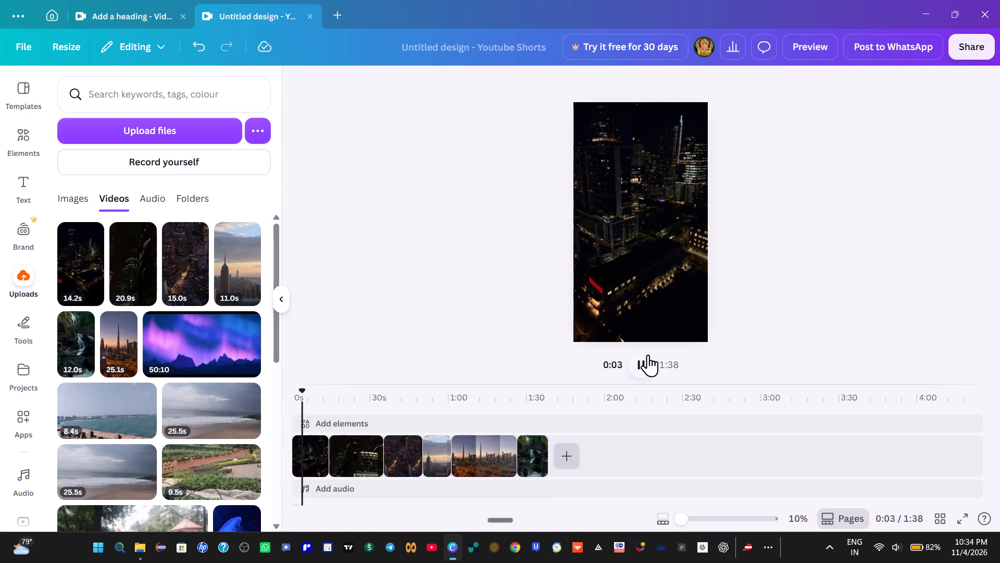
# Collapse the uploads panel and set the zoom to 19%.
pyautogui.click(280, 292)
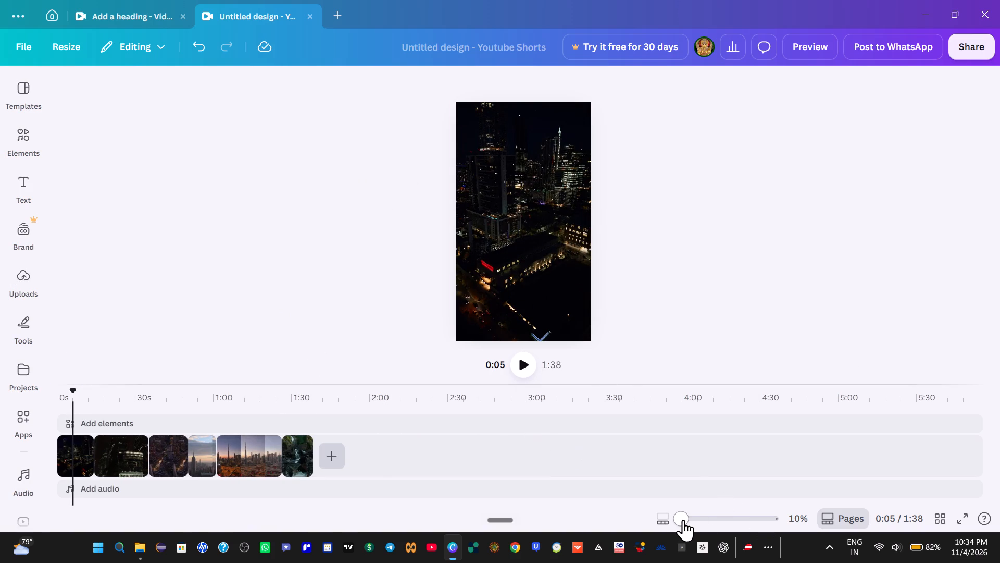
pyautogui.click(669, 518)
pyautogui.click(693, 515)
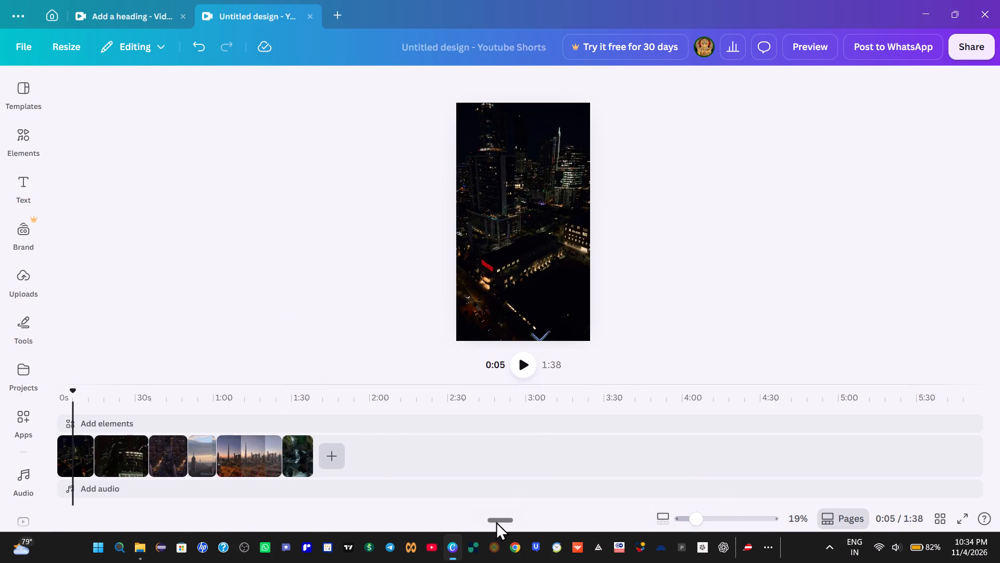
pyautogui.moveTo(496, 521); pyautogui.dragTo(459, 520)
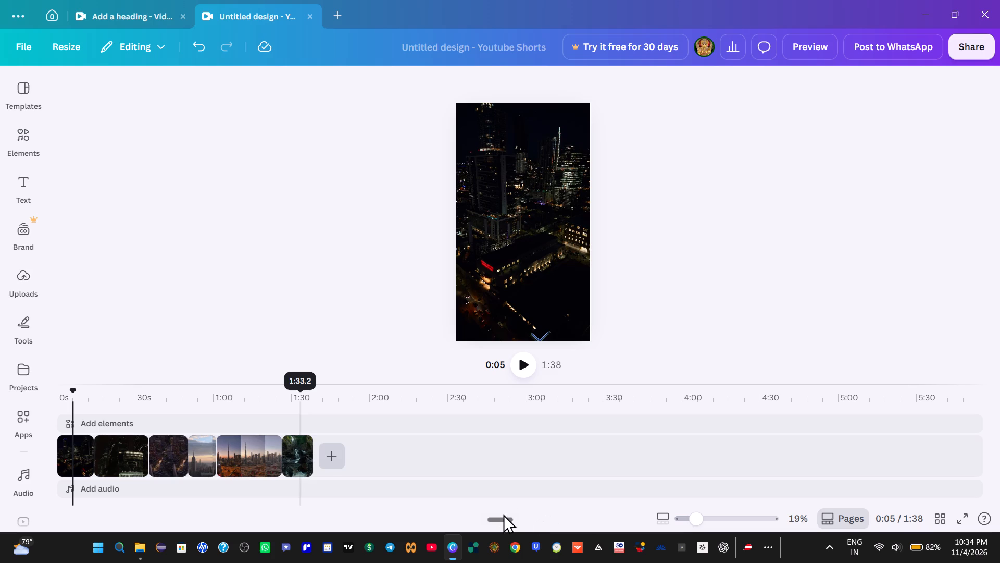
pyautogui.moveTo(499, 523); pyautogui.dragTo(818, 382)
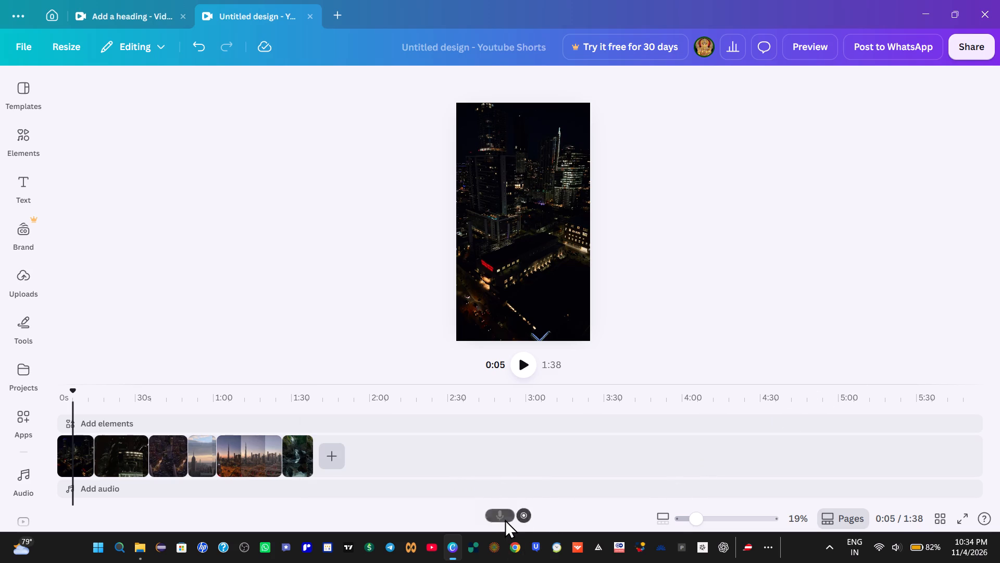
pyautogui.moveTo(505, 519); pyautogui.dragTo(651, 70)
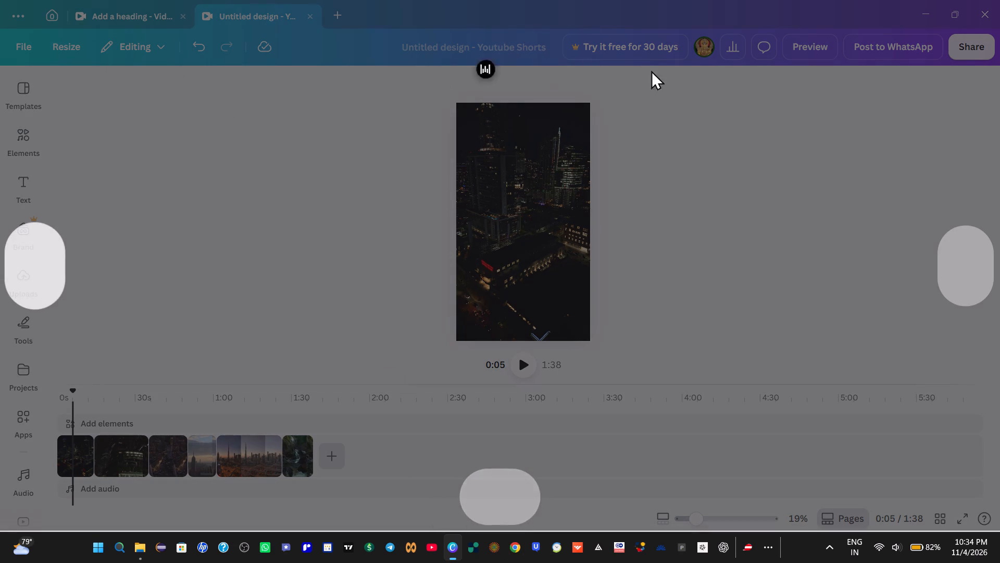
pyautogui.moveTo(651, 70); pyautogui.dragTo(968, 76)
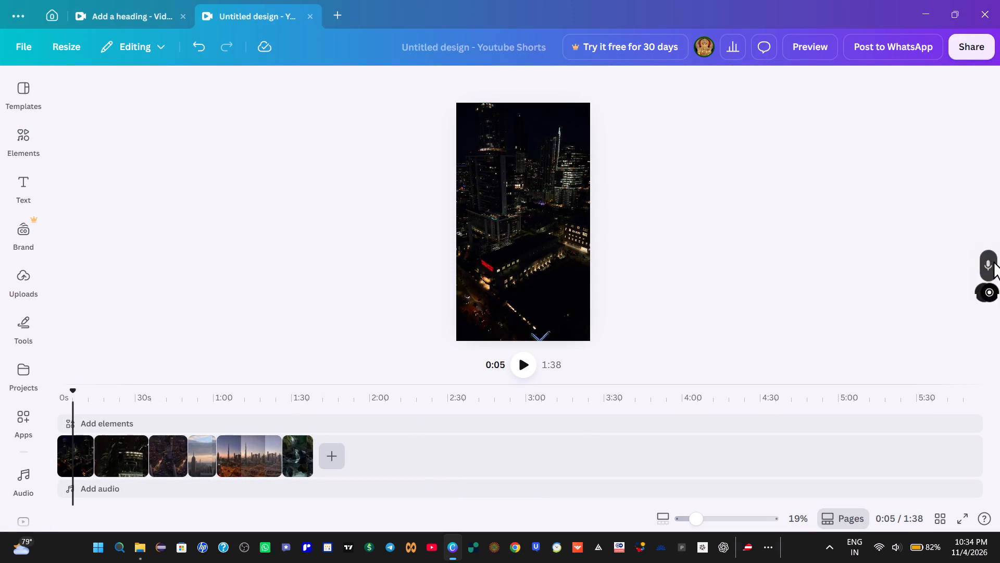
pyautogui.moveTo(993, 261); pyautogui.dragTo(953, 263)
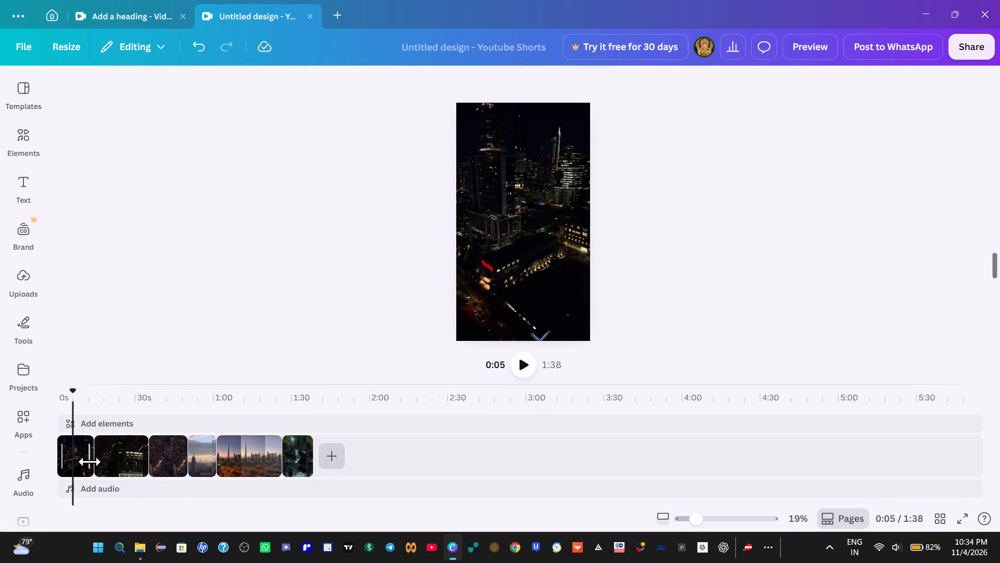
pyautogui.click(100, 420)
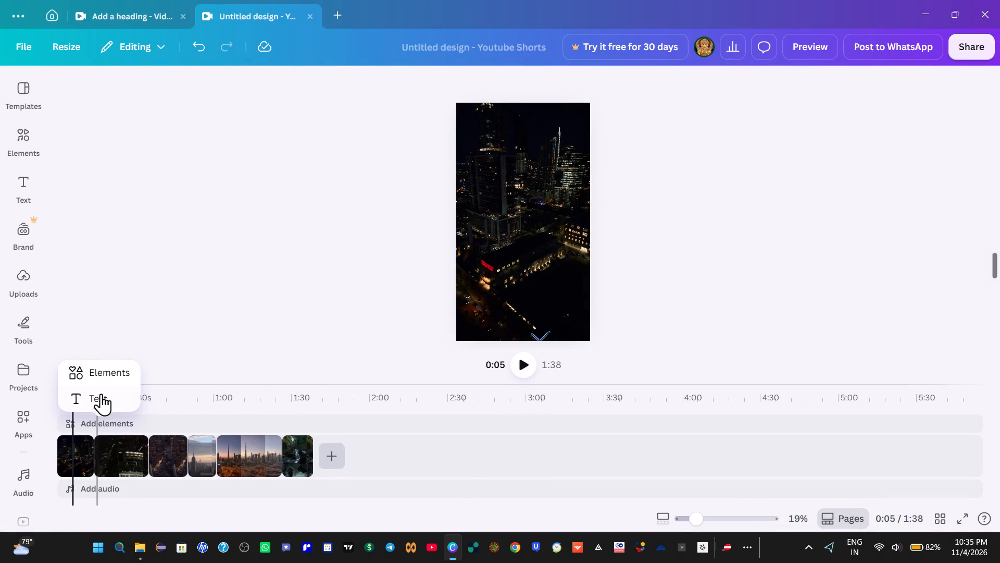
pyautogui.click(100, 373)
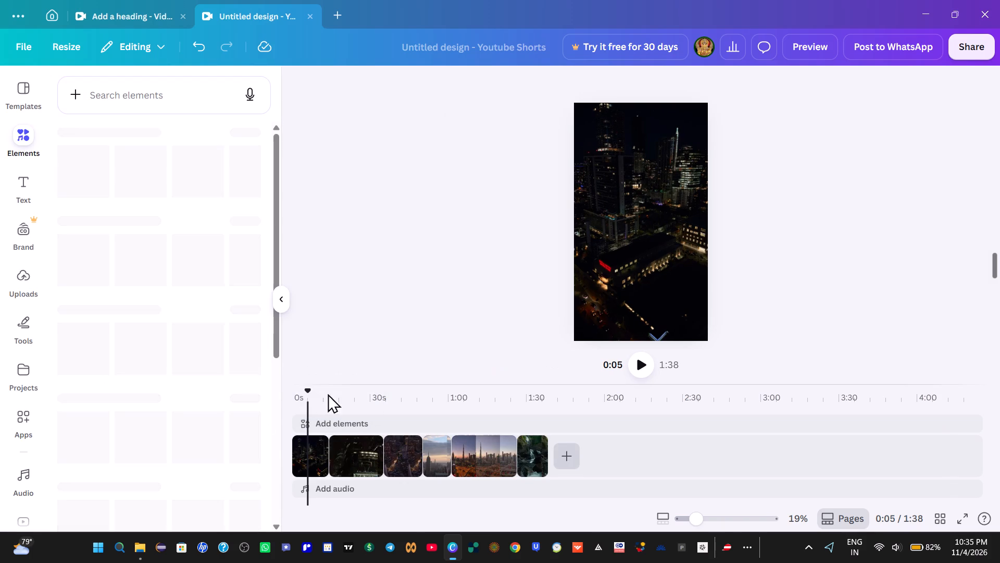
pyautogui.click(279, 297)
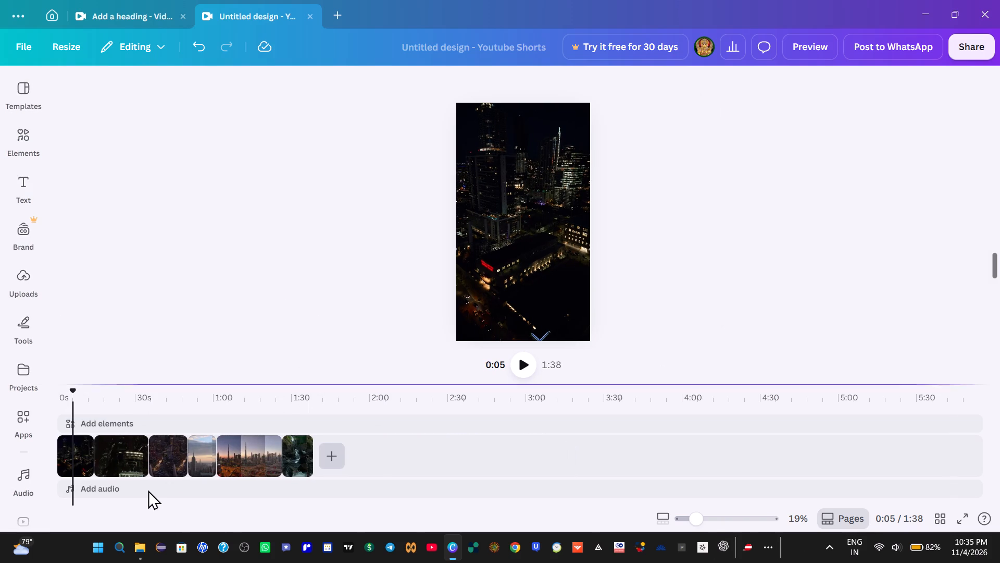
# Add a Slide transition between the 14.2s clip and the 20.9s clip on the timeline.
pyautogui.click(92, 462)
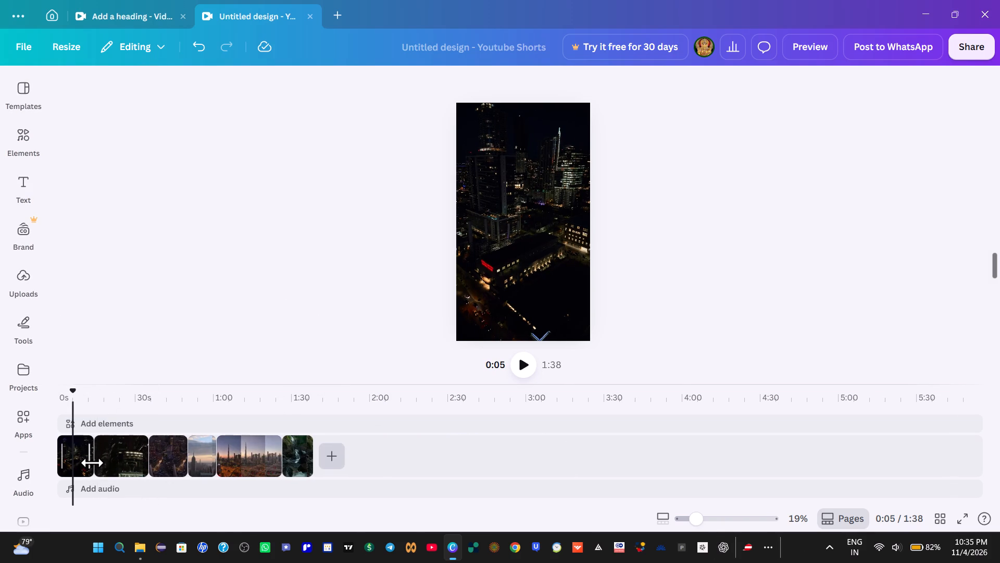
pyautogui.click(93, 460)
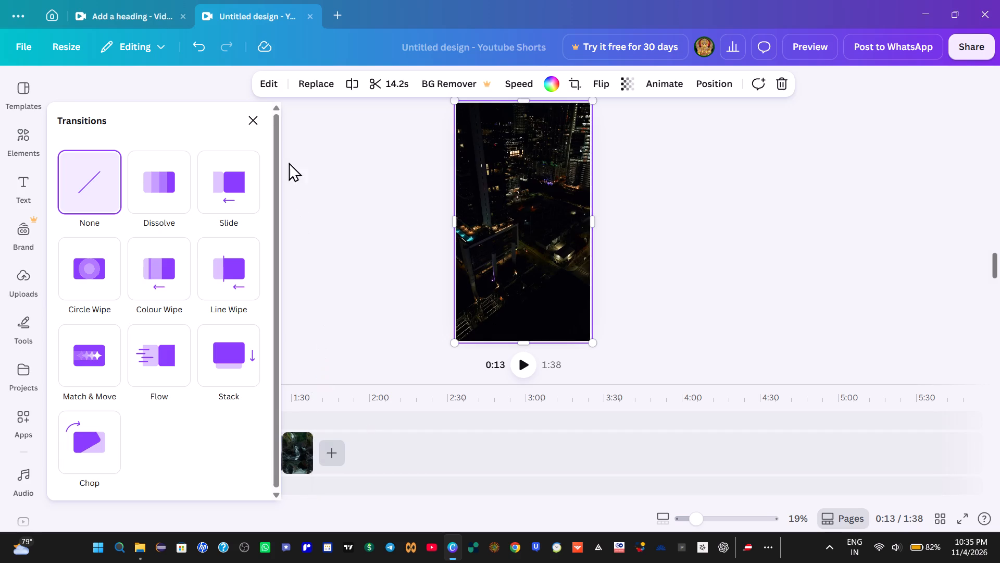
pyautogui.click(257, 120)
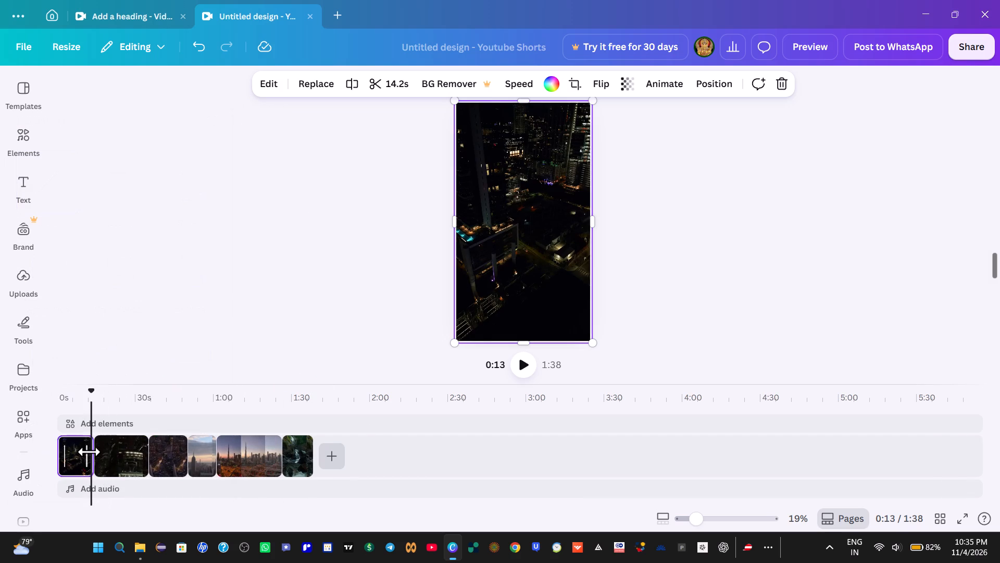
pyautogui.click(91, 460)
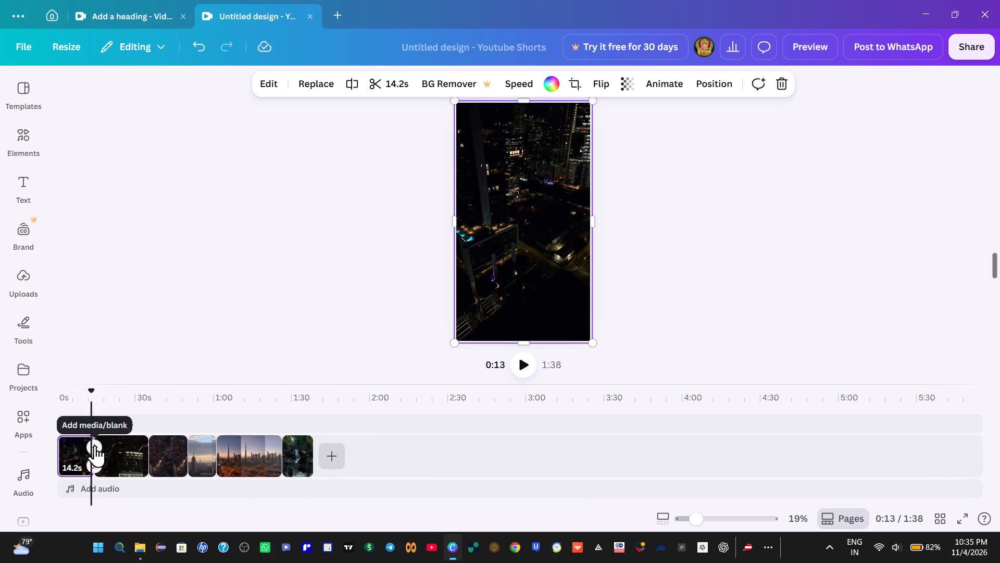
pyautogui.click(92, 463)
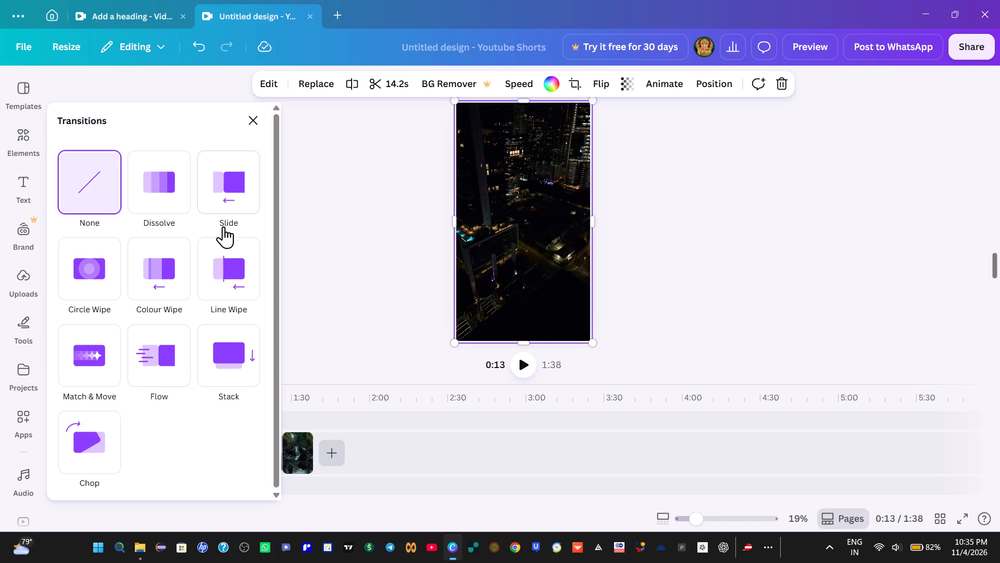
pyautogui.moveTo(229, 206); pyautogui.dragTo(234, 205)
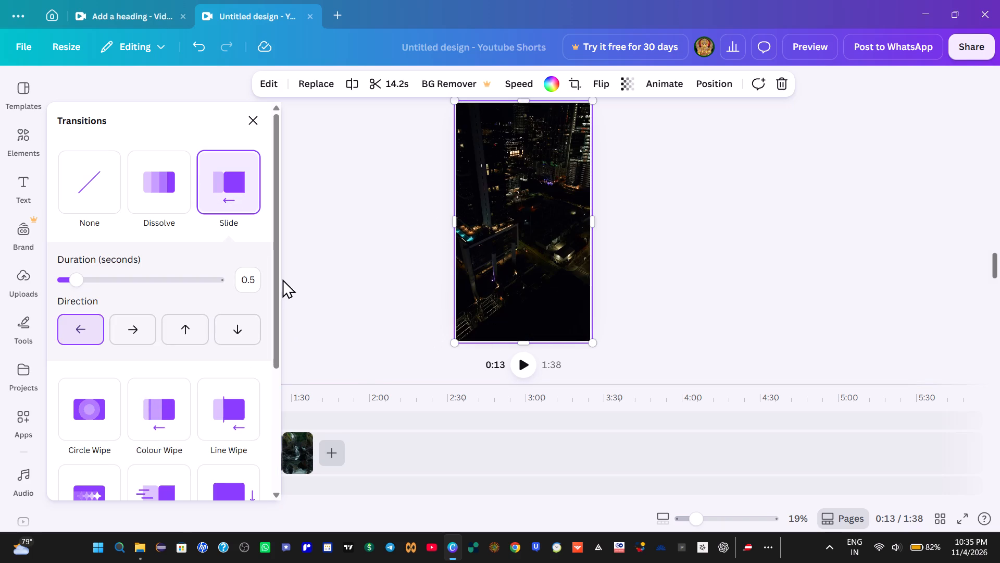
pyautogui.click(260, 122)
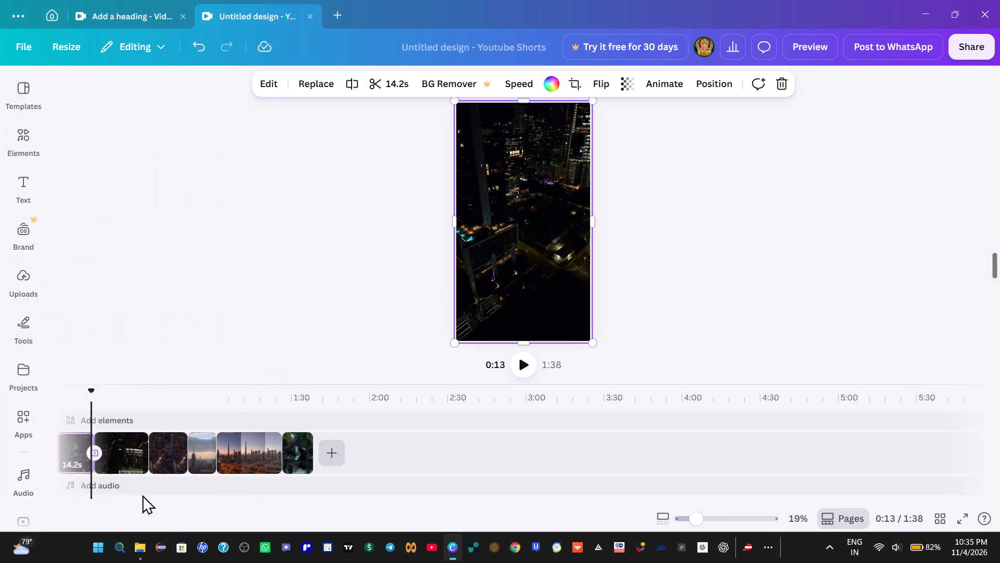
# Play the video from the first clip through the transition into the second clip.
pyautogui.click(80, 433)
pyautogui.click(533, 360)
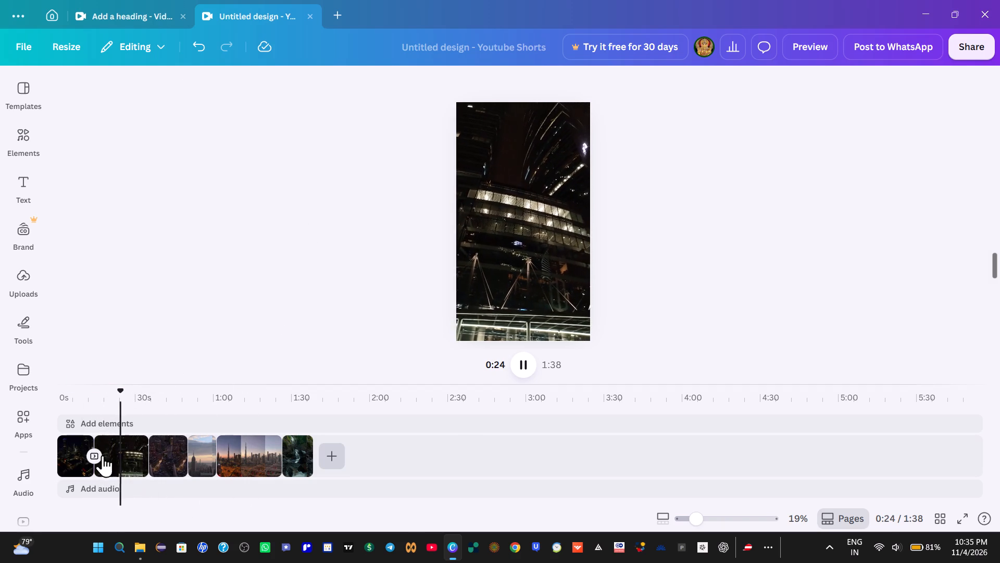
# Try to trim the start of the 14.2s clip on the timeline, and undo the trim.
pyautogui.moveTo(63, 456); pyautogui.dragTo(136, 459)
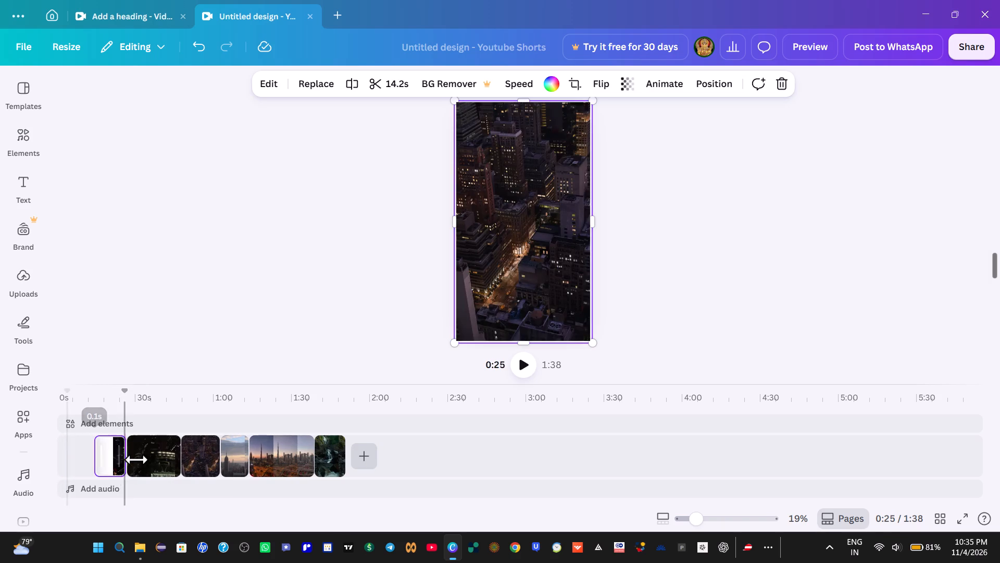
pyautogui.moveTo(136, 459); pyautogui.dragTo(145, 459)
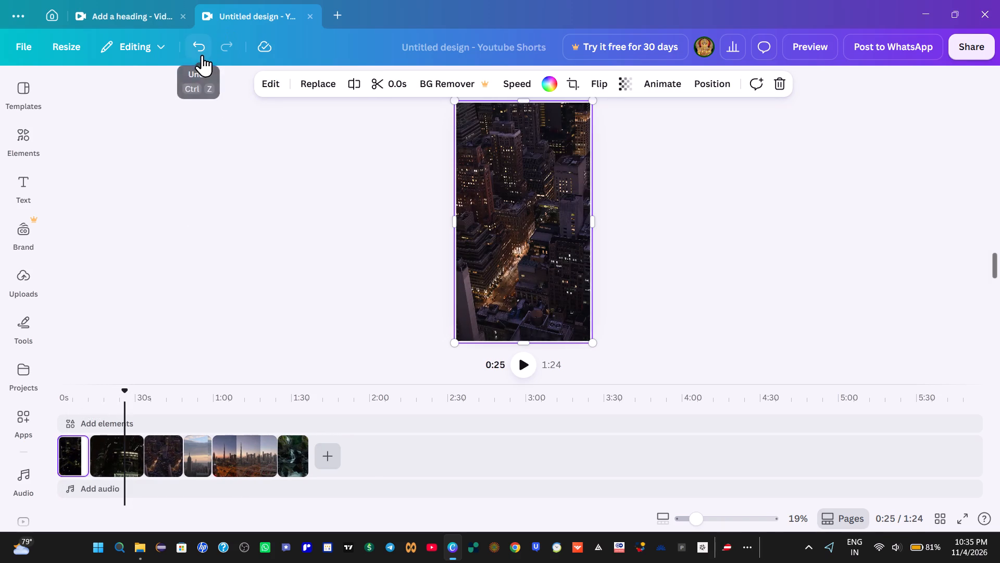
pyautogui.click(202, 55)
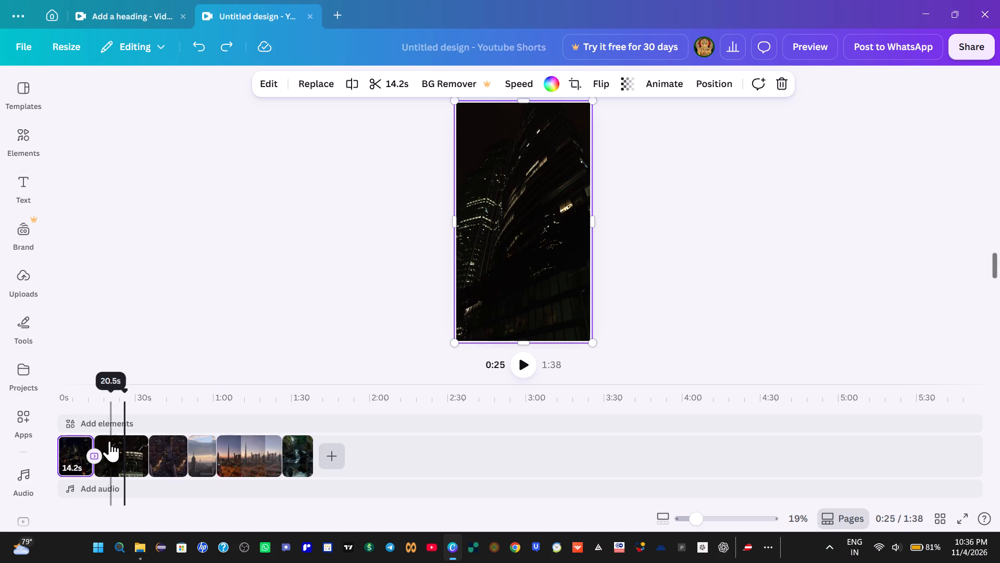
# Add a Flow transition between the 20.9s clip and the 15.0s clip.
pyautogui.rightClick(145, 455)
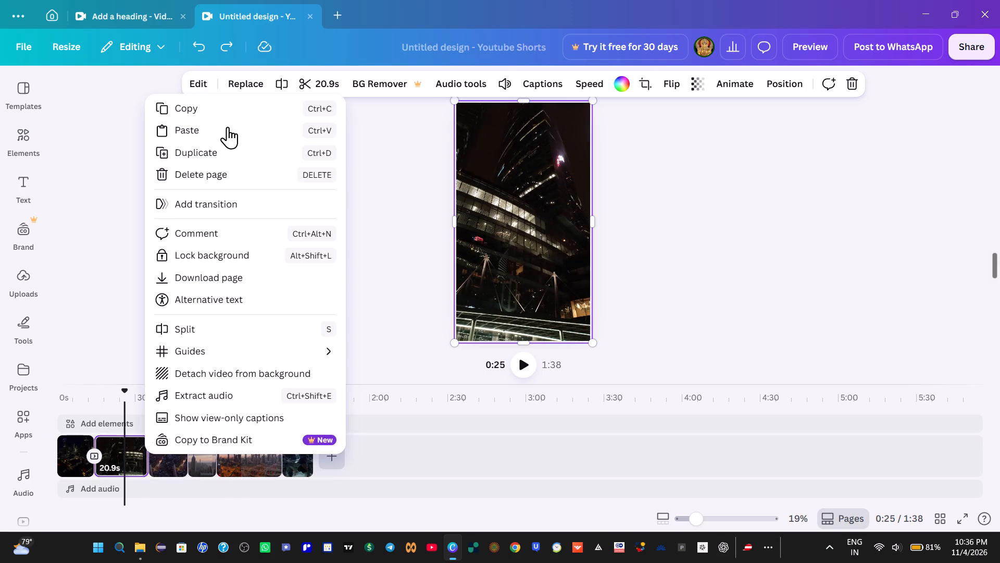
pyautogui.click(208, 211)
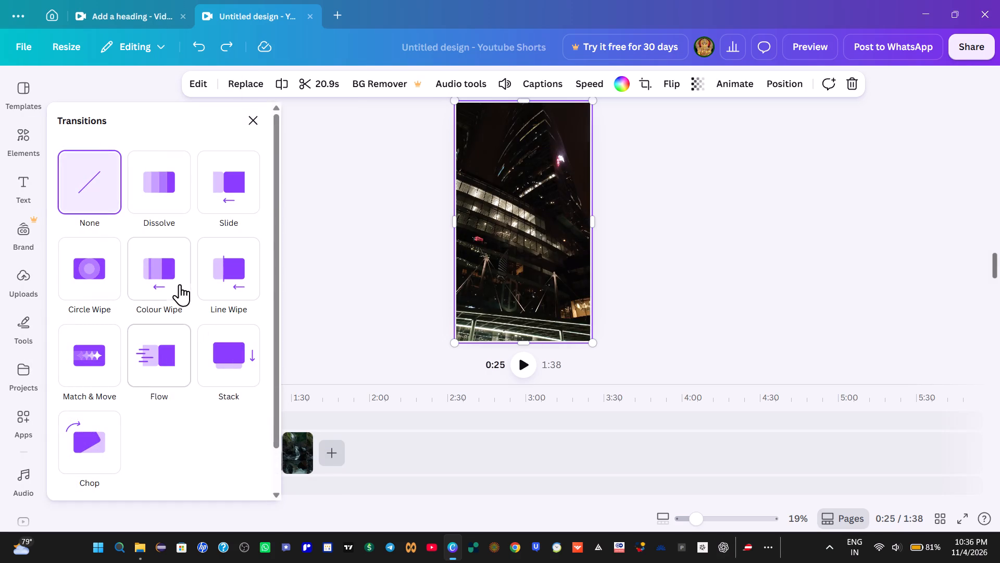
pyautogui.click(160, 376)
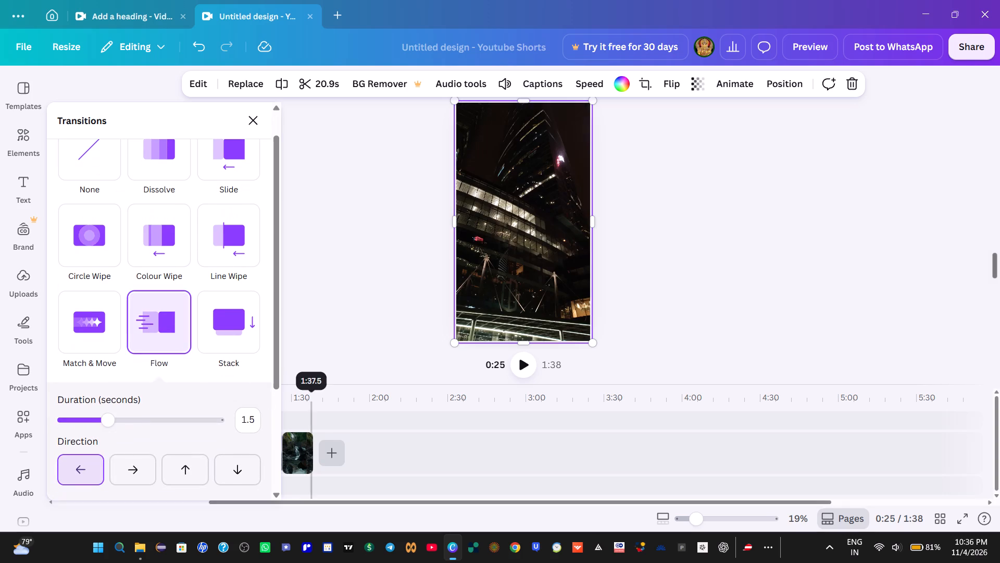
pyautogui.click(340, 350)
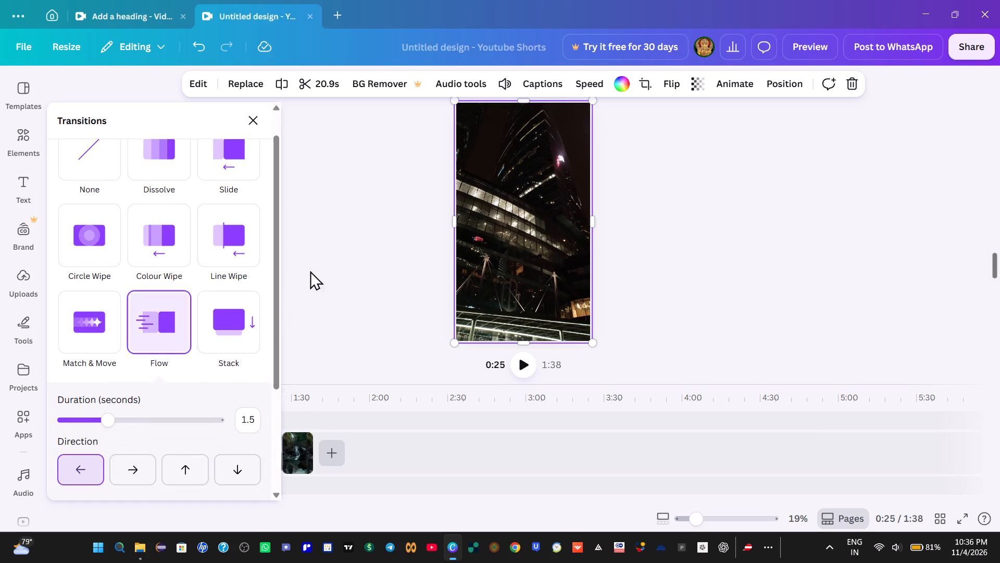
pyautogui.click(323, 267)
# Play the video through the transition from the 20.9s clip into the 15.0s clip.
pyautogui.click(126, 429)
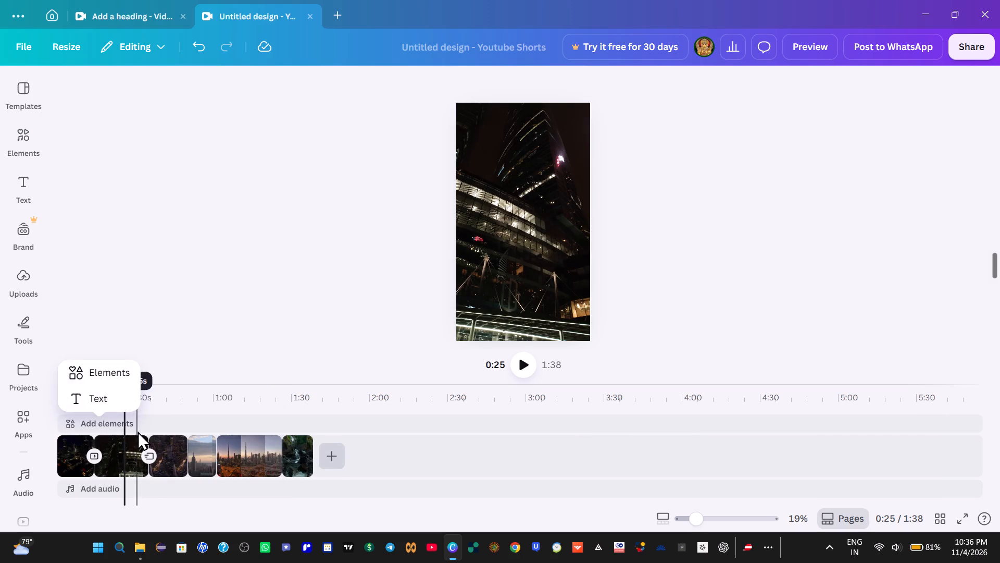
pyautogui.click(137, 432)
pyautogui.click(522, 361)
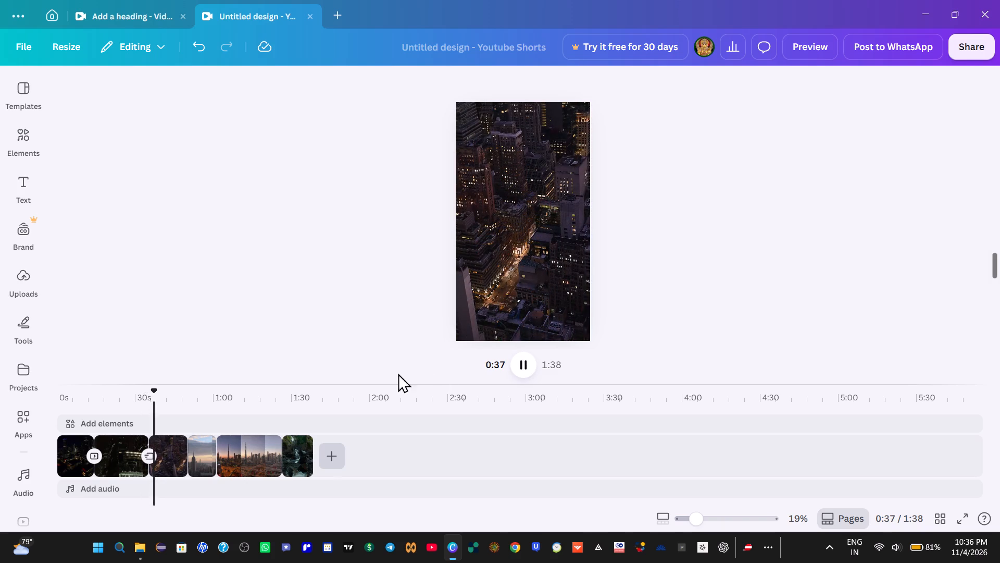
# Add a Flow transition between the 15.0s clip and the 11.0s clip.
pyautogui.click(175, 446)
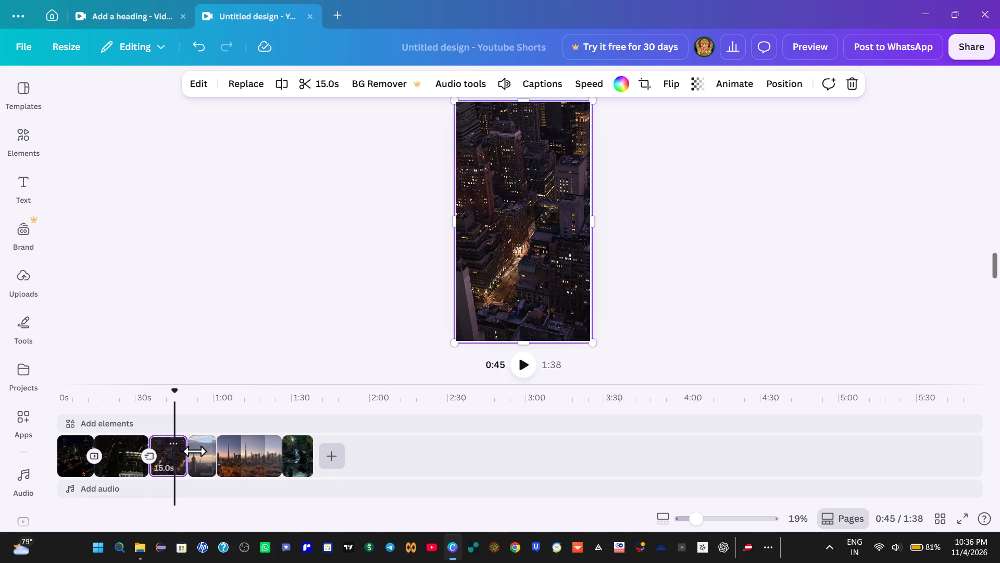
pyautogui.rightClick(184, 456)
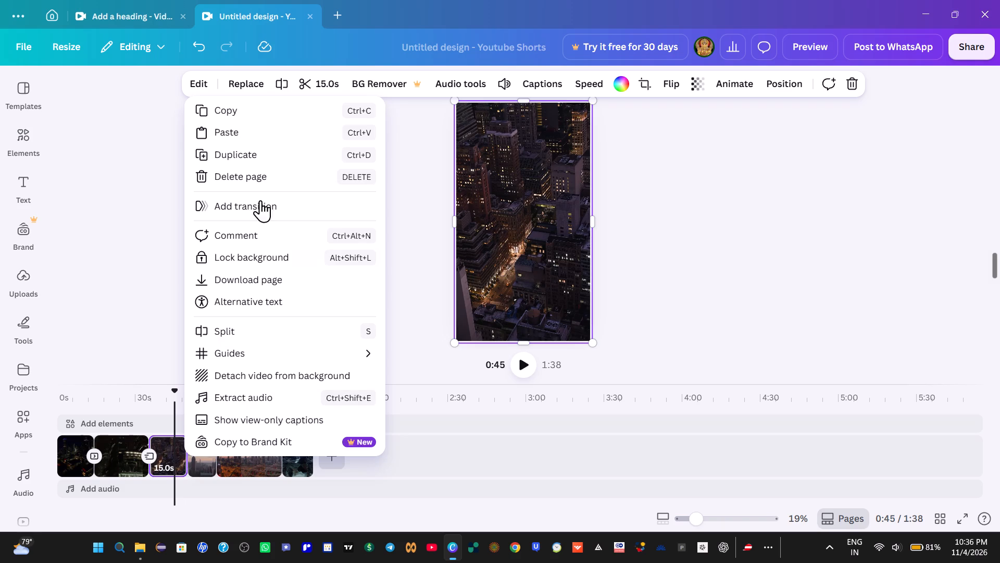
pyautogui.click(258, 199)
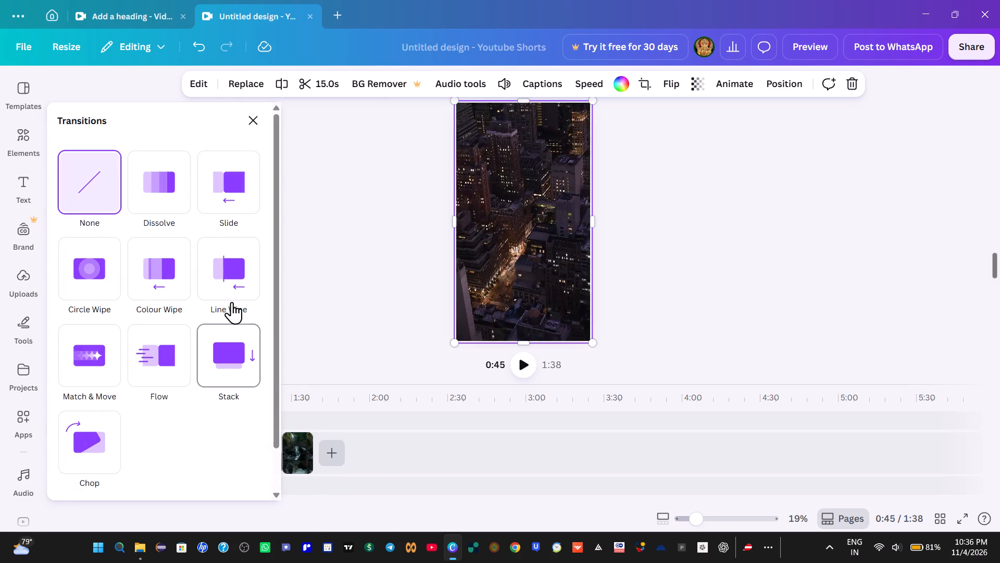
pyautogui.click(168, 349)
pyautogui.click(351, 354)
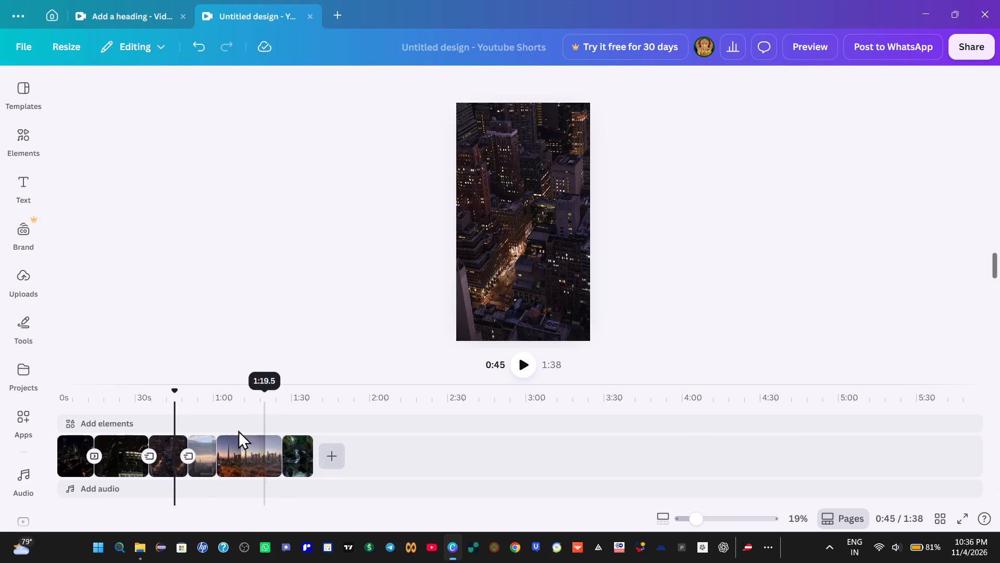
# Add a Flow transition between the 25.1s Dubai skyline clip and the 12.0s waterfall clip.
pyautogui.rightClick(217, 456)
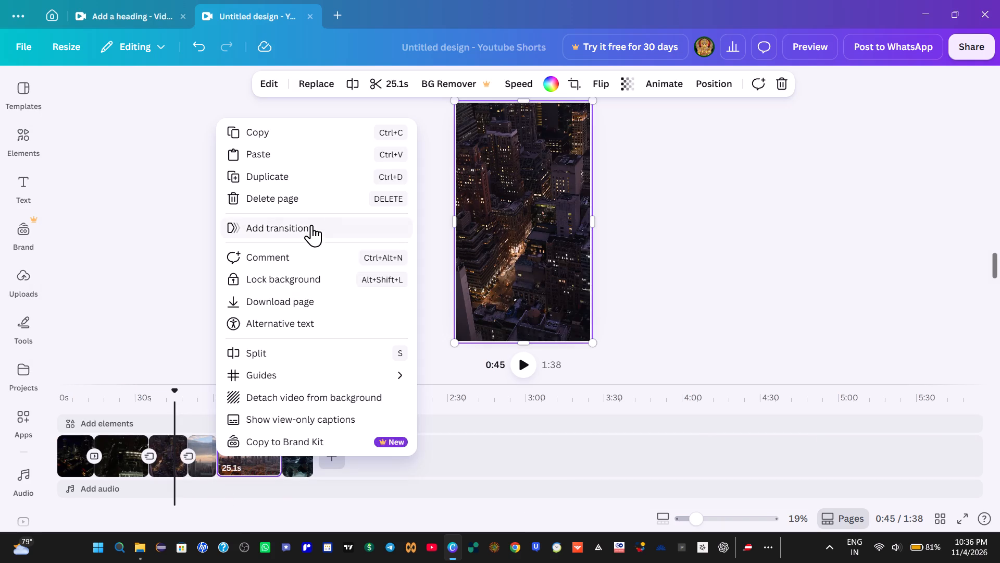
pyautogui.click(311, 225)
pyautogui.click(178, 362)
pyautogui.click(345, 345)
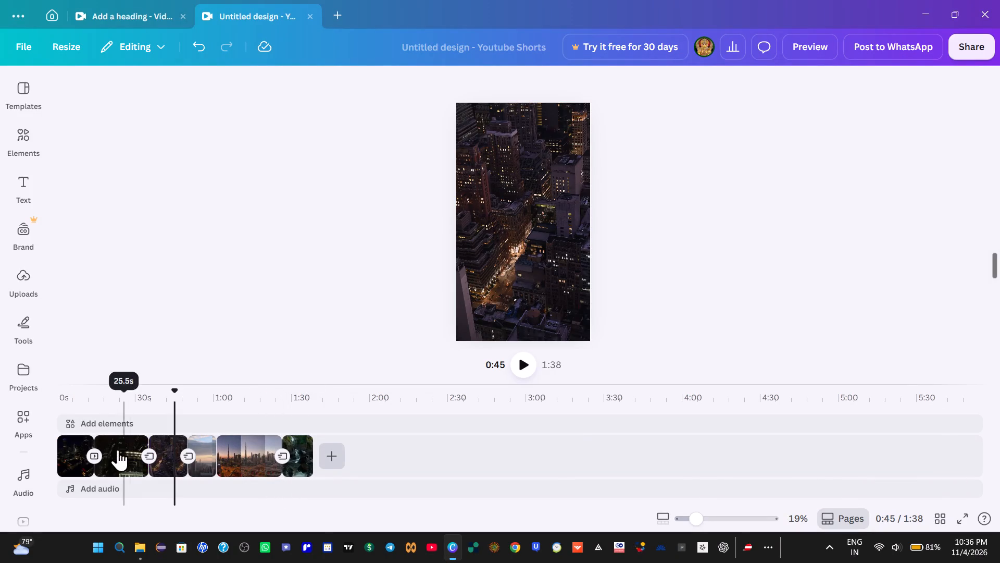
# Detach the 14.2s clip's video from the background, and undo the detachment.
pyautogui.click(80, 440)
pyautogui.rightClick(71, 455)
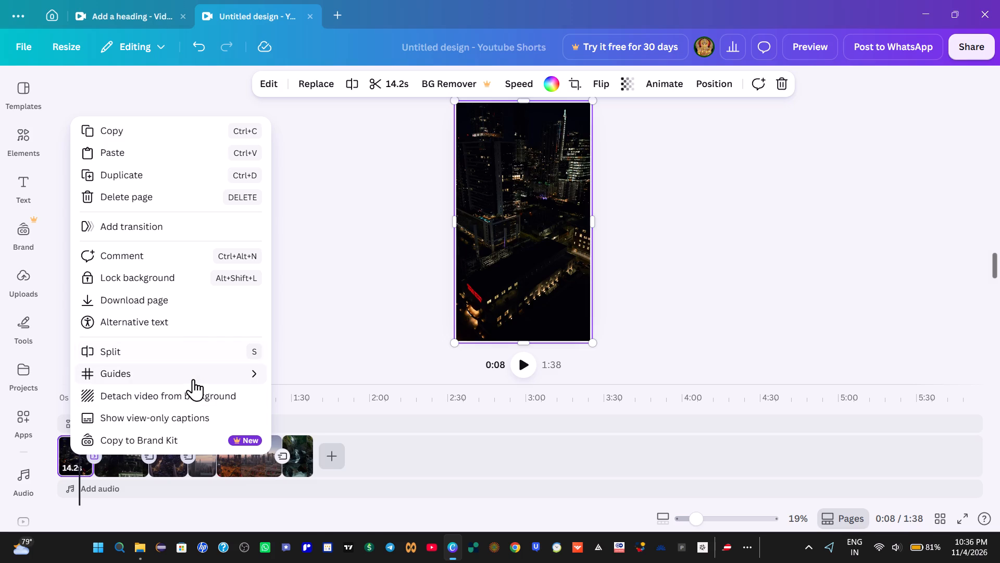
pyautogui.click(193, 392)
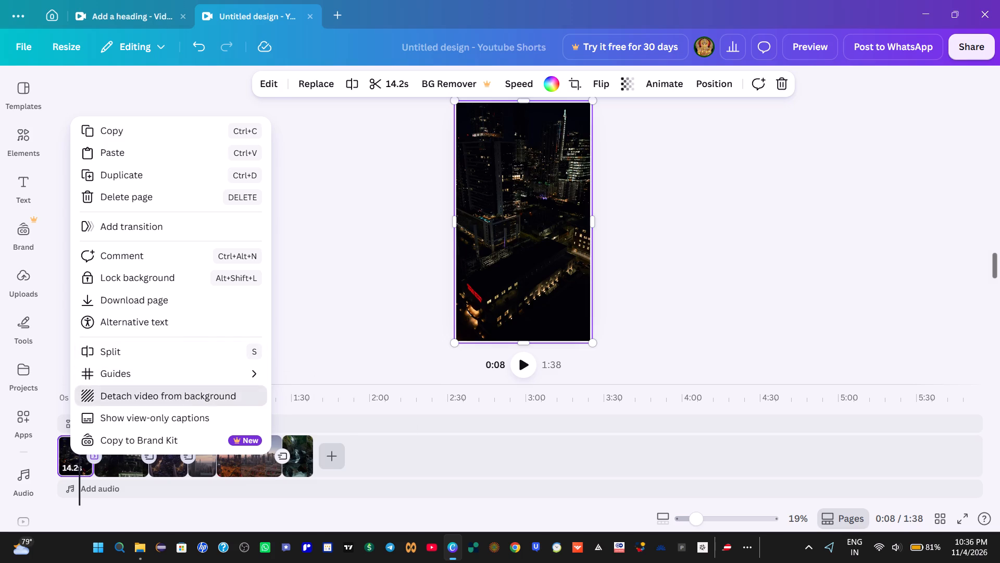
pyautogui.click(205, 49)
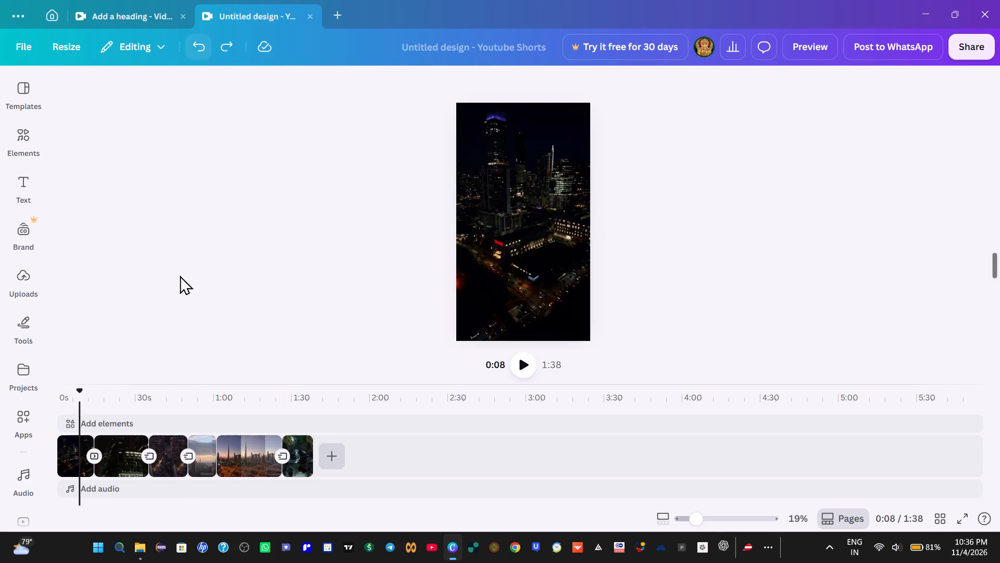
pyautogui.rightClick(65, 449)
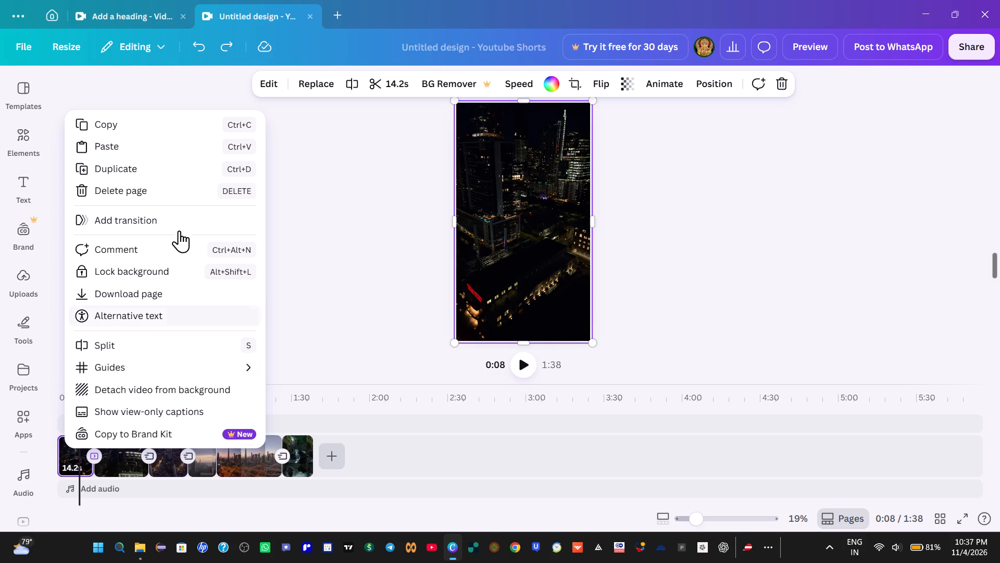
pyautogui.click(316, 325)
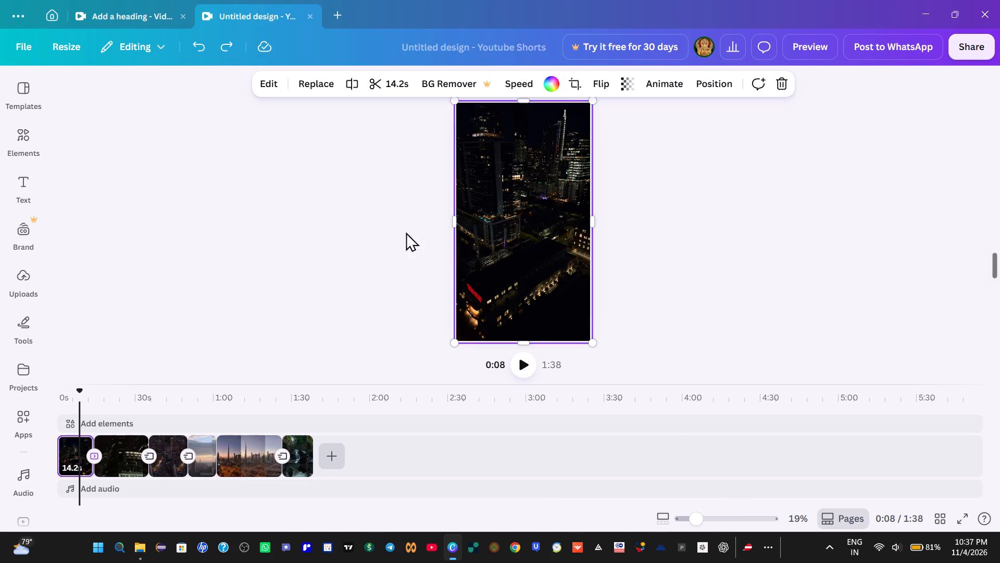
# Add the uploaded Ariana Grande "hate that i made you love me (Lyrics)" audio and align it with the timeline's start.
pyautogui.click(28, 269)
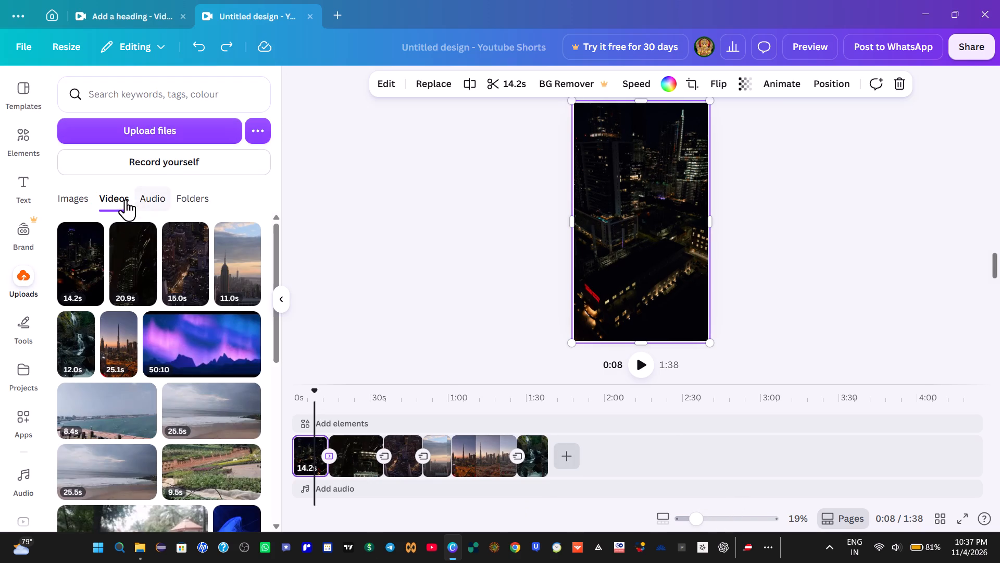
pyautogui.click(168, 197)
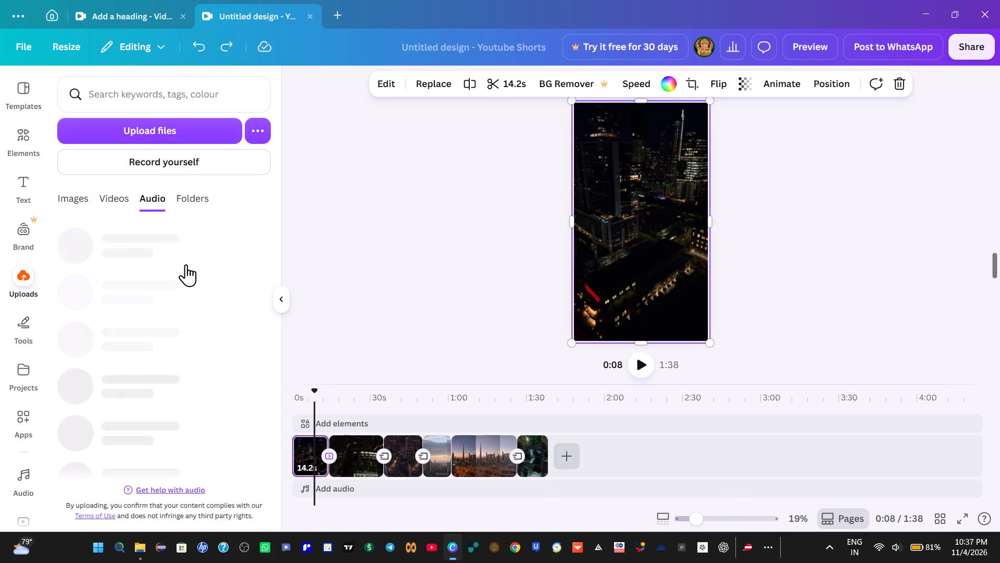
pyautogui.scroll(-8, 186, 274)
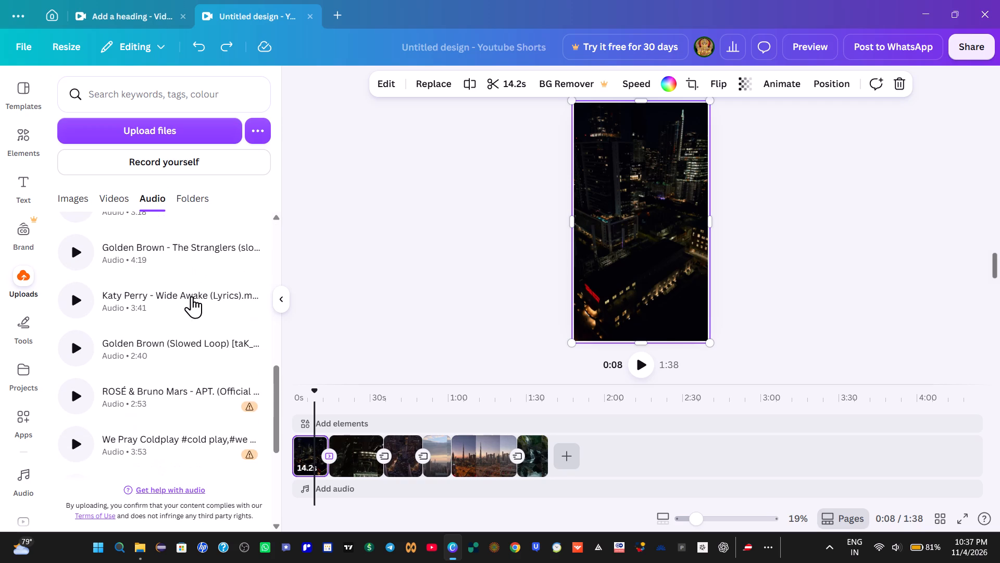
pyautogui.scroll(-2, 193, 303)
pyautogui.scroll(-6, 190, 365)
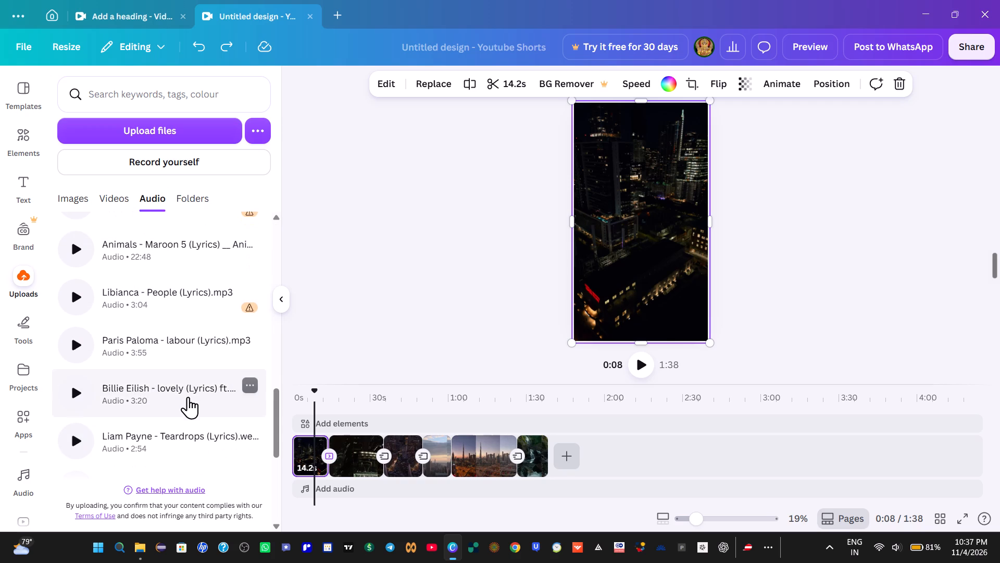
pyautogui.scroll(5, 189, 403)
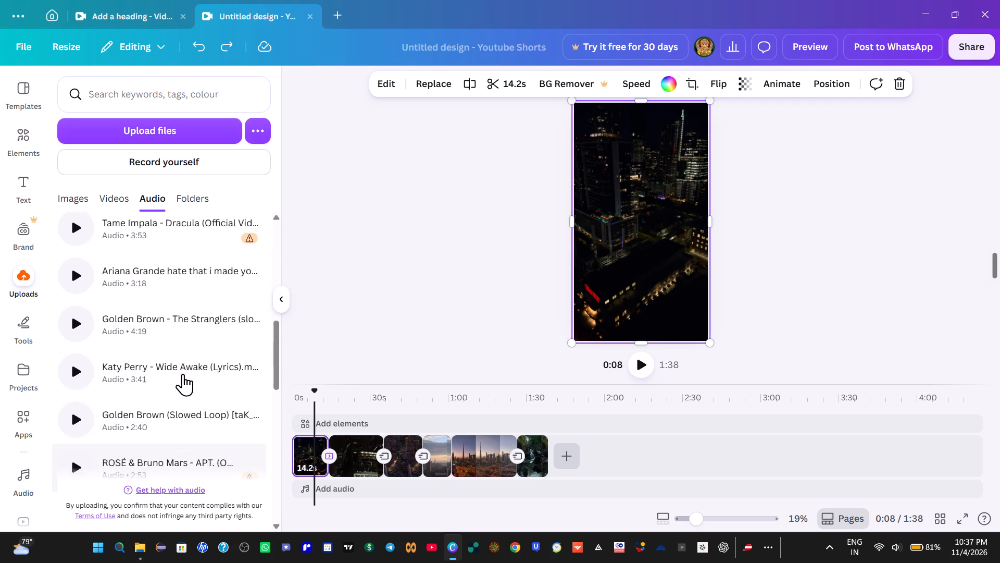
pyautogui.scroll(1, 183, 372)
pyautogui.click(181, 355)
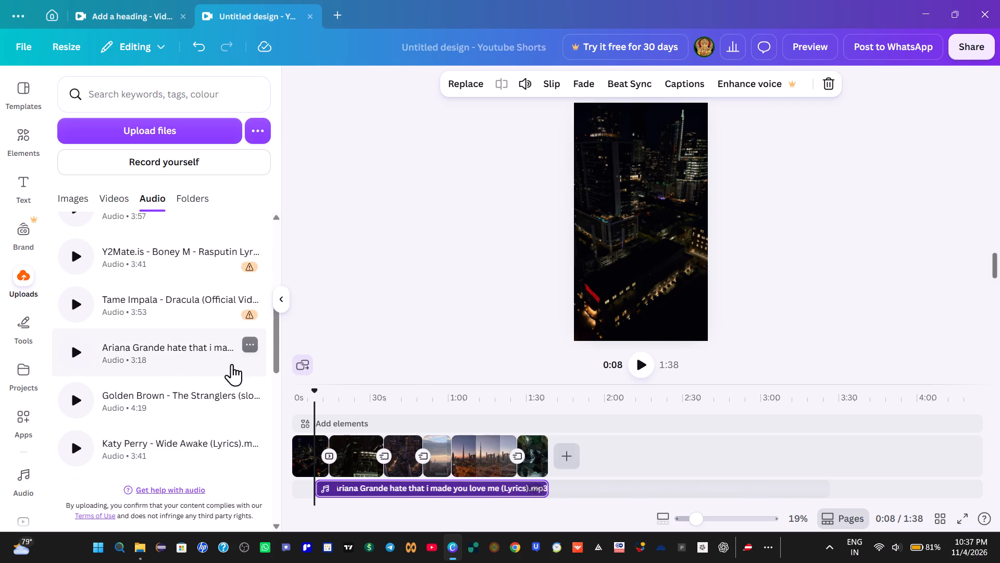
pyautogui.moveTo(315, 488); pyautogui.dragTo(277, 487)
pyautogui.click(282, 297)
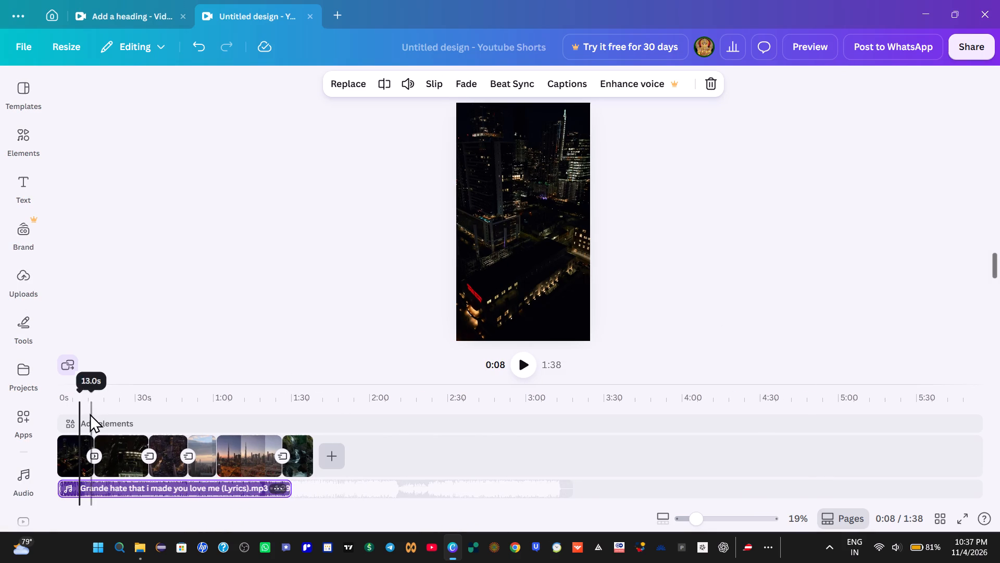
# Play the video from the beginning to check how the added song fits the clips.
pyautogui.moveTo(80, 390); pyautogui.dragTo(60, 391)
pyautogui.click(522, 363)
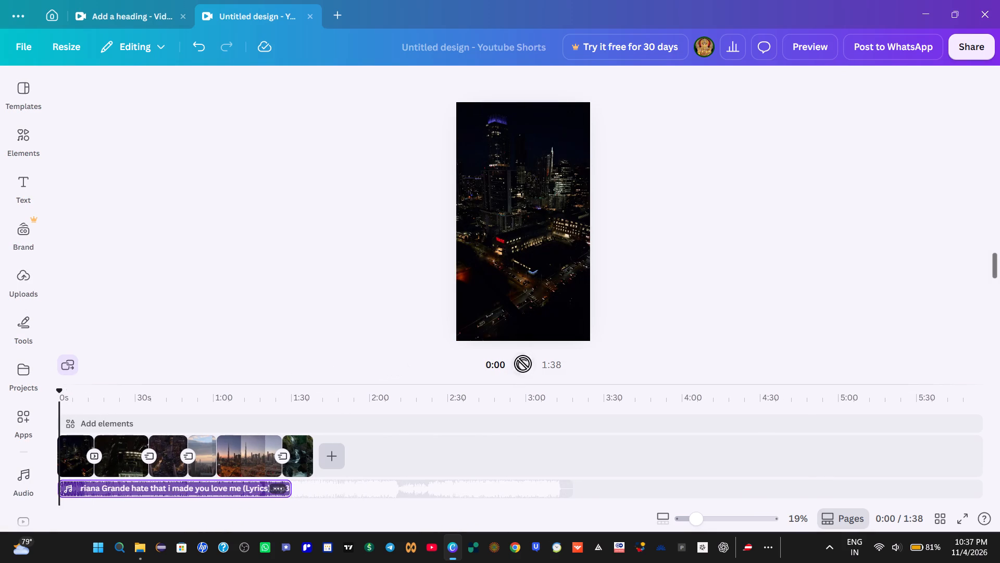
pyautogui.click(524, 363)
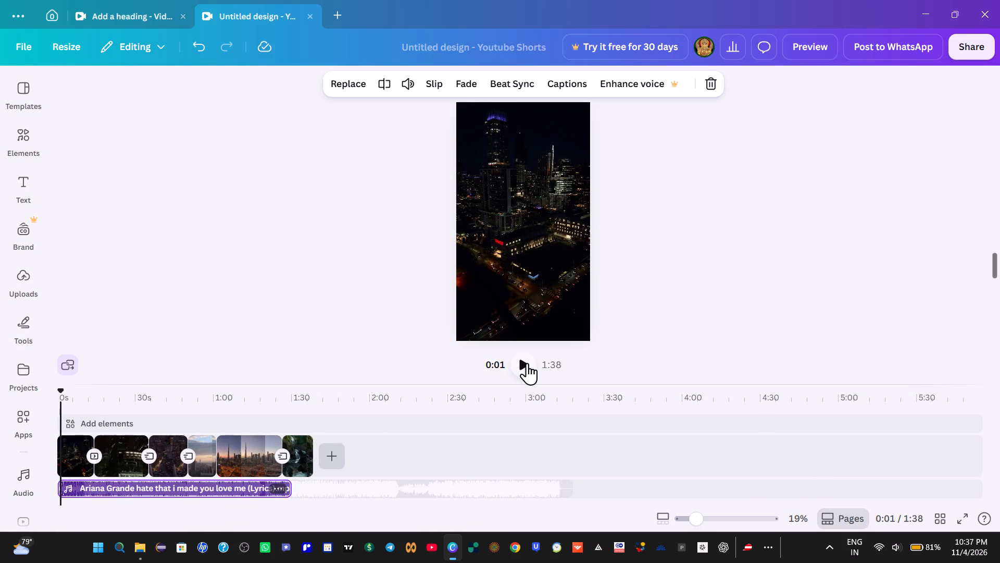
pyautogui.click(527, 363)
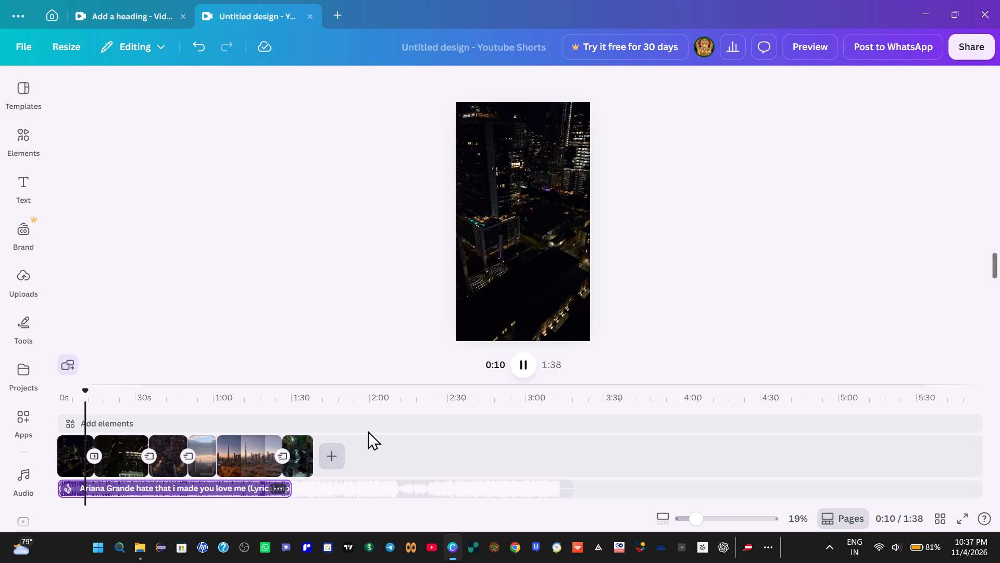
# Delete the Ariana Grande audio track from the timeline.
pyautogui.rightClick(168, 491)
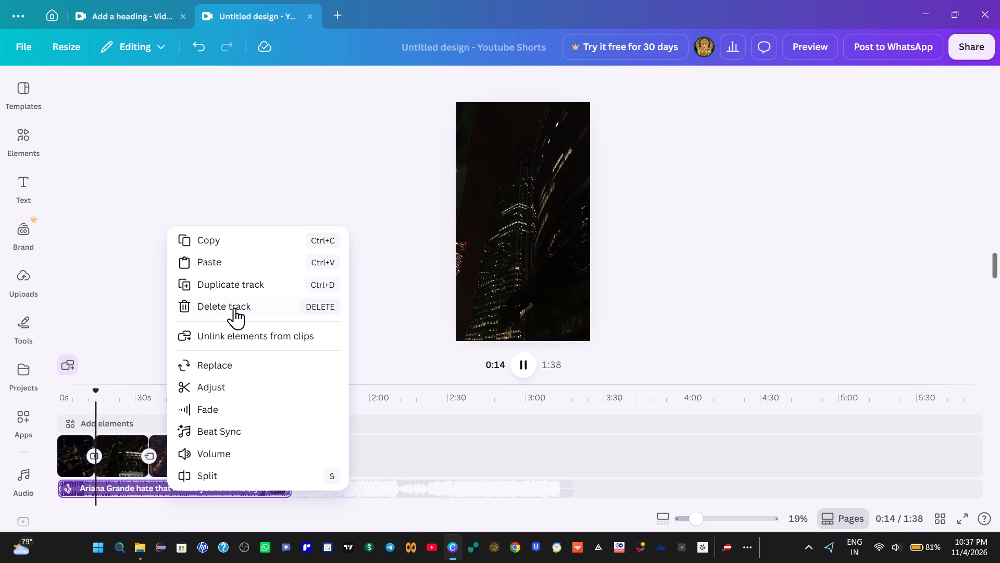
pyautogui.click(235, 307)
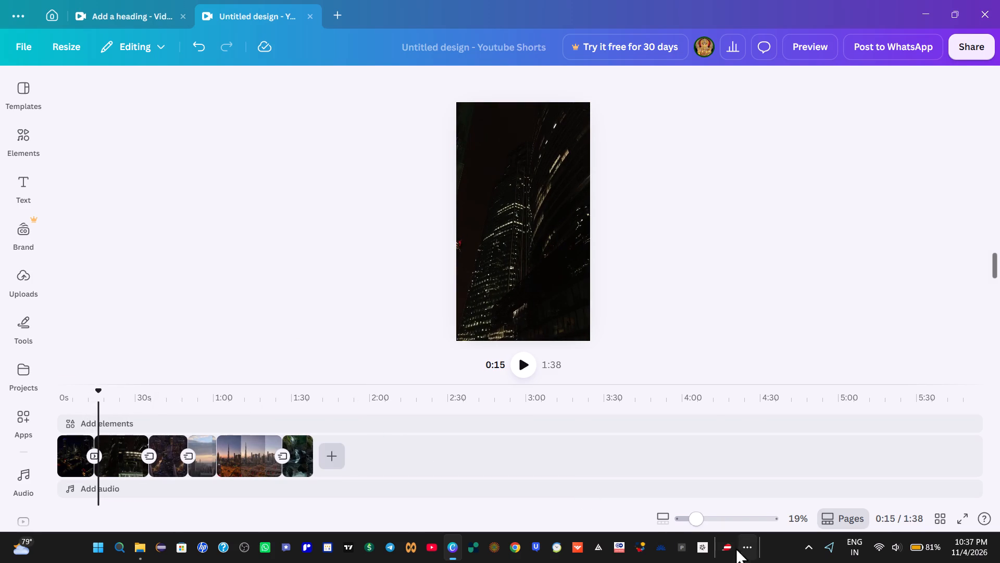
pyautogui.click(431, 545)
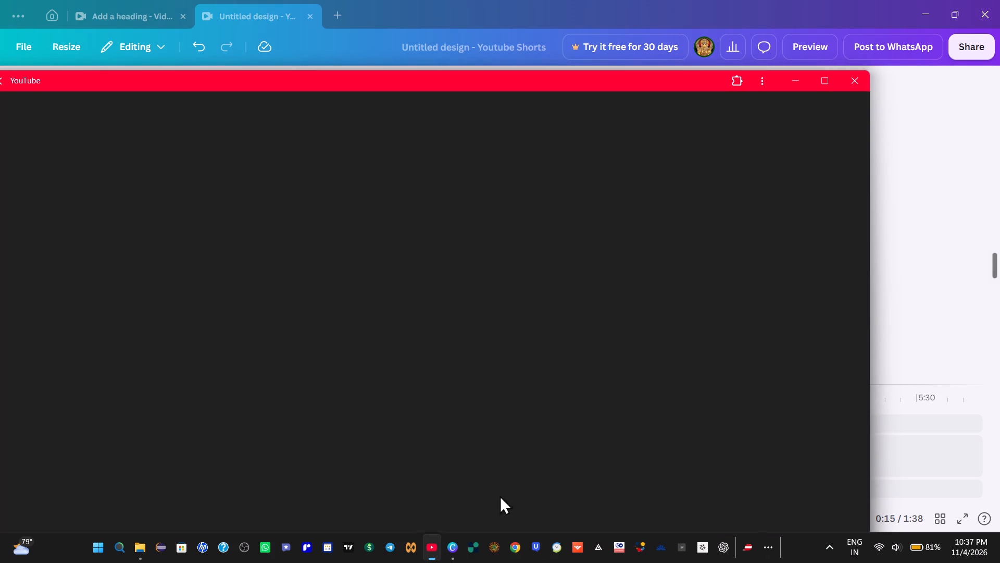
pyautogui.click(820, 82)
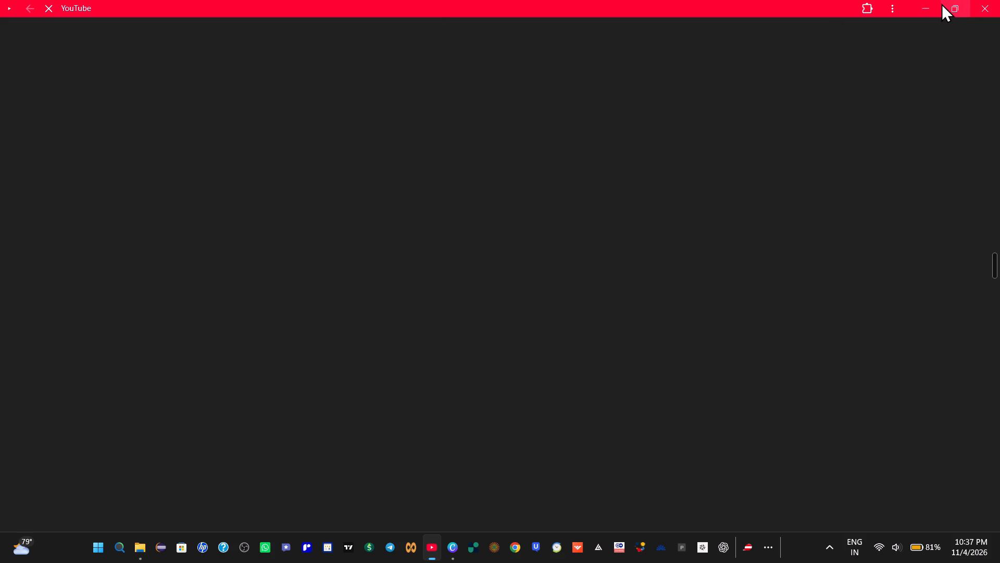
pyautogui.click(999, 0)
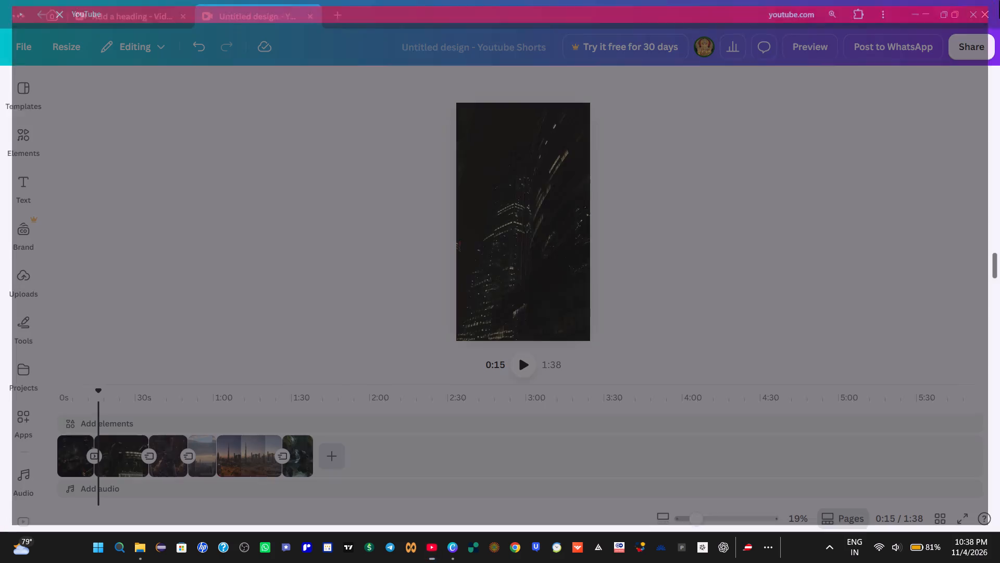
# Switch to Chrome with the lyricsnomad profile and open YouTube in a new tab.
pyautogui.click(515, 550)
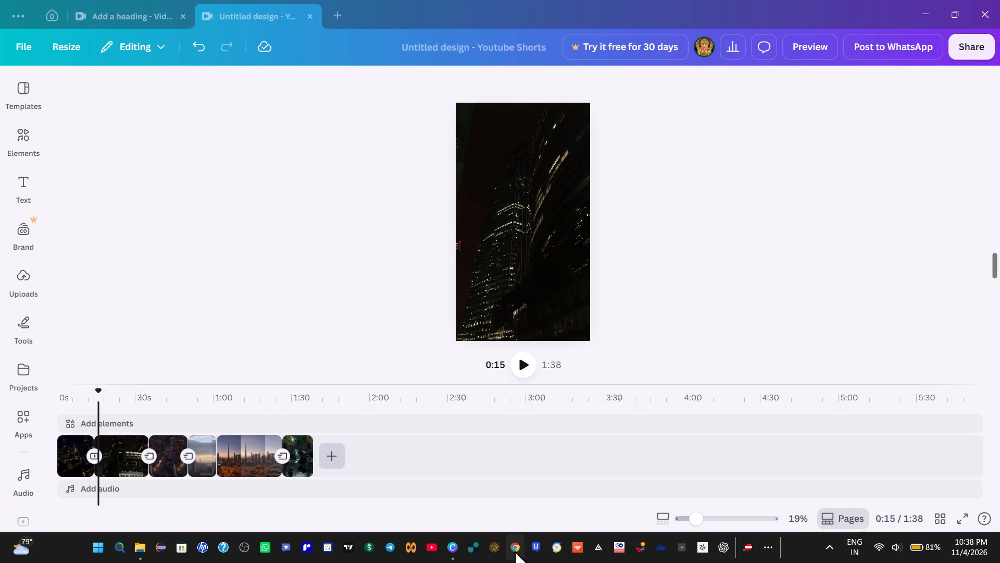
pyautogui.click(428, 210)
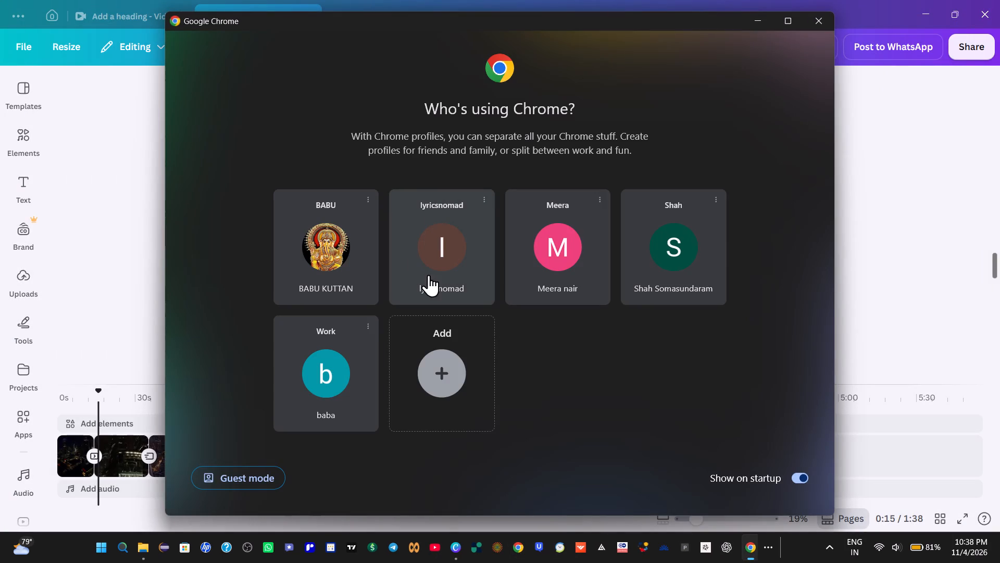
pyautogui.click(434, 272)
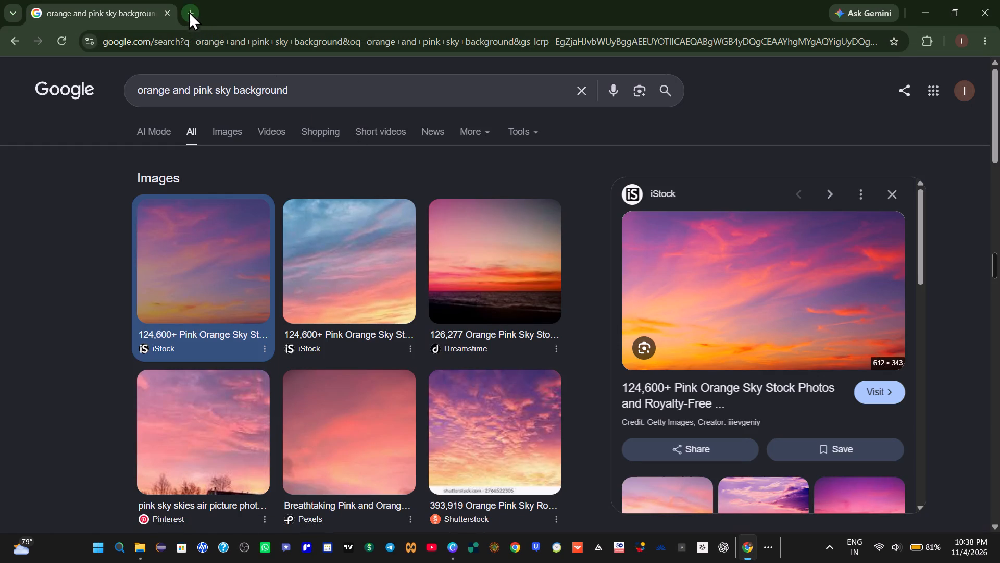
pyautogui.click(199, 11)
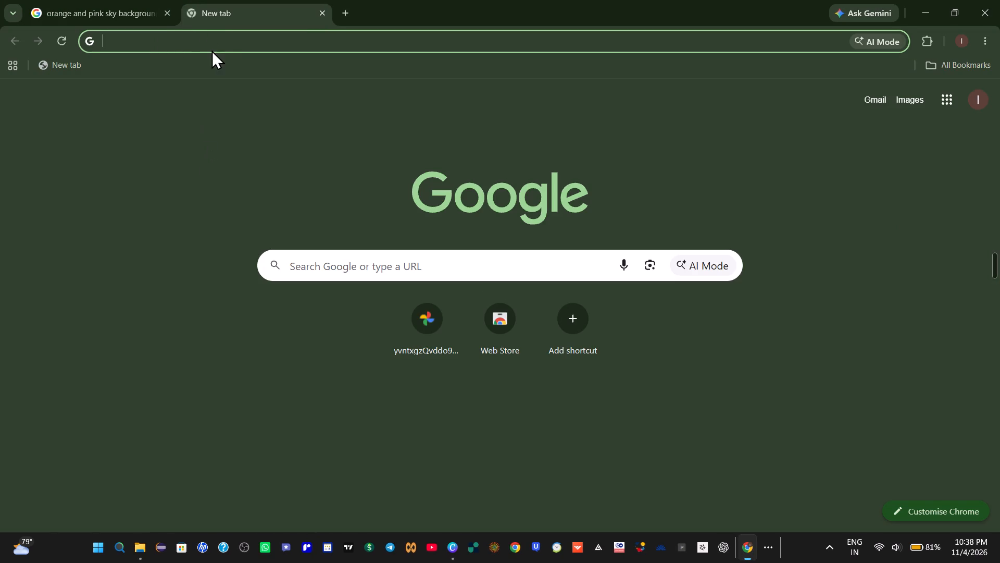
pyautogui.click(210, 44)
pyautogui.click(151, 76)
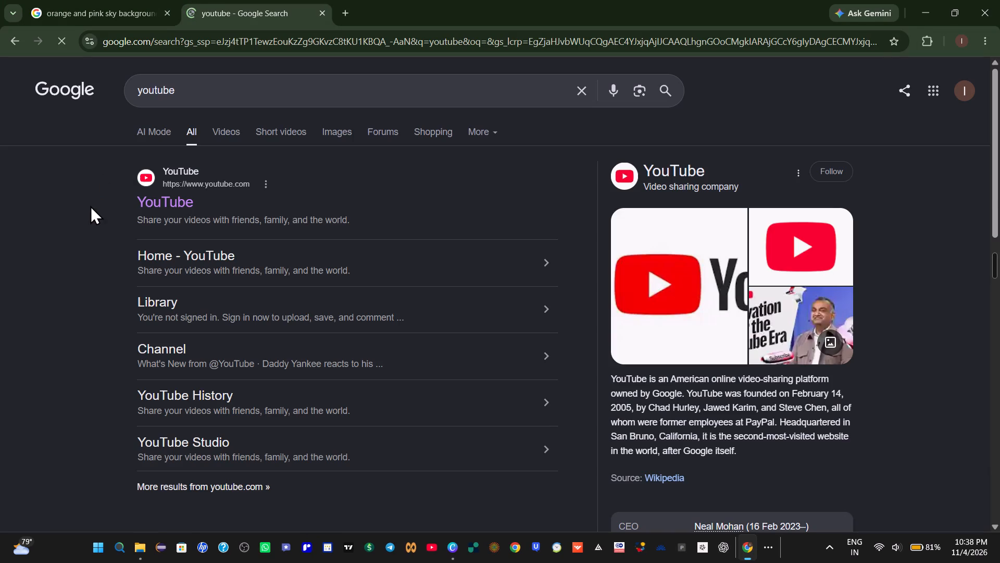
pyautogui.click(144, 210)
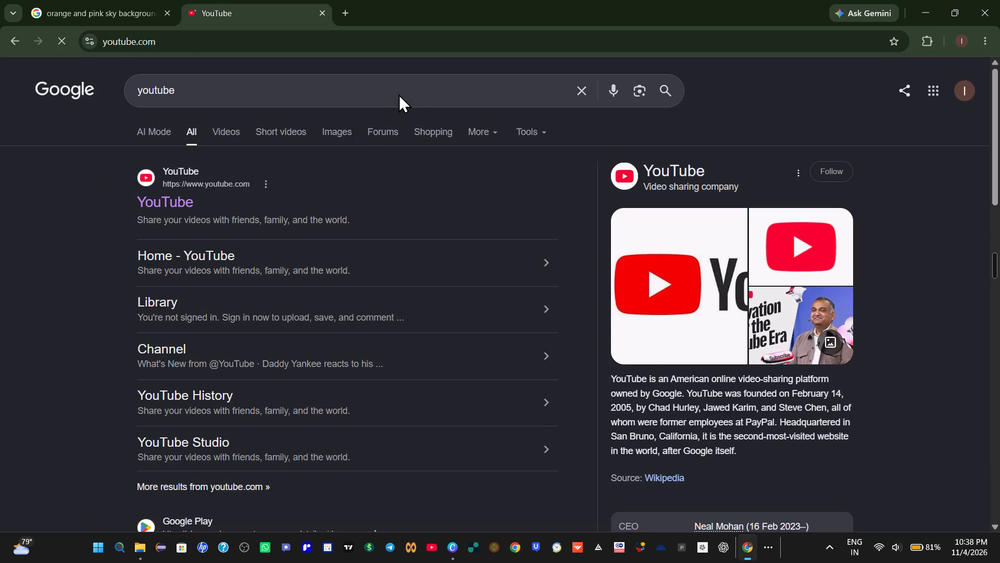
# Search YouTube for "hate that i made you love me".
pyautogui.click(423, 73)
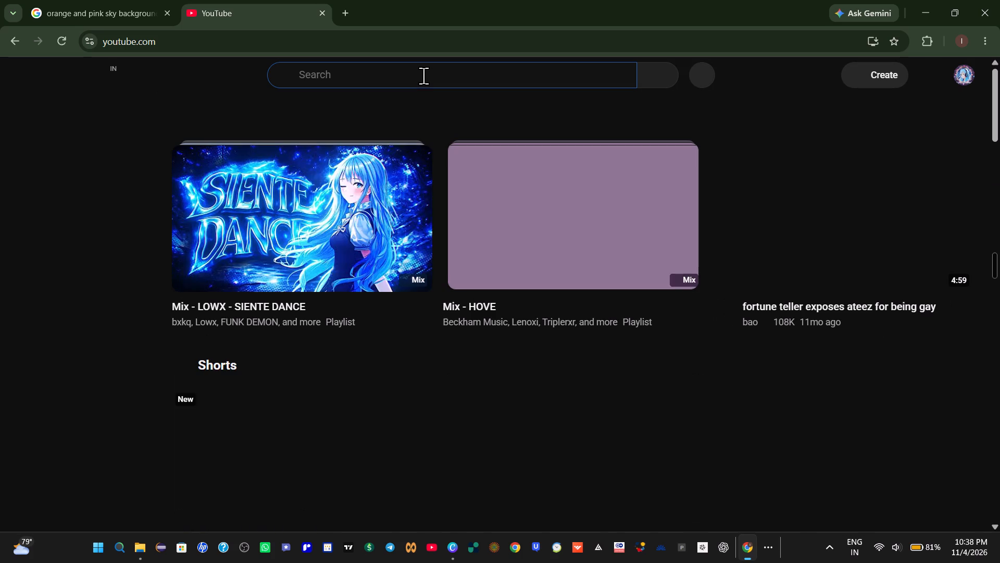
pyautogui.write('hate')
pyautogui.press('space')
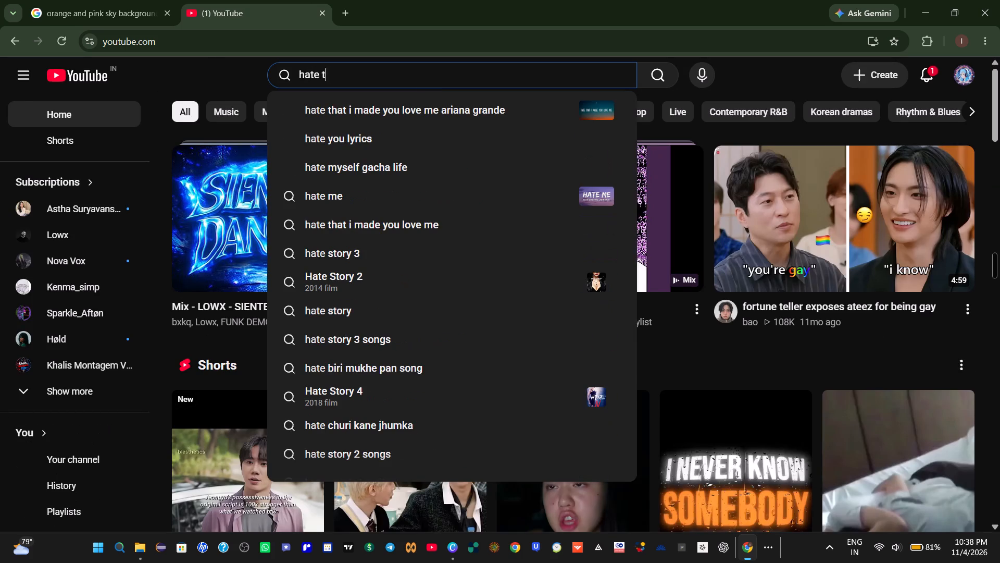
pyautogui.scroll(-1, 415, 82)
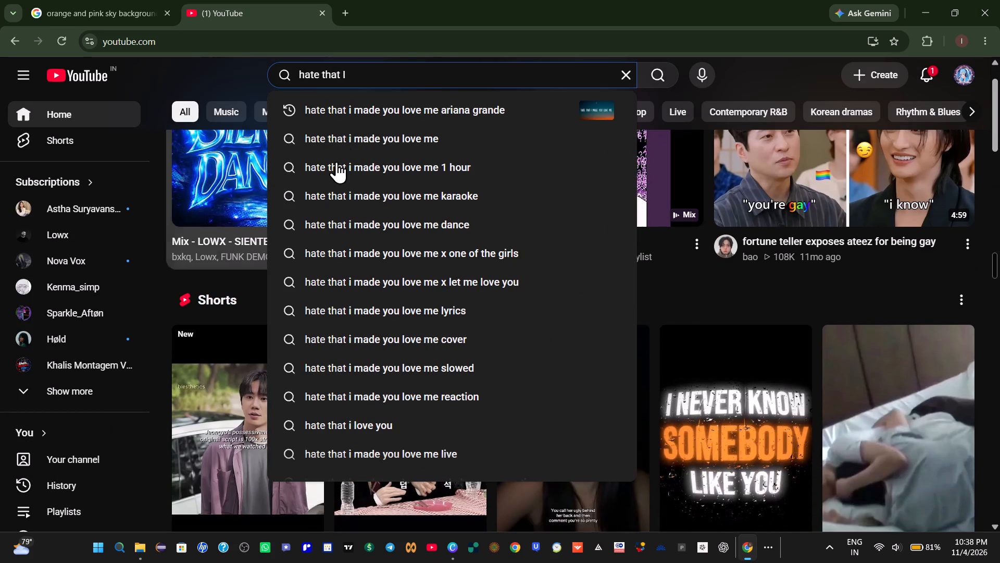
pyautogui.click(364, 133)
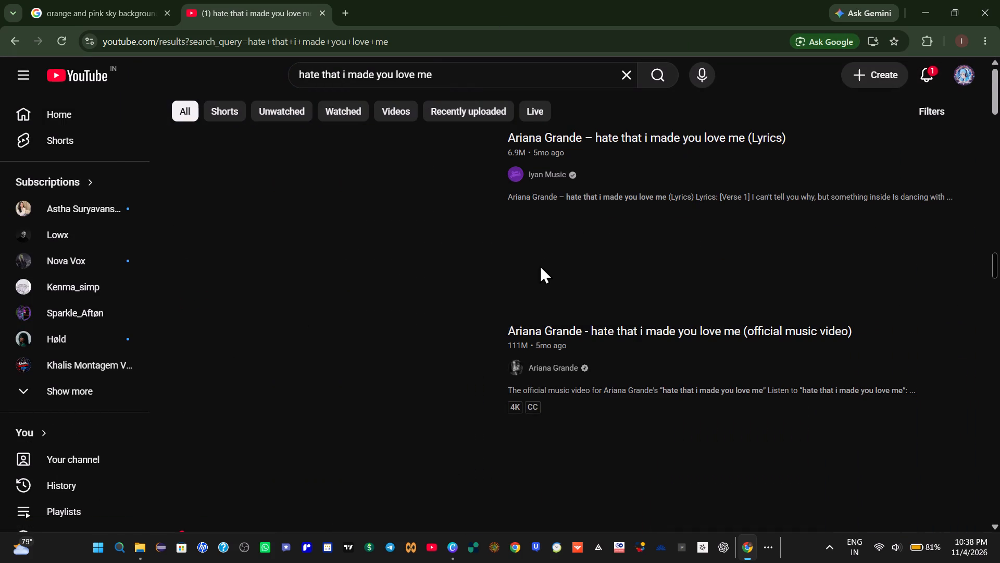
# Check the YouTube notifications and view the comments on the "he did it again" Short.
pyautogui.click(931, 71)
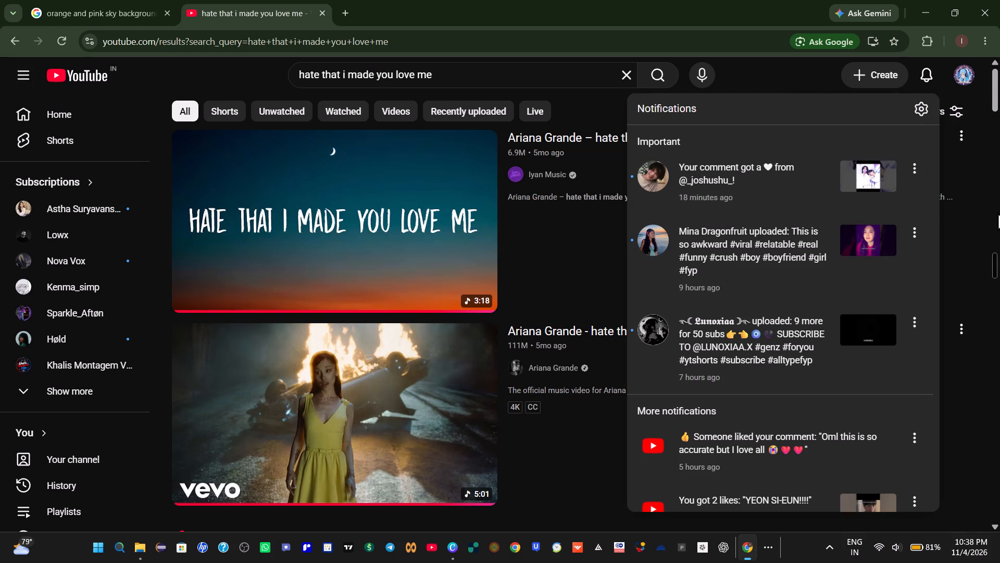
pyautogui.click(998, 212)
pyautogui.click(894, 177)
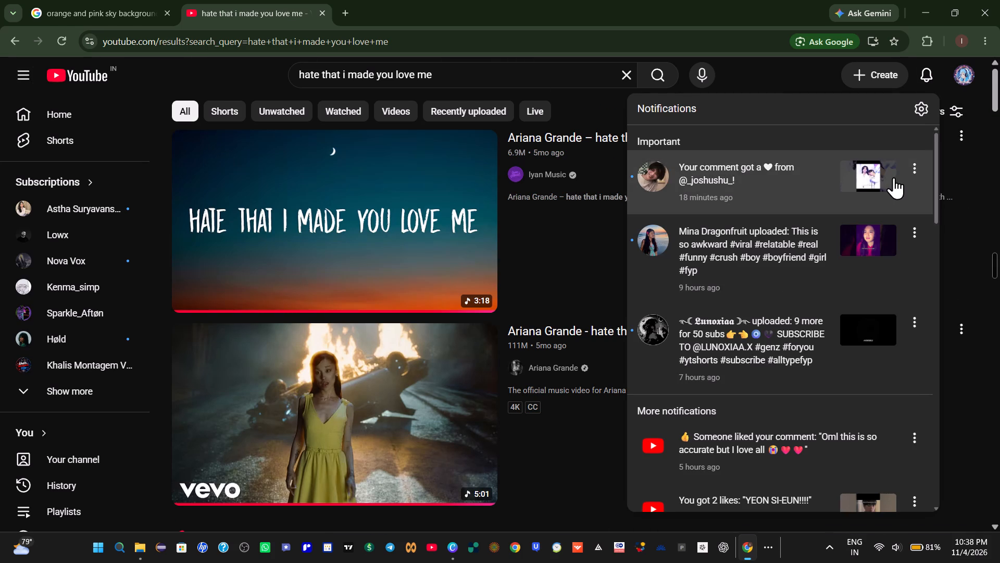
pyautogui.click(967, 251)
# Play the handwritten-lyrics Short of "Hate That I Made You Love Me" from the Shorts results, and return to the results.
pyautogui.scroll(-5, 419, 341)
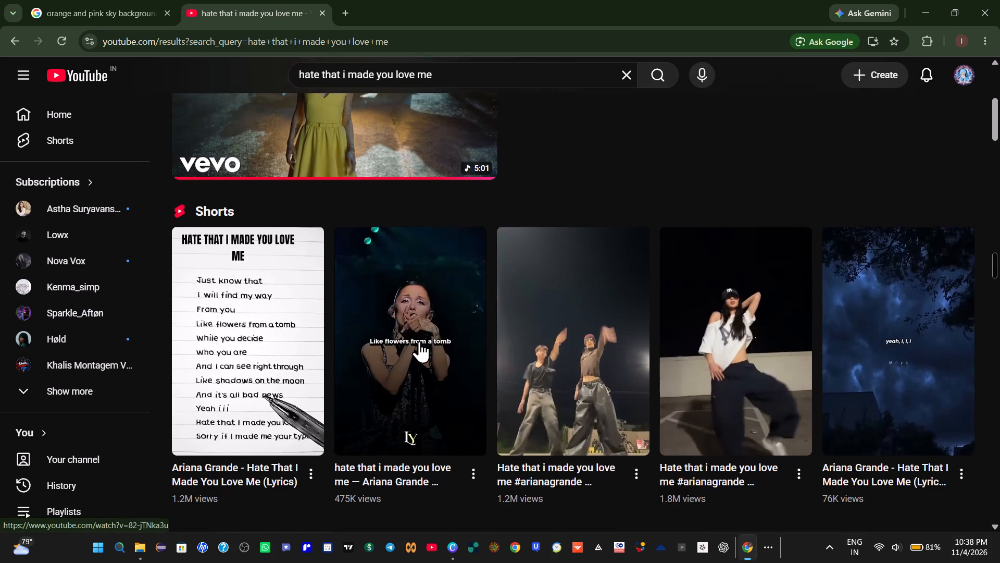
pyautogui.click(258, 358)
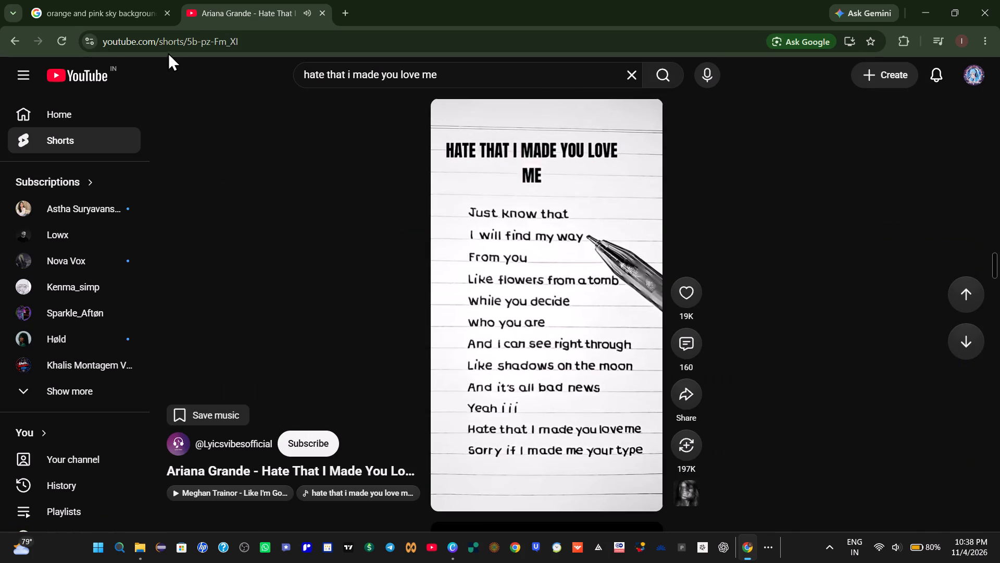
pyautogui.click(442, 495)
pyautogui.click(11, 42)
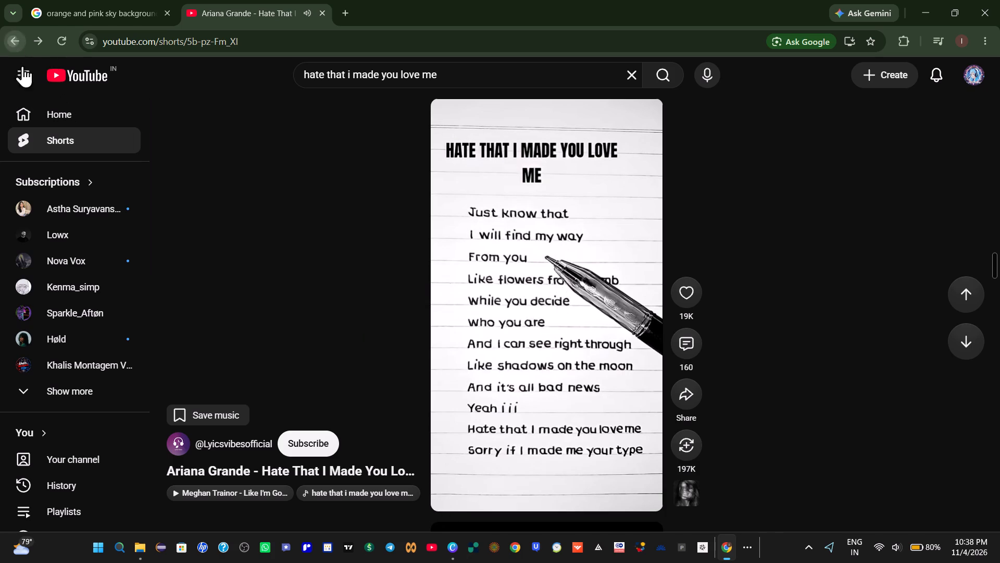
pyautogui.click(216, 325)
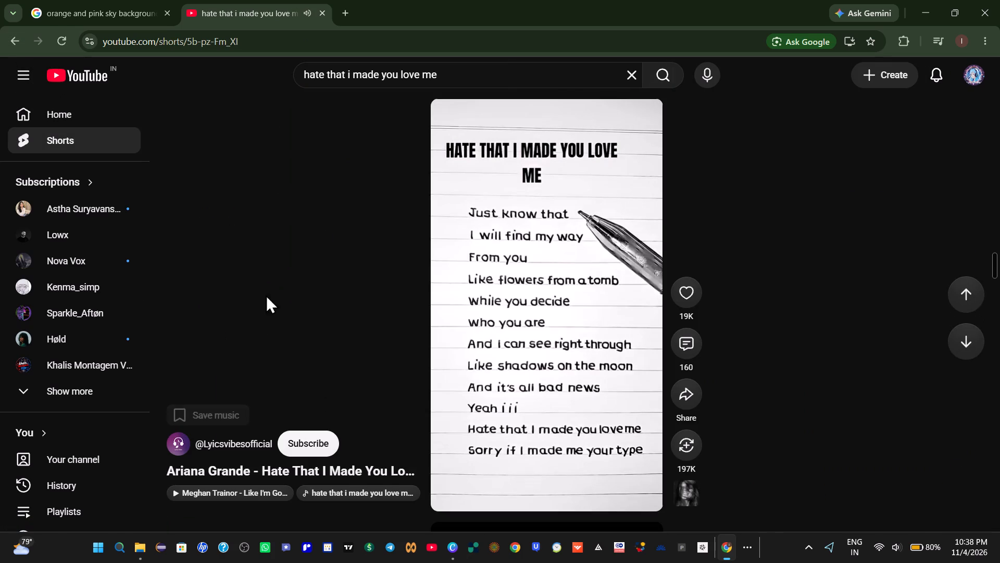
pyautogui.click(20, 42)
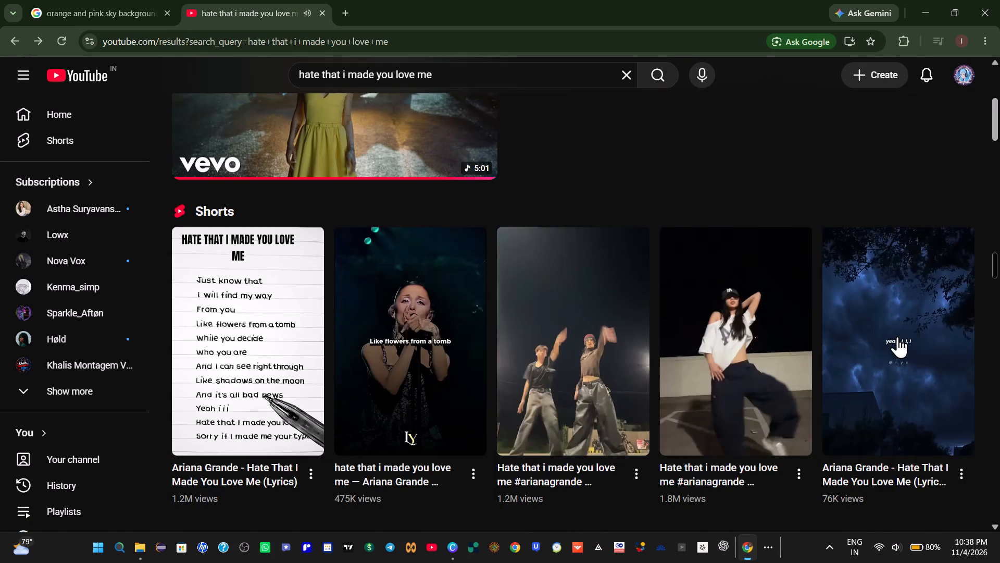
# Open the "Ariana Grande - Hate That I Made You Love Me" lyrics Short with the cloudy night sky and copy its share link.
pyautogui.click(897, 336)
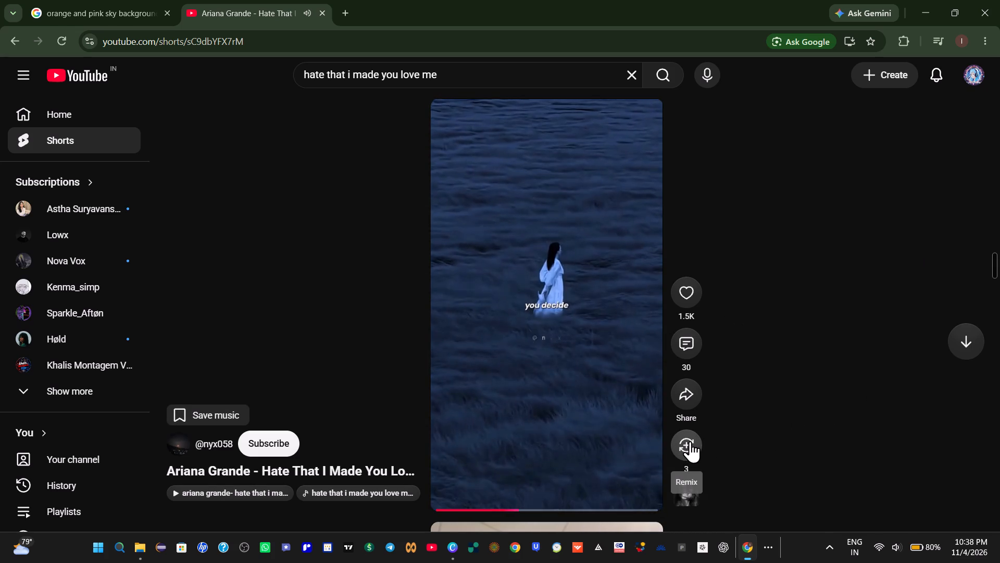
pyautogui.click(689, 395)
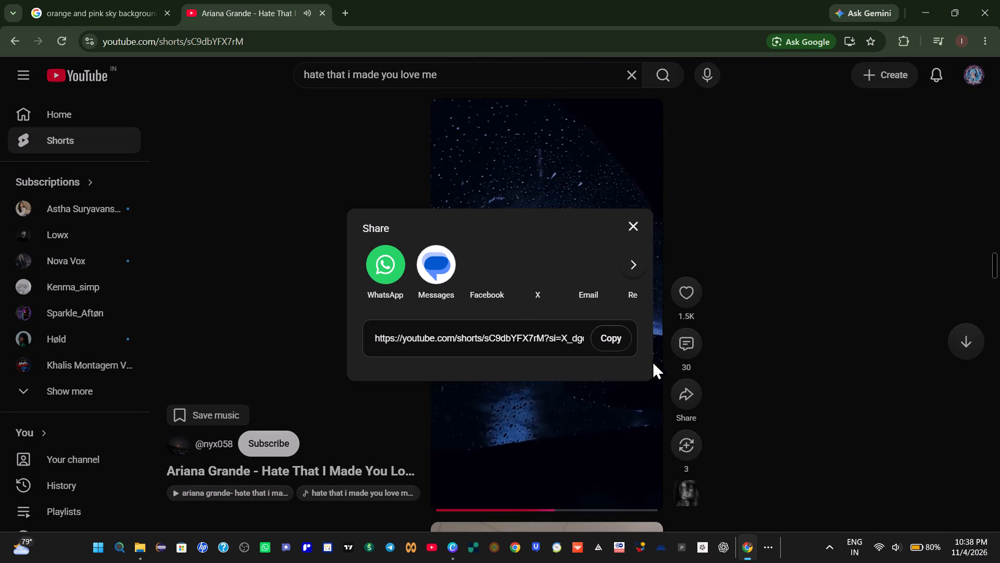
pyautogui.click(617, 331)
pyautogui.click(629, 221)
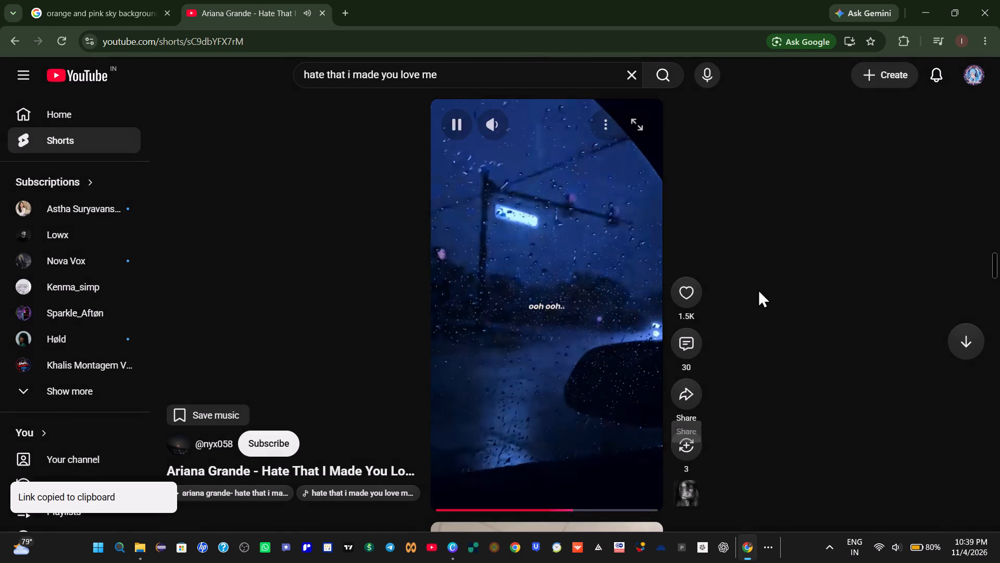
# Search Google for "yt to mp3 player" in a new browser tab and look through the converter results.
pyautogui.click(339, 14)
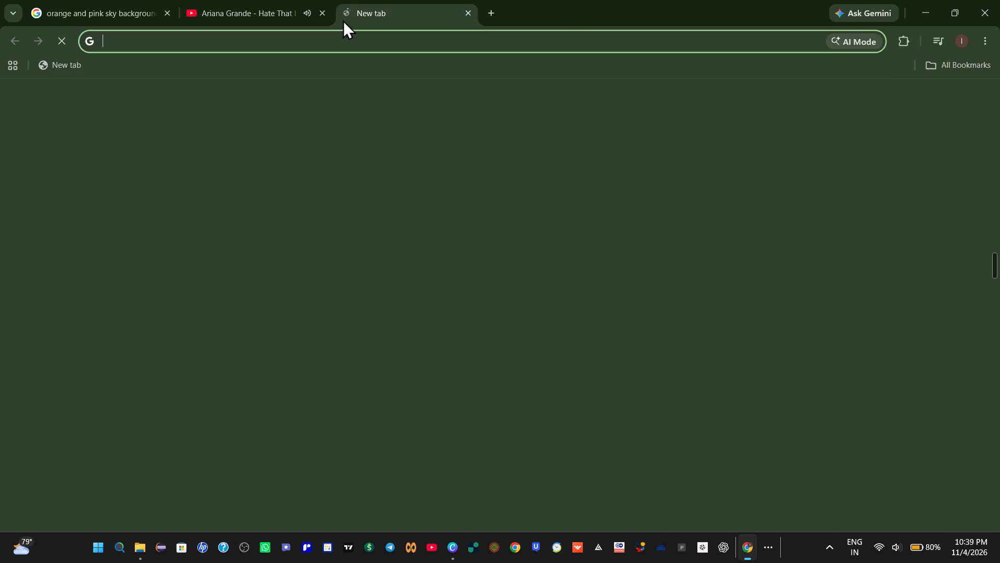
pyautogui.click(334, 36)
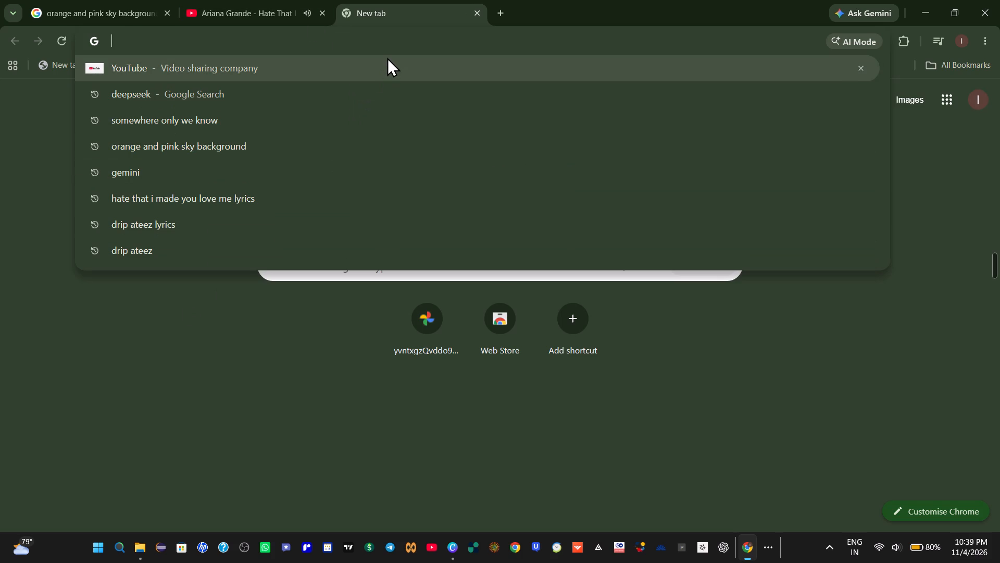
pyautogui.write('yt to')
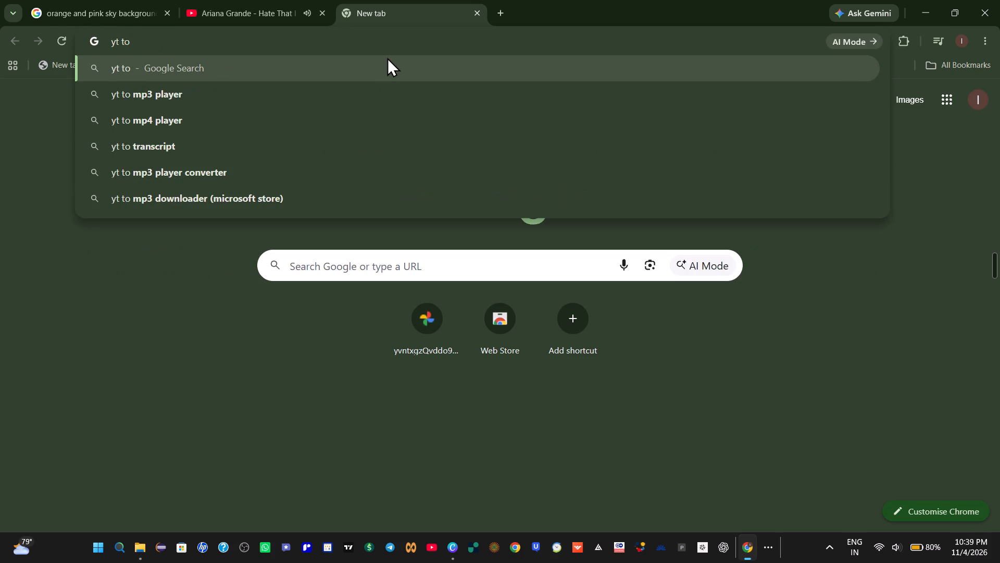
pyautogui.press('space')
pyautogui.click(195, 84)
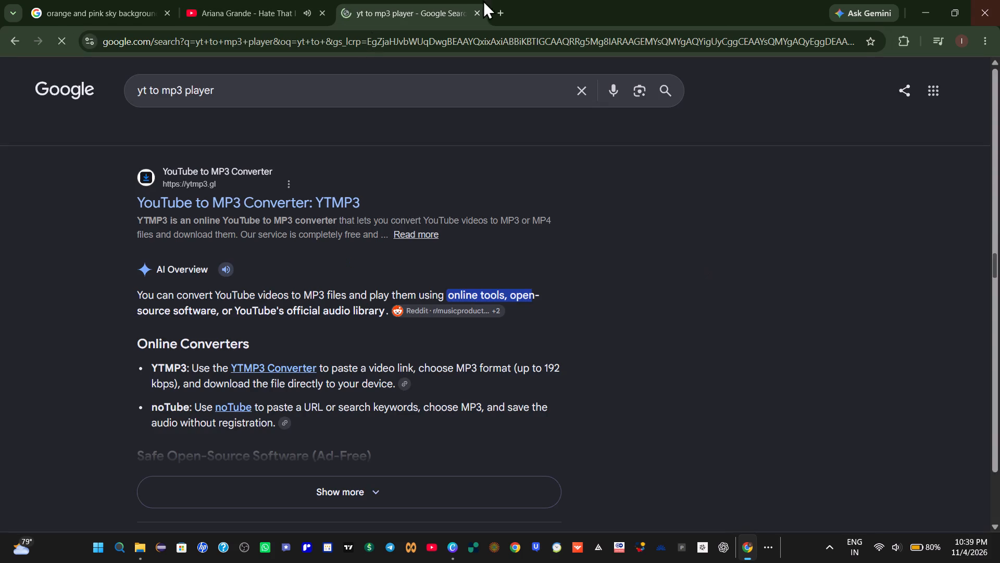
pyautogui.scroll(-7, 187, 268)
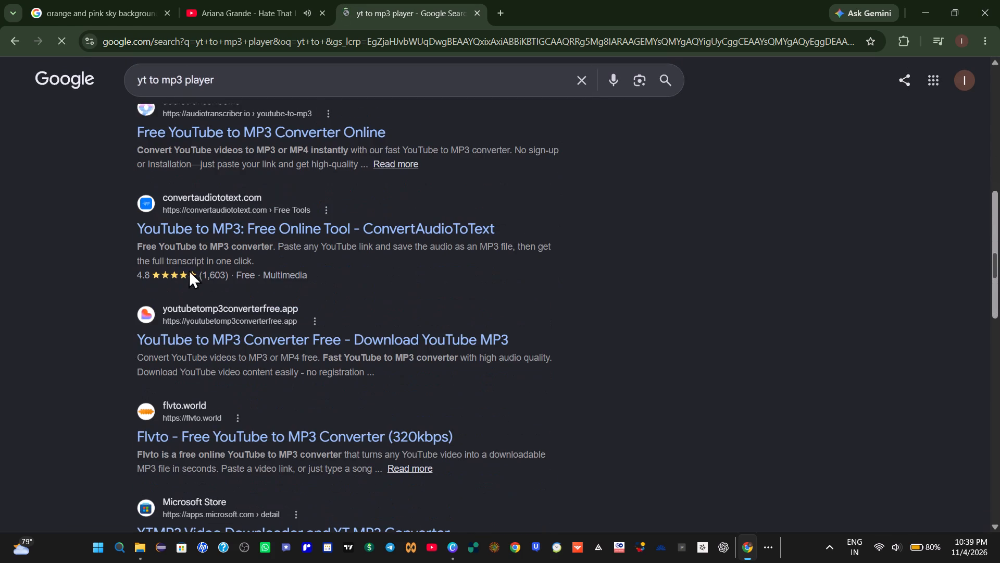
pyautogui.scroll(-4, 202, 356)
pyautogui.scroll(1, 195, 346)
pyautogui.scroll(-7, 195, 346)
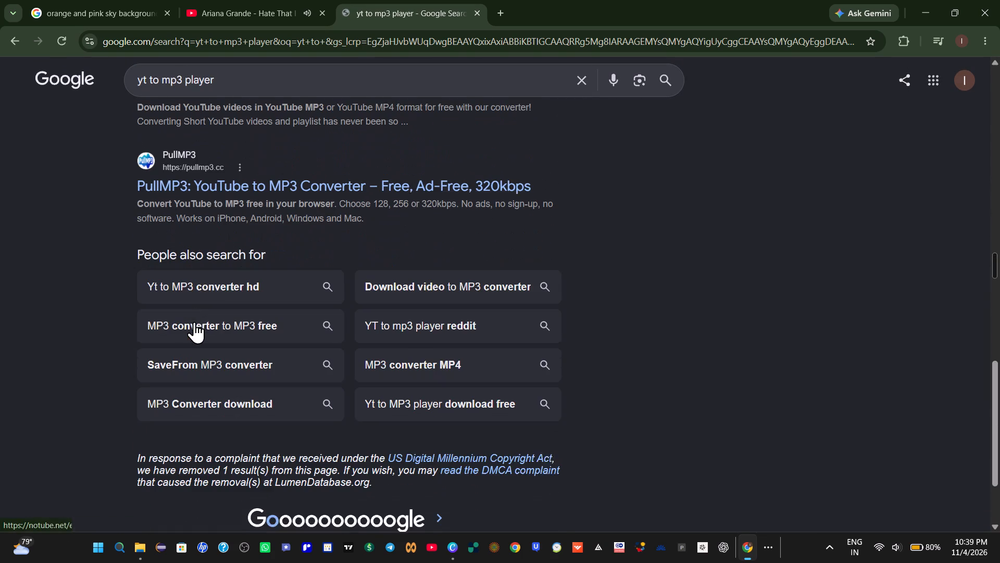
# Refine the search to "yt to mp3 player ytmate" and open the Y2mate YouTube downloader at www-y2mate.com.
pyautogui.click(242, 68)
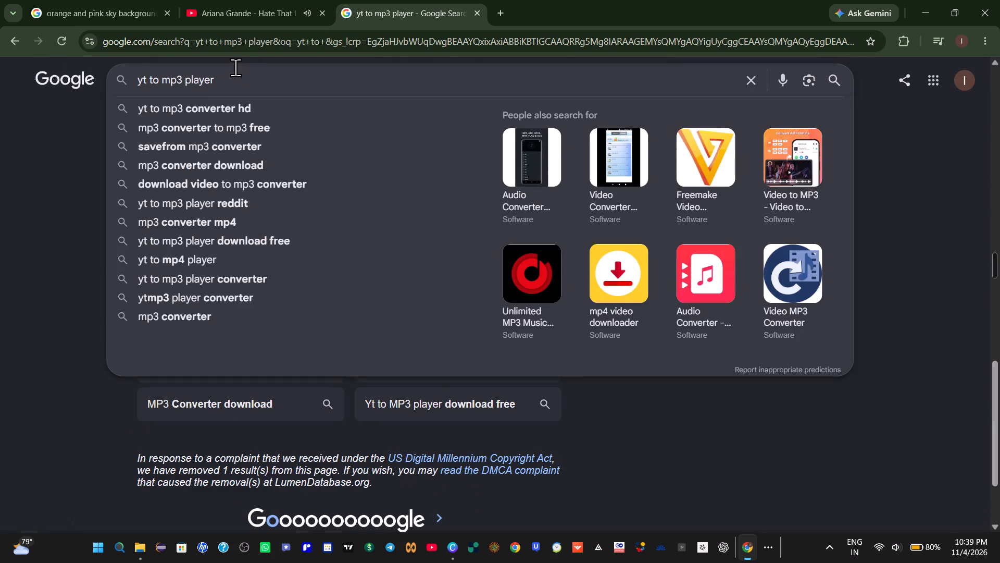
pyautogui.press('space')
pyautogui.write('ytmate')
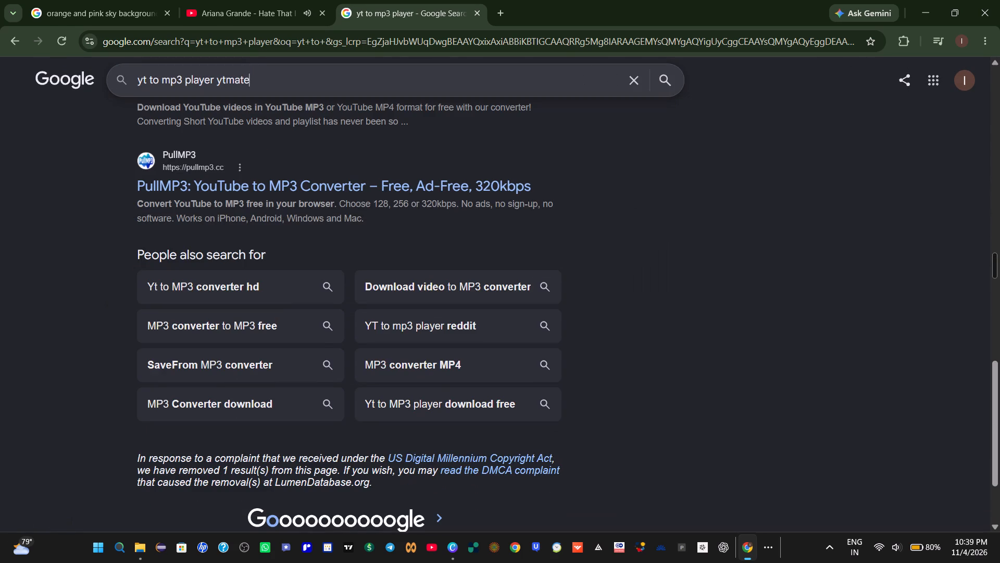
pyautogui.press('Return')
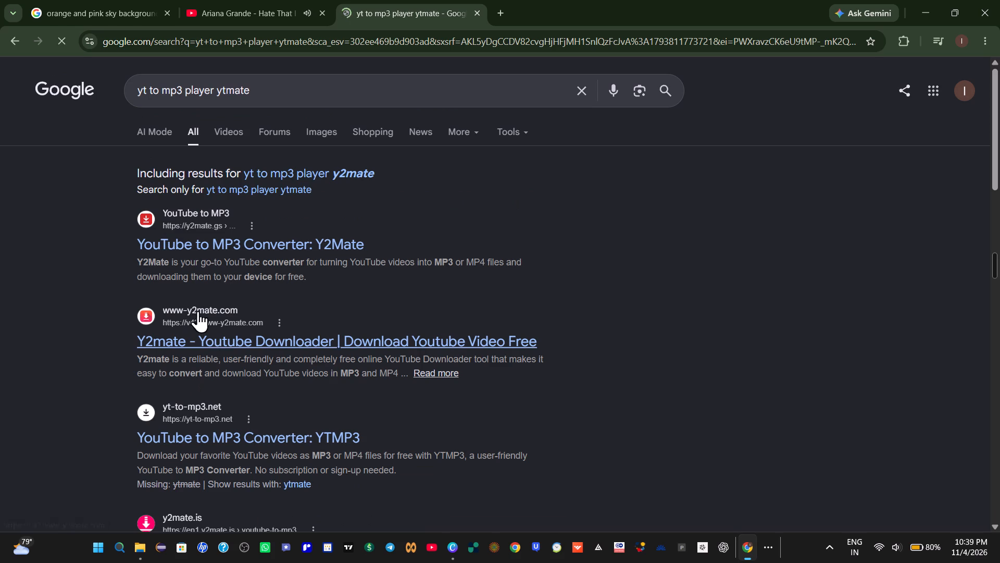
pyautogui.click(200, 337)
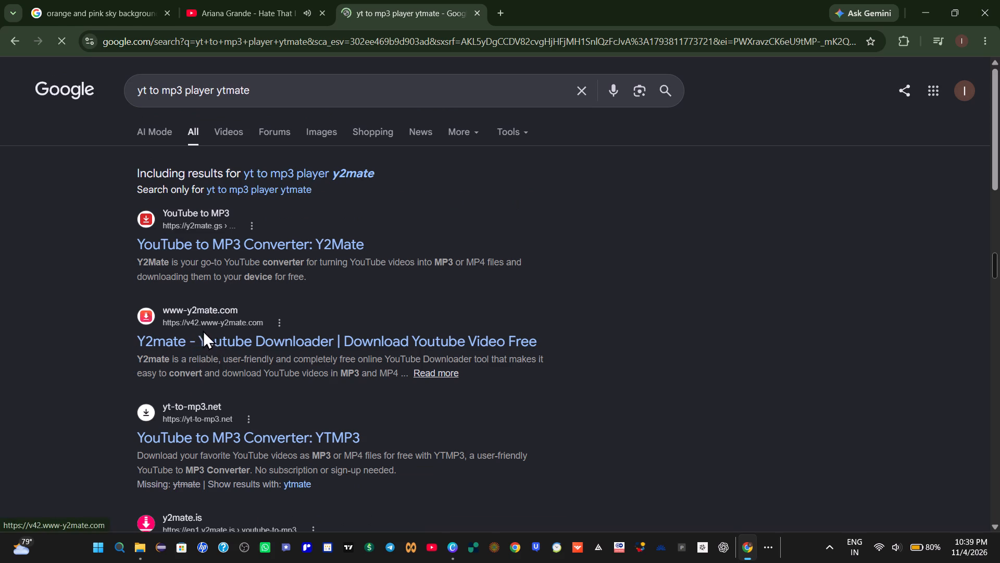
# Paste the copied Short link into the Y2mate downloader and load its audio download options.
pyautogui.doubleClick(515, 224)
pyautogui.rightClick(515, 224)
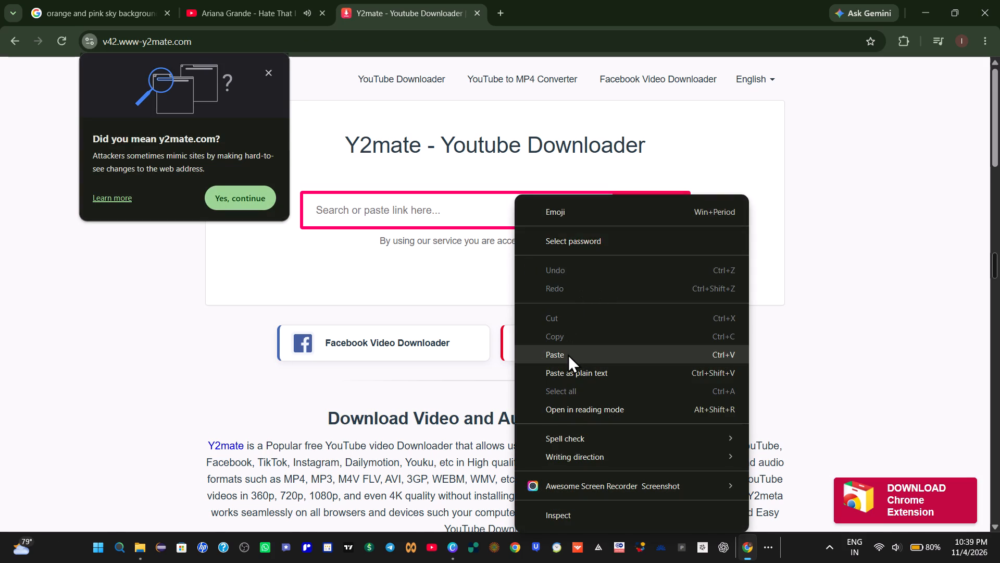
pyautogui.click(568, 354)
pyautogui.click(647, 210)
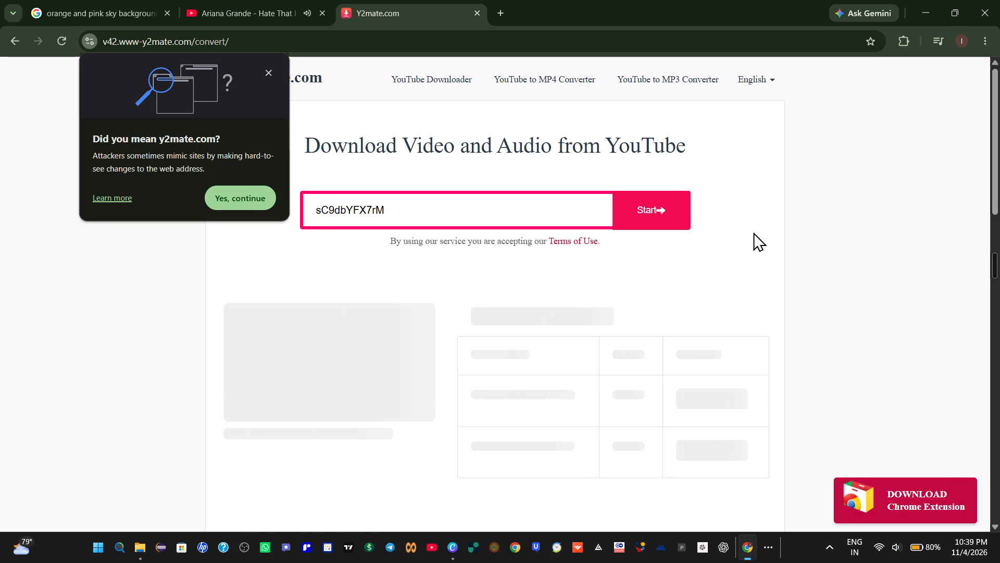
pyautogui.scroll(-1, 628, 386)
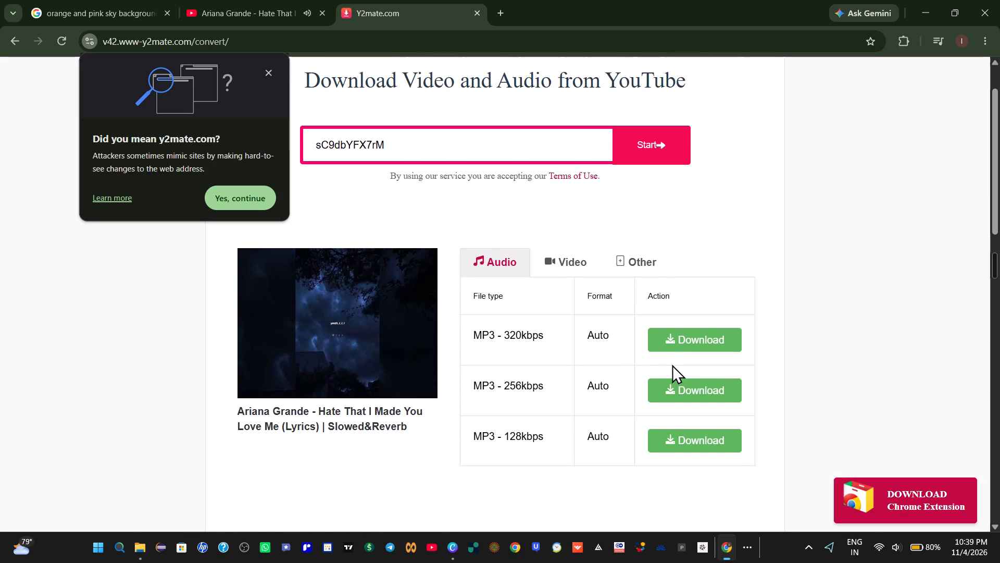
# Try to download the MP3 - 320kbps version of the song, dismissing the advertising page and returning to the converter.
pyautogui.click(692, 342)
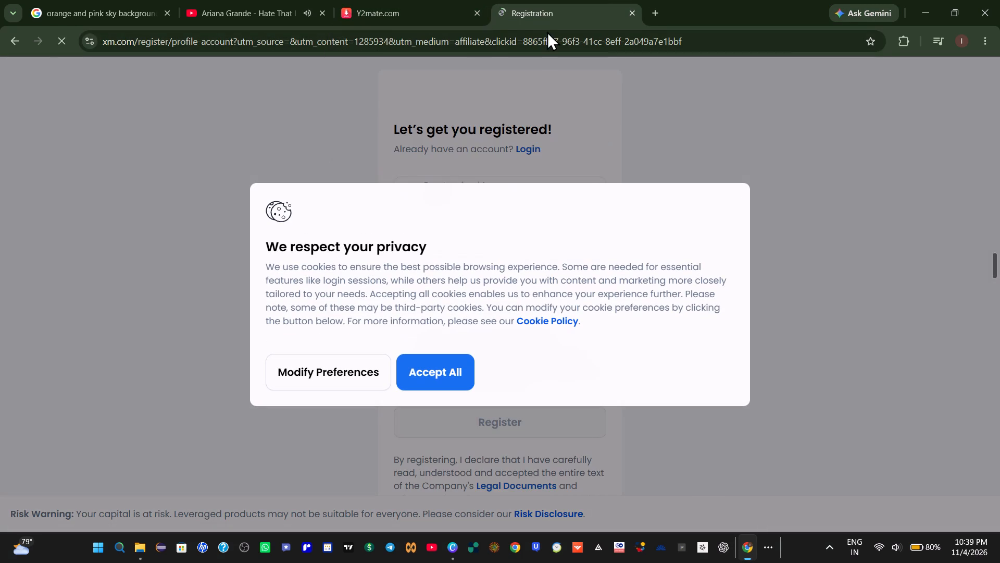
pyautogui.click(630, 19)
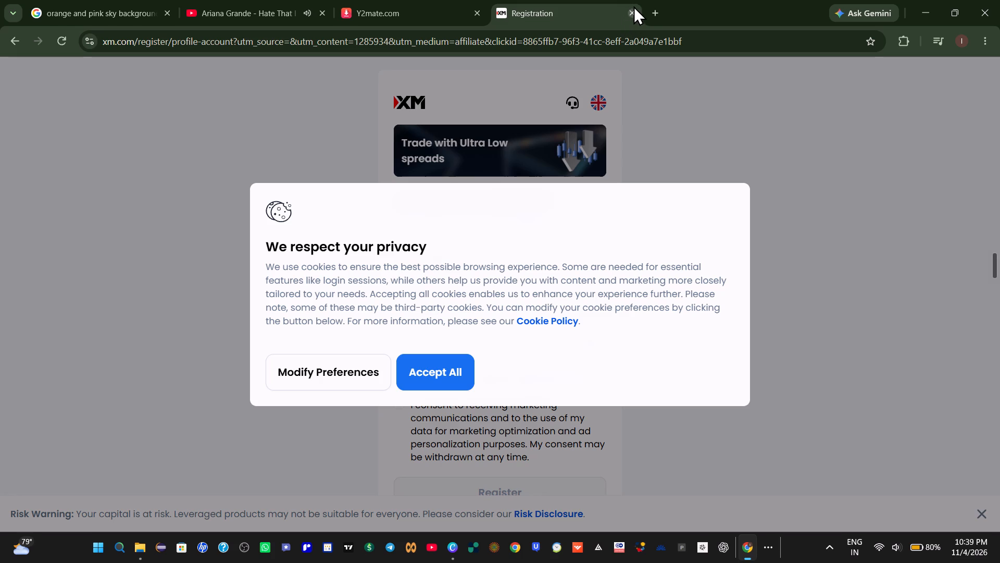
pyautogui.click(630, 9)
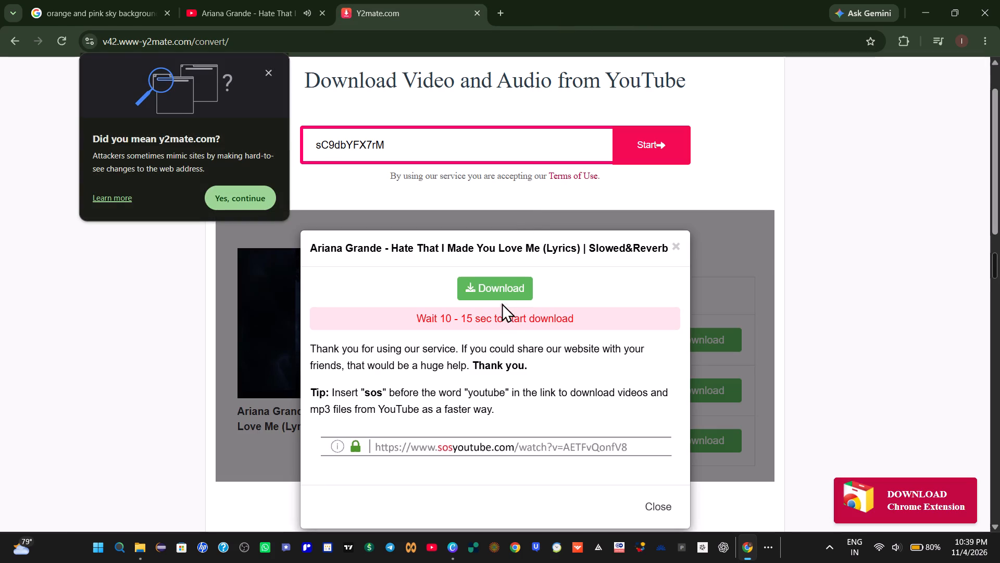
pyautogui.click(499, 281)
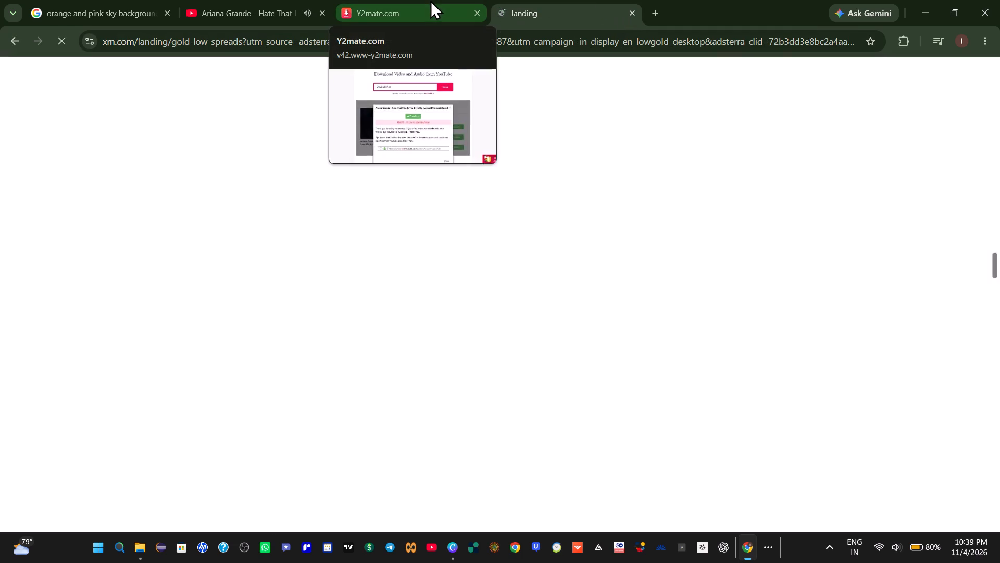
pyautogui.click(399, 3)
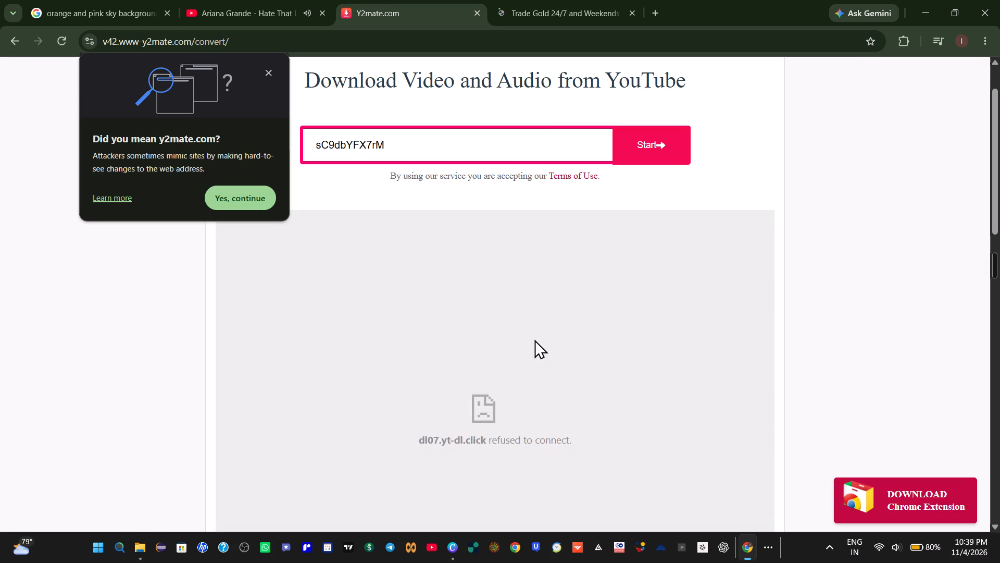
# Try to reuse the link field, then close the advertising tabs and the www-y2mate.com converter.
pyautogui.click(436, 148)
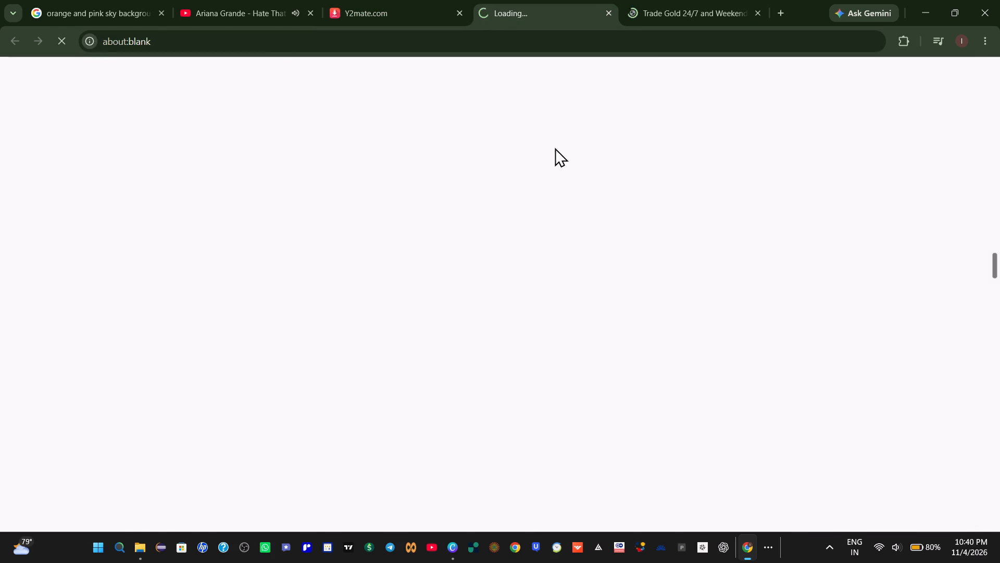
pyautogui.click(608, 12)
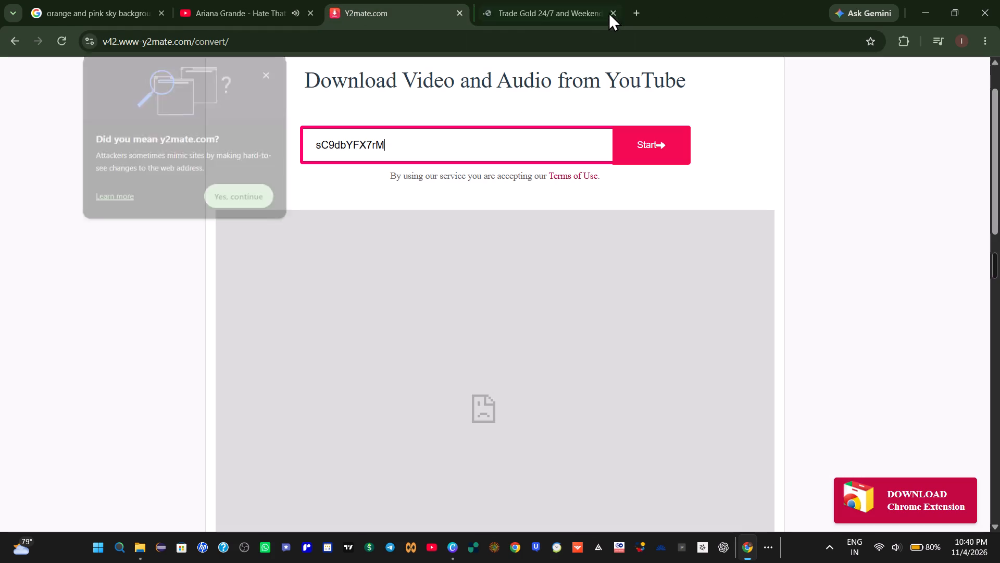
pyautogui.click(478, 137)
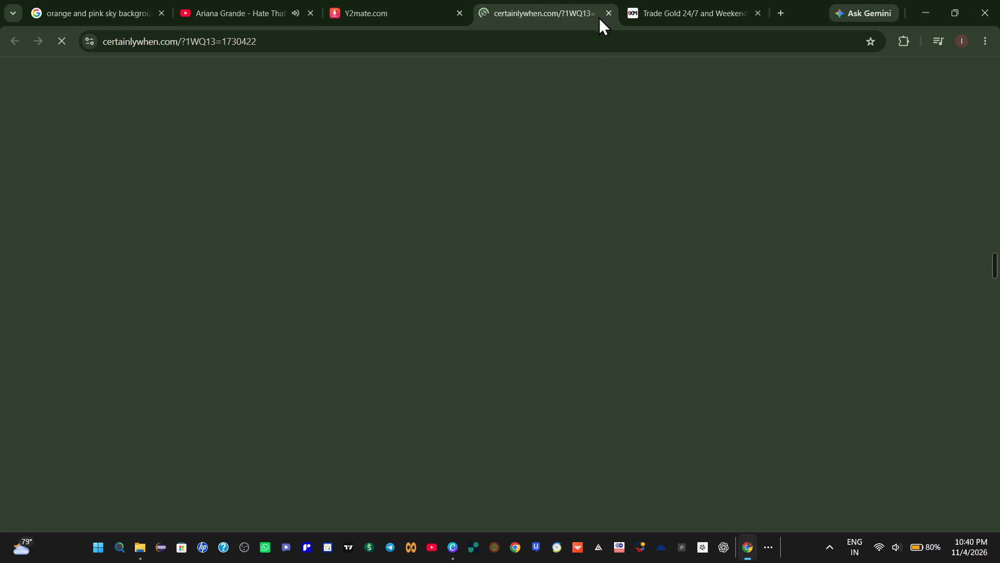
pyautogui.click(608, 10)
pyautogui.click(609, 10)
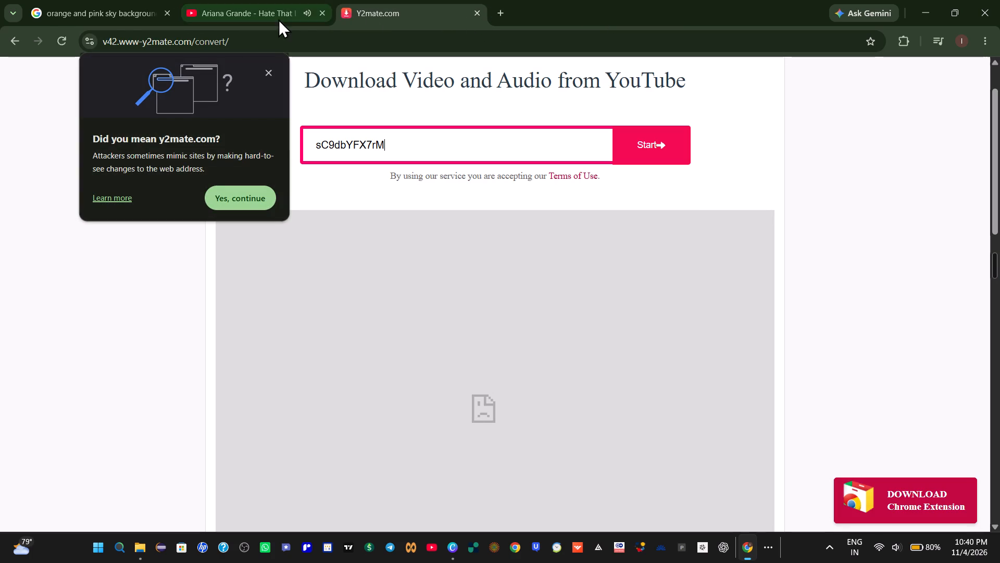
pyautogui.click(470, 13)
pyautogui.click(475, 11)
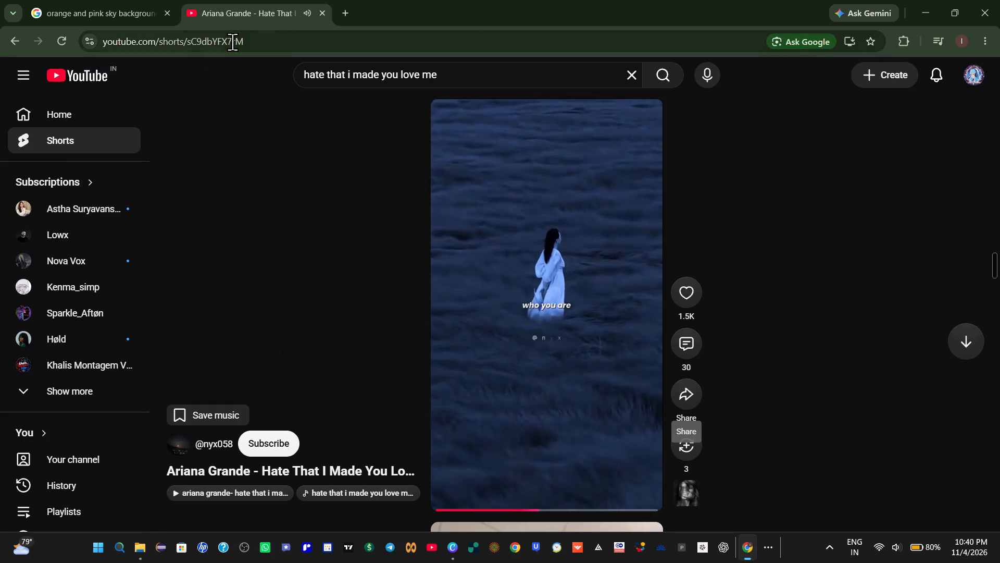
# Repeat the "yt to mp3 player ytmate" search in a new tab and open the "YouTube to MP3 Converter: Y2Mate" site.
pyautogui.click(353, 16)
pyautogui.click(249, 55)
pyautogui.click(251, 41)
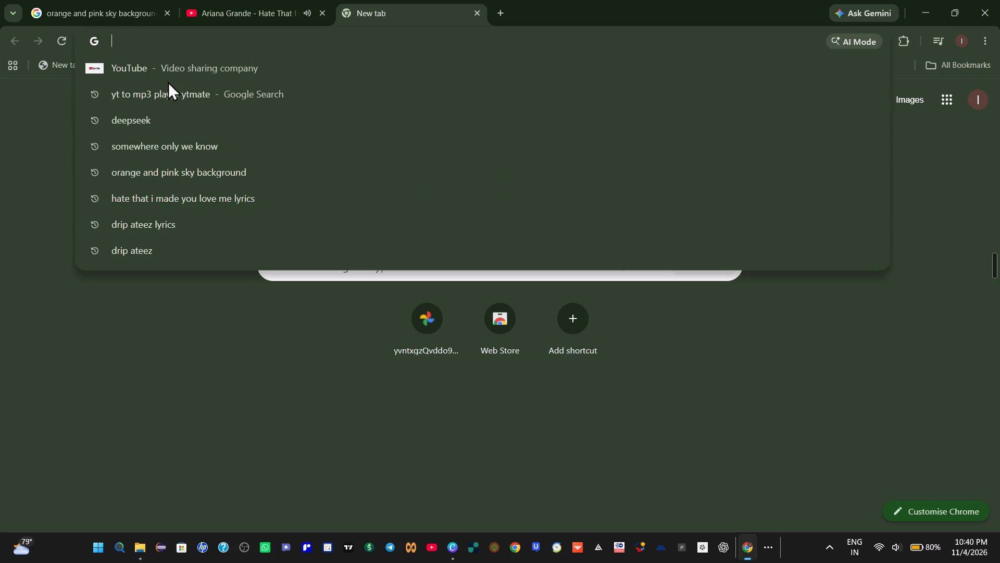
pyautogui.click(167, 101)
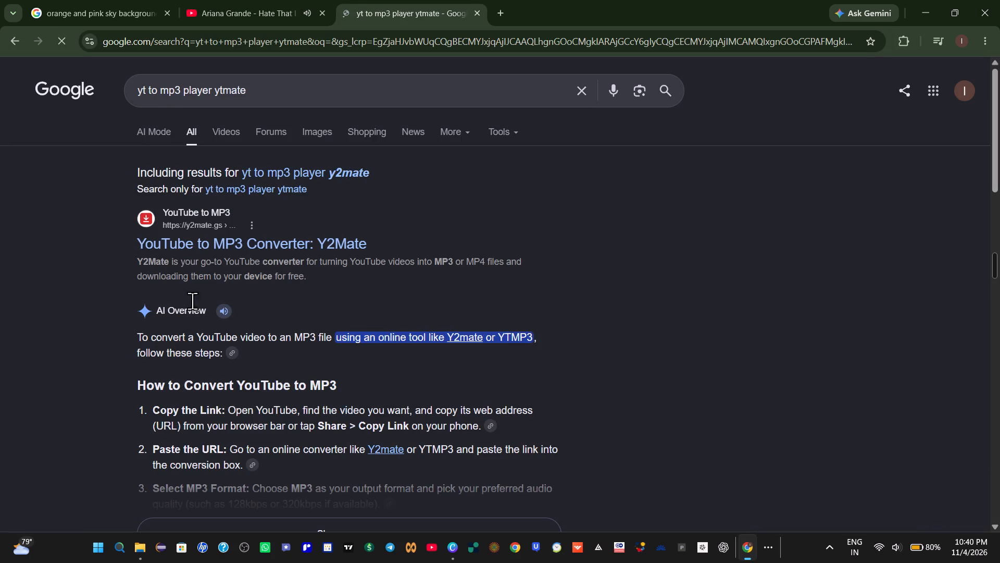
pyautogui.click(197, 246)
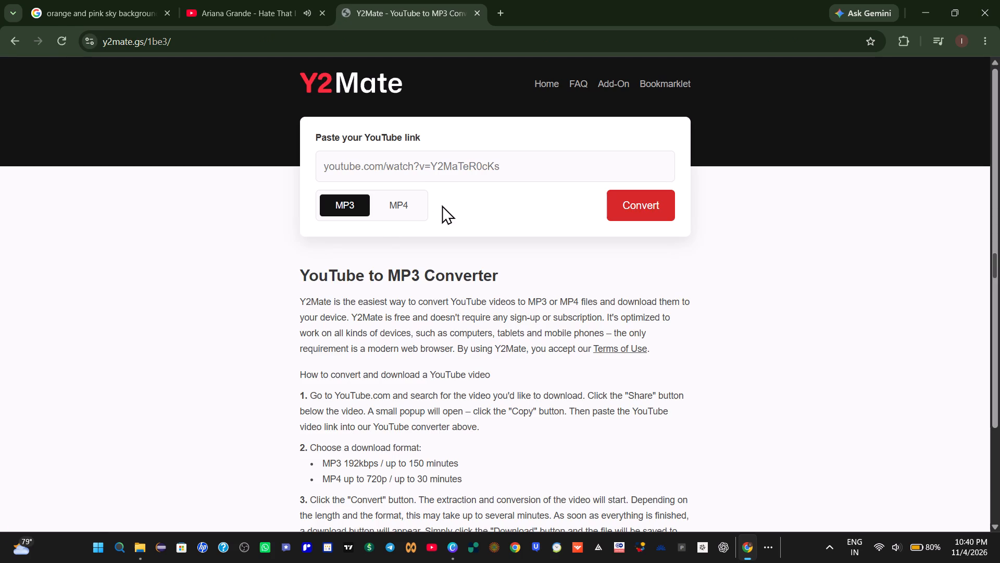
# Paste the copied Short link into Y2Mate and start converting it to MP3.
pyautogui.click(447, 169)
pyautogui.rightClick(447, 169)
pyautogui.click(491, 329)
pyautogui.click(633, 199)
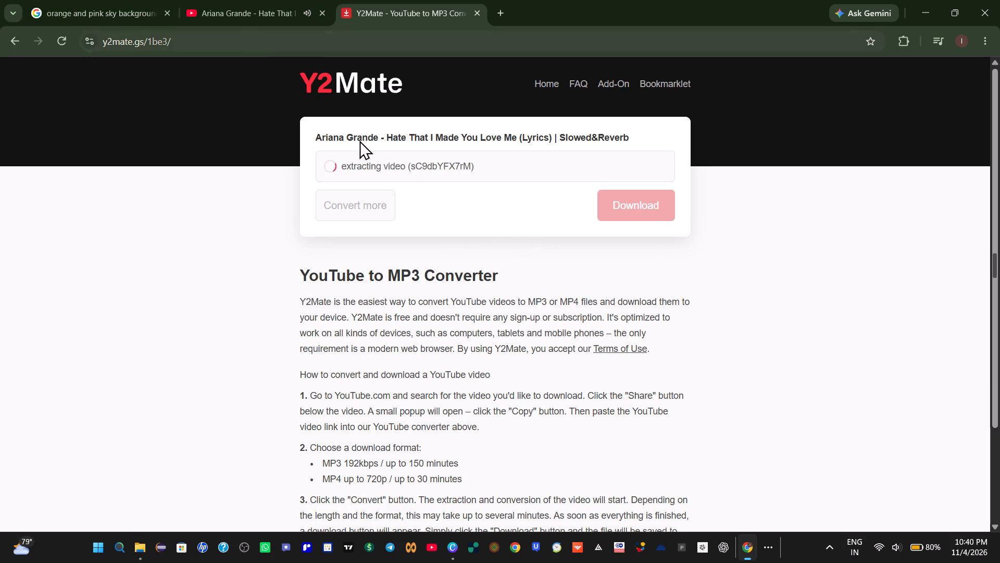
pyautogui.click(243, 6)
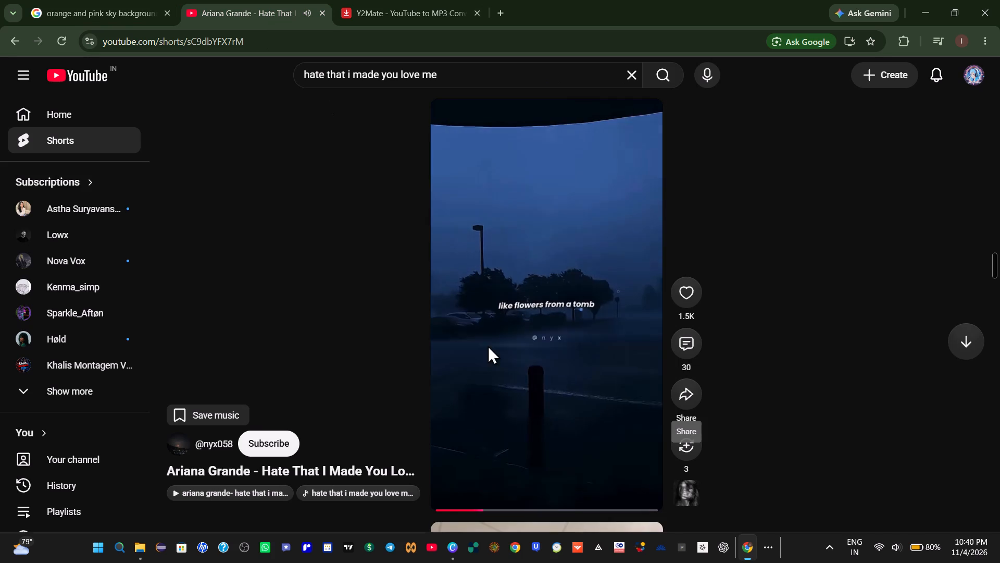
pyautogui.scroll(-5, 568, 473)
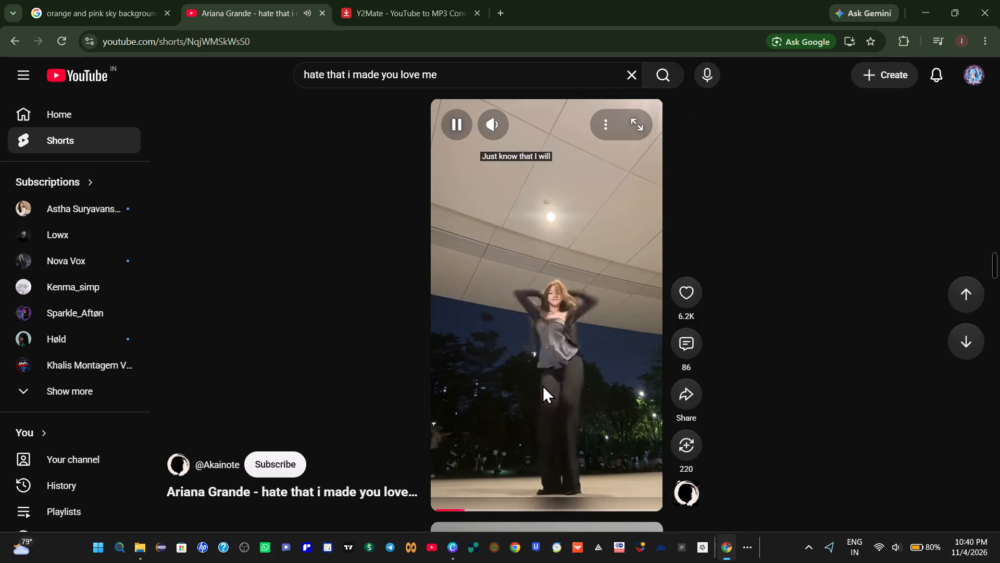
pyautogui.scroll(-5, 542, 384)
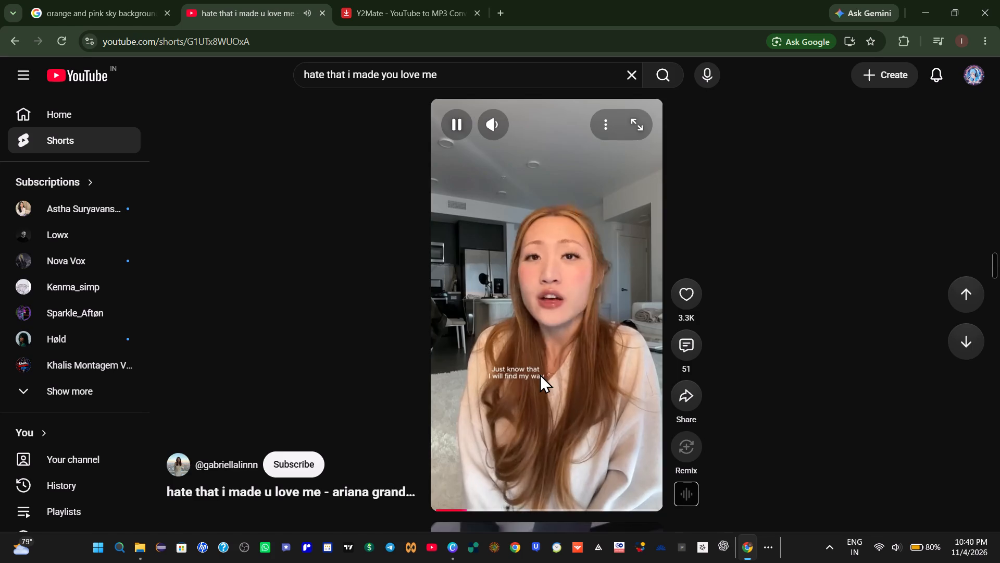
pyautogui.scroll(-3, 540, 374)
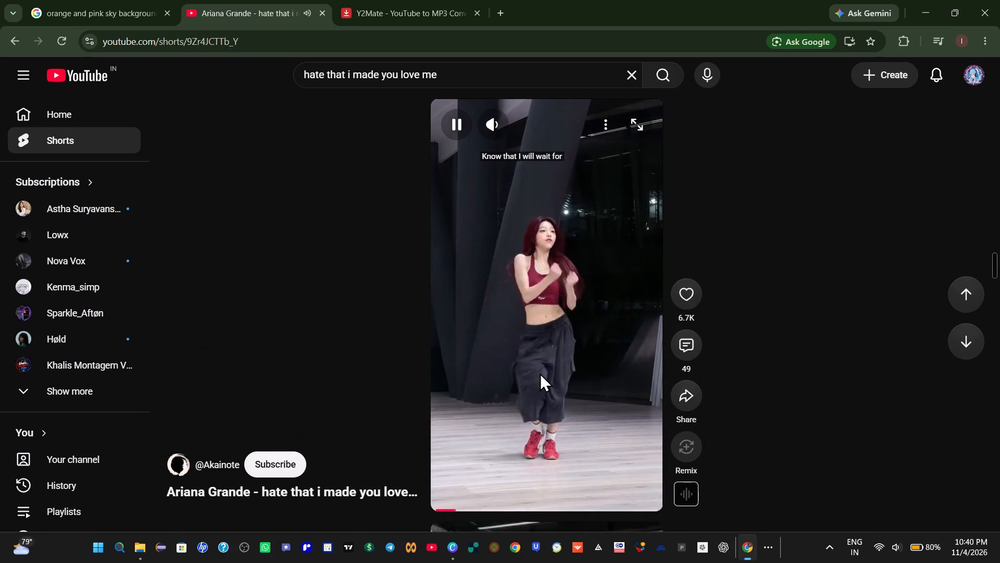
pyautogui.scroll(-4, 540, 373)
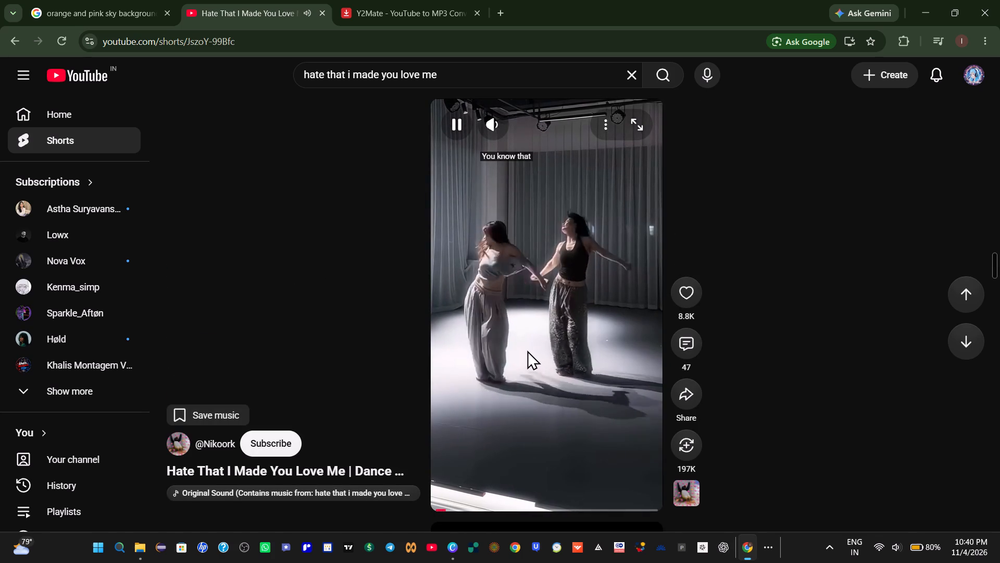
pyautogui.scroll(-2, 526, 347)
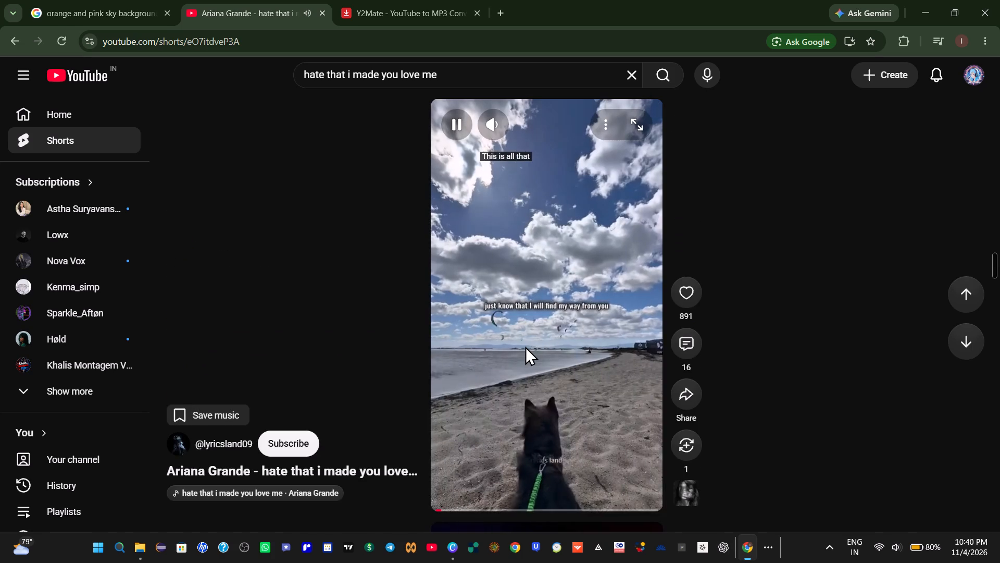
pyautogui.click(551, 509)
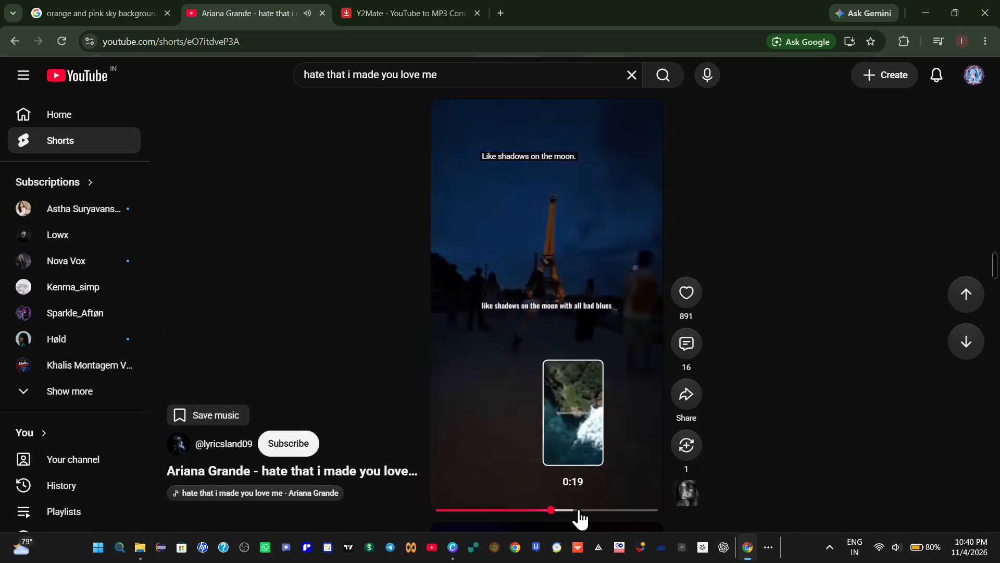
pyautogui.click(601, 509)
pyautogui.click(631, 510)
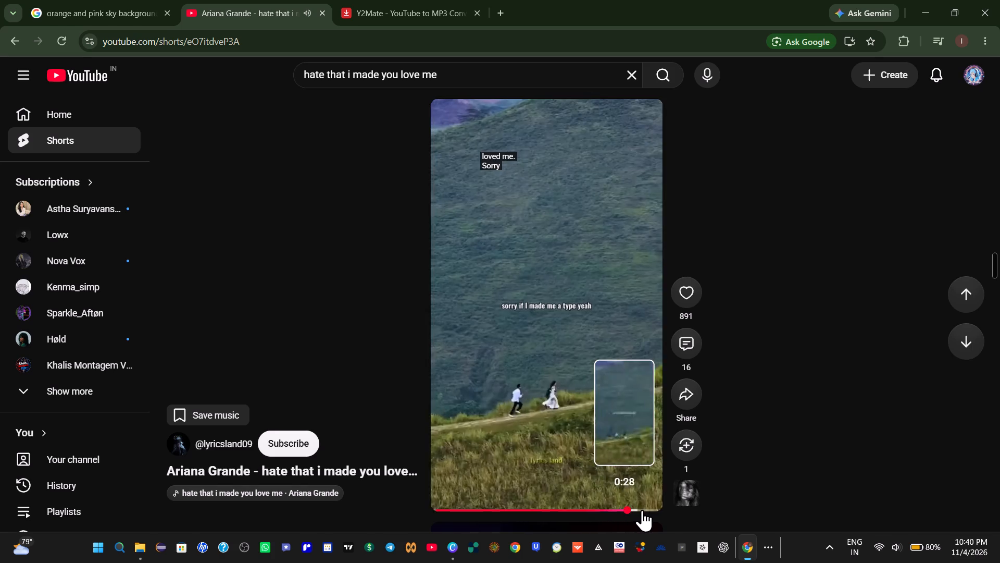
pyautogui.click(646, 509)
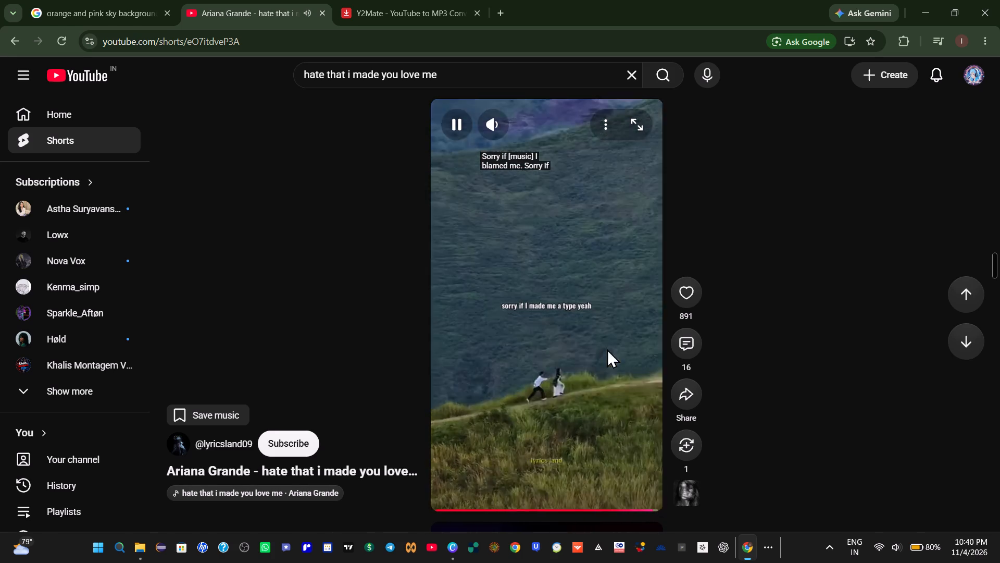
pyautogui.scroll(-4, 574, 319)
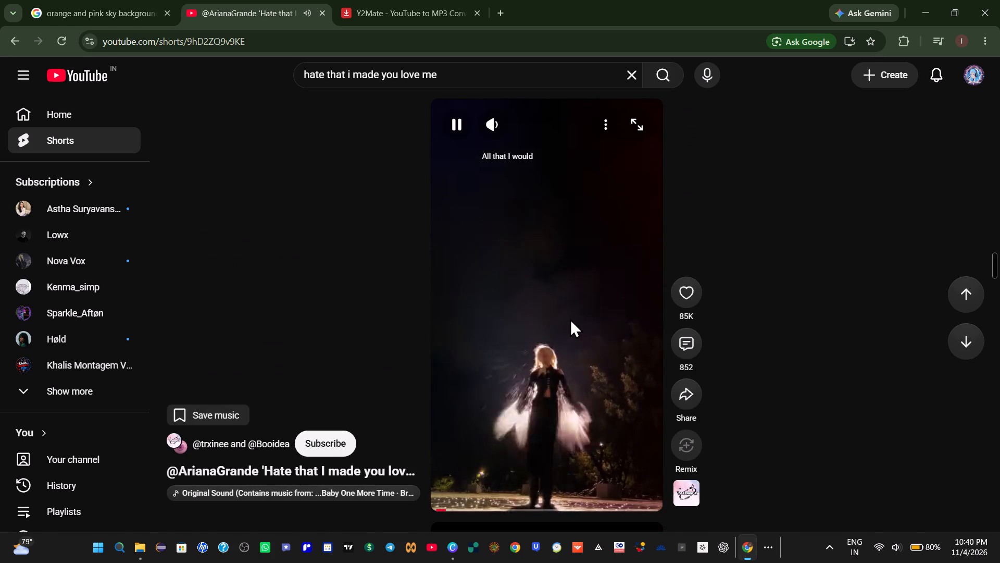
pyautogui.scroll(-5, 565, 321)
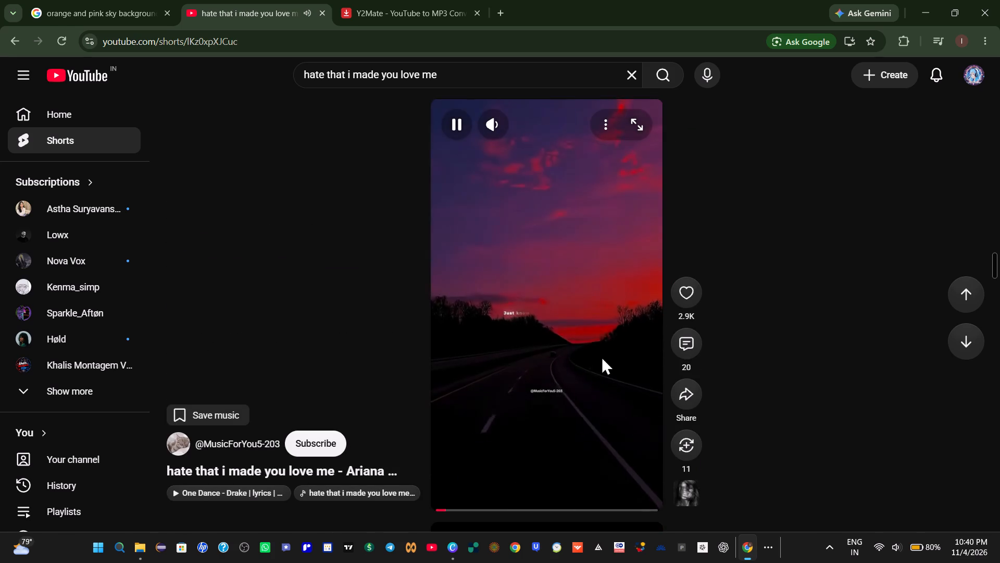
pyautogui.moveTo(538, 118); pyautogui.dragTo(552, 119)
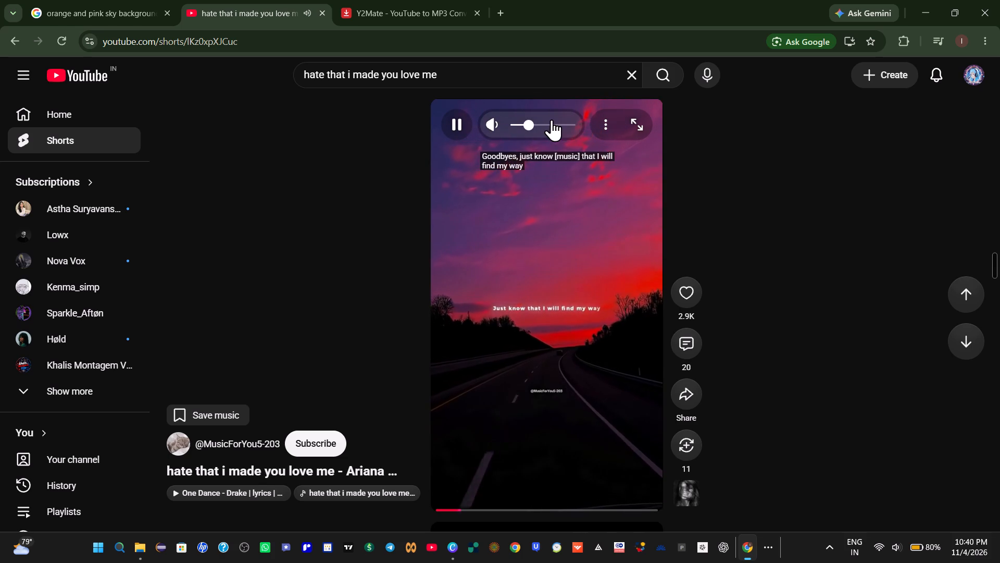
pyautogui.moveTo(552, 119); pyautogui.dragTo(558, 125)
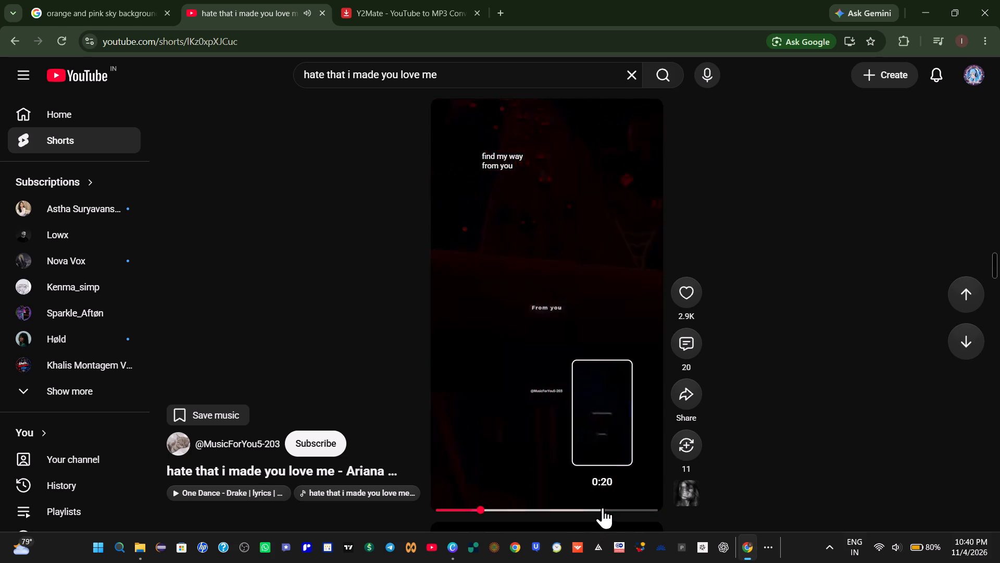
pyautogui.click(603, 507)
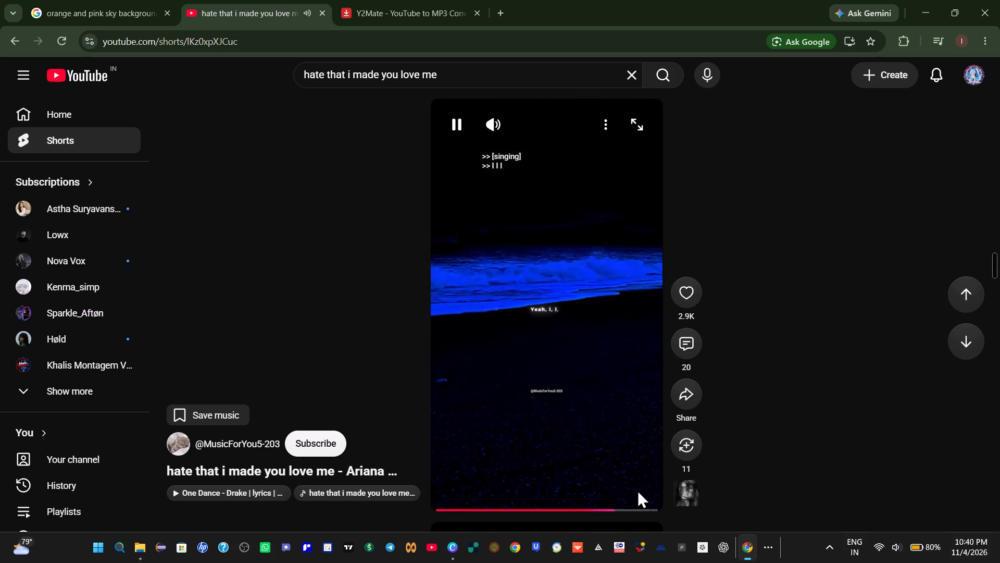
pyautogui.click(536, 123)
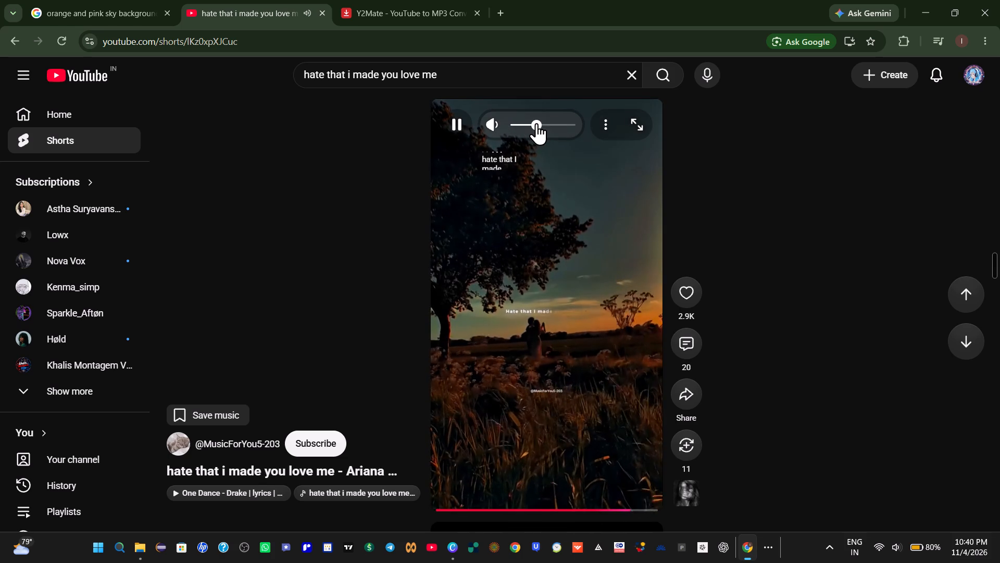
pyautogui.click(695, 351)
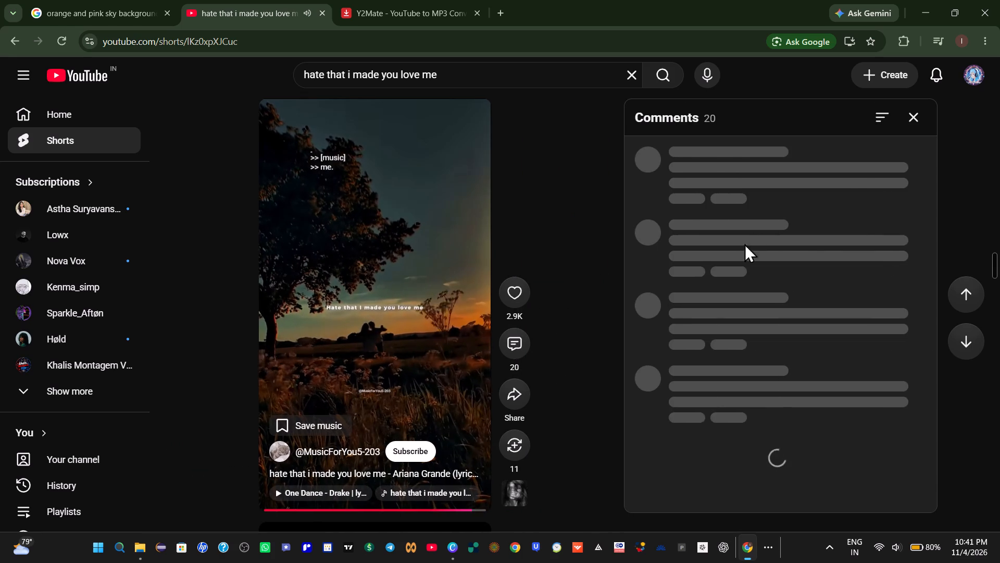
pyautogui.click(916, 120)
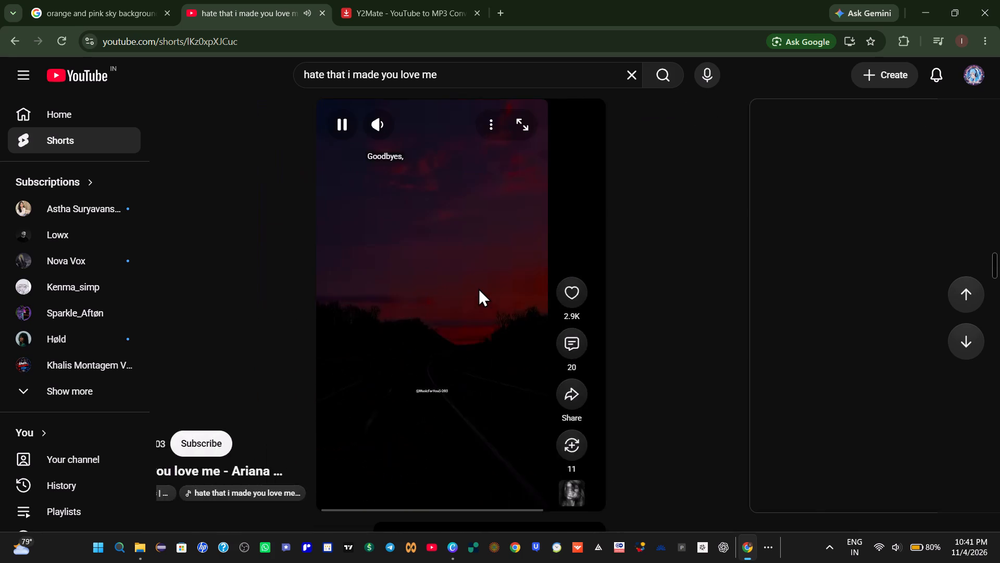
pyautogui.scroll(-3, 479, 290)
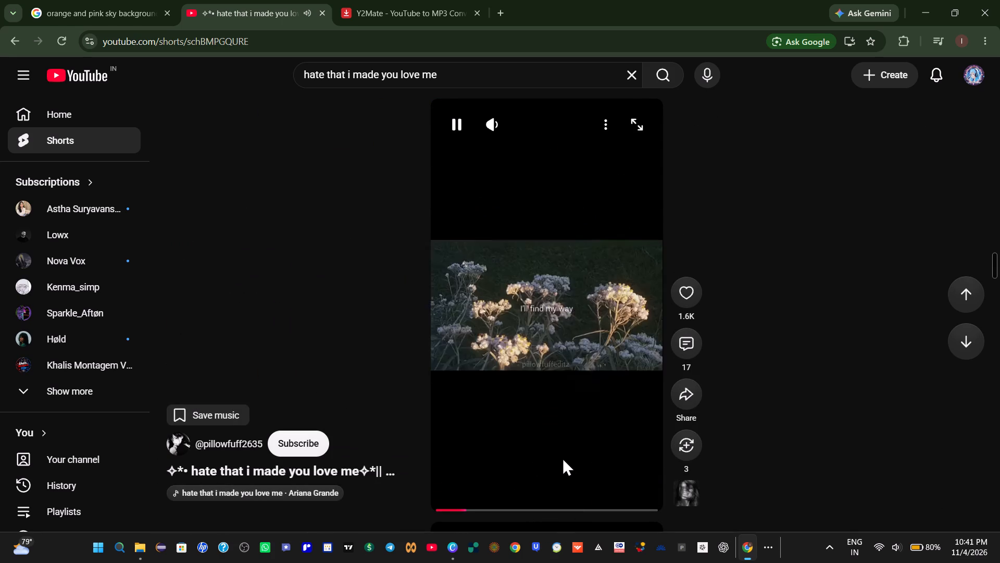
pyautogui.click(620, 512)
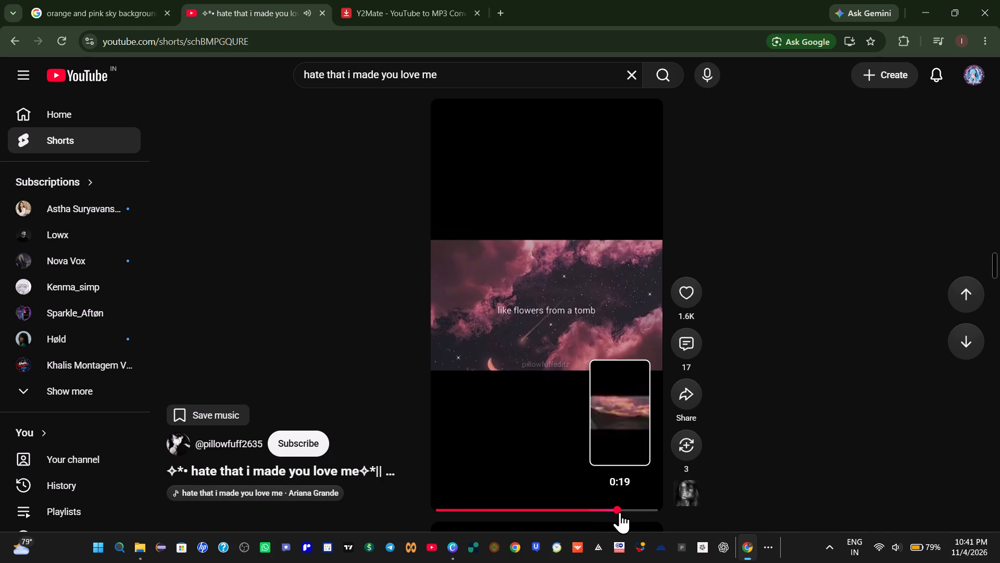
pyautogui.scroll(-3, 590, 447)
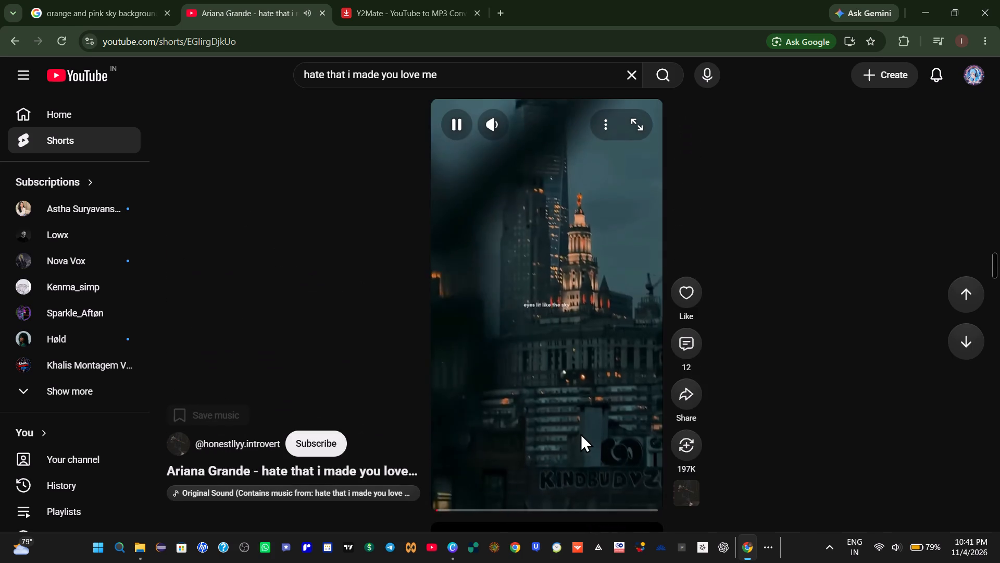
pyautogui.click(502, 510)
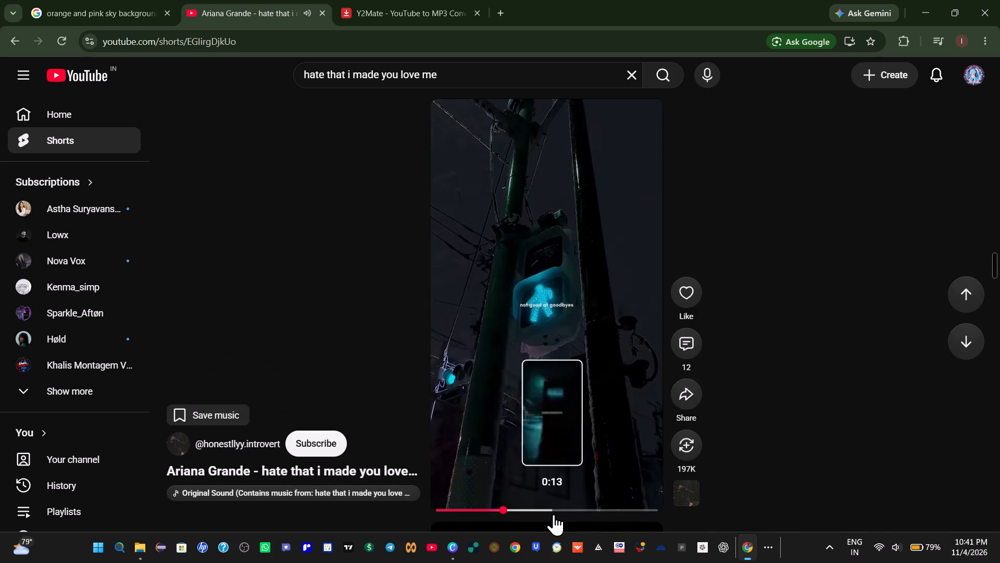
pyautogui.click(557, 515)
pyautogui.click(607, 511)
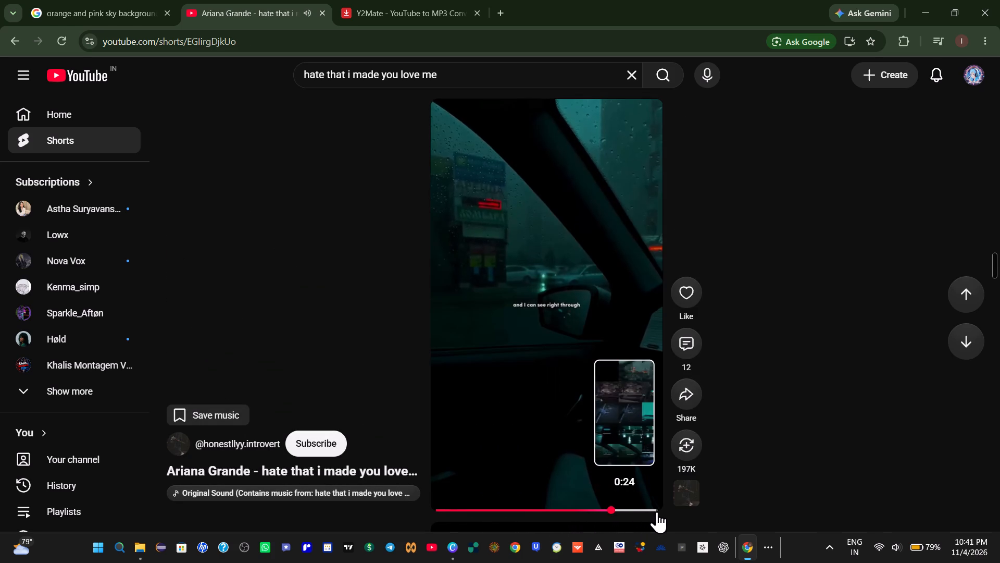
pyautogui.click(645, 511)
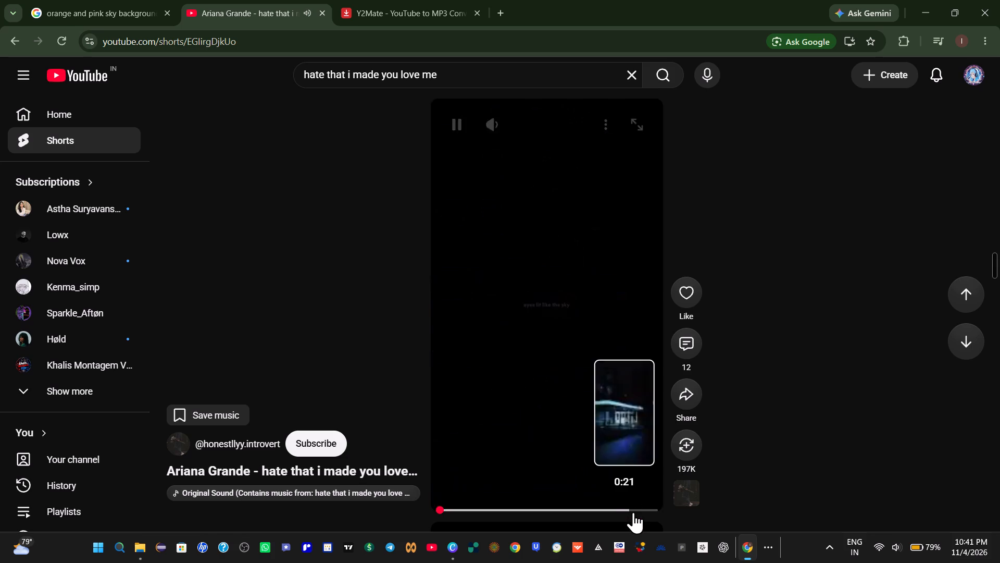
pyautogui.click(636, 513)
pyautogui.scroll(-3, 610, 416)
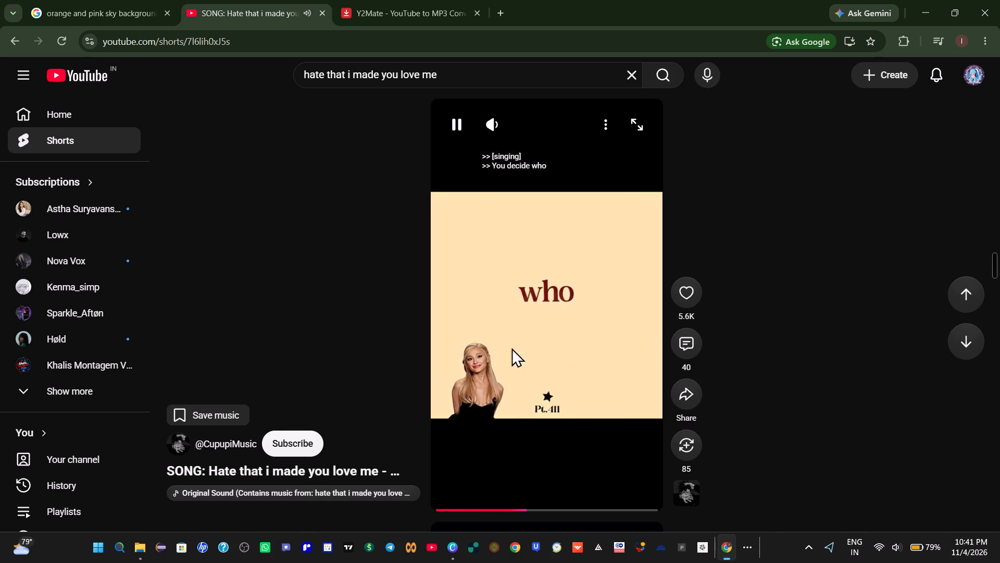
pyautogui.click(677, 353)
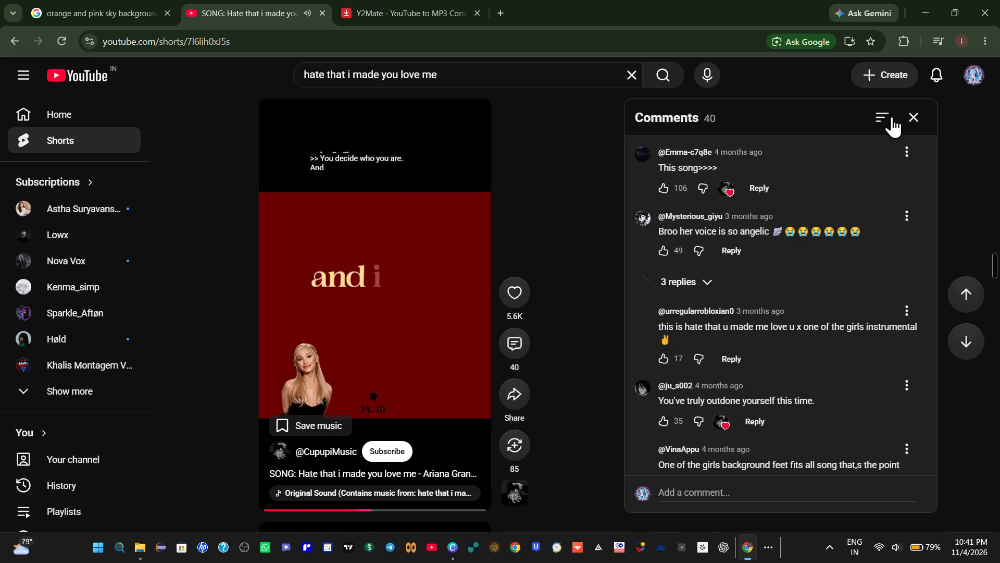
pyautogui.click(932, 114)
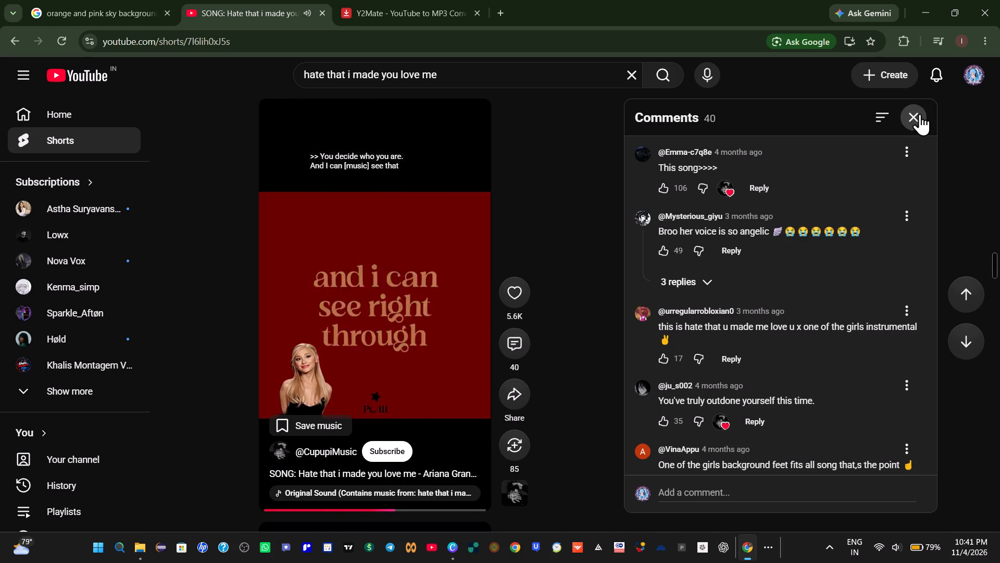
pyautogui.click(913, 112)
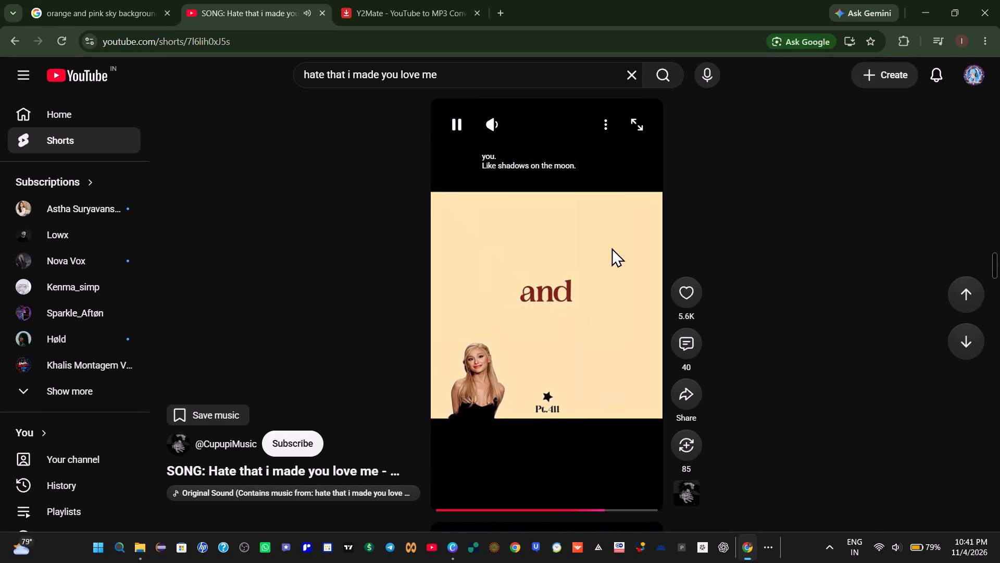
pyautogui.scroll(-3, 611, 248)
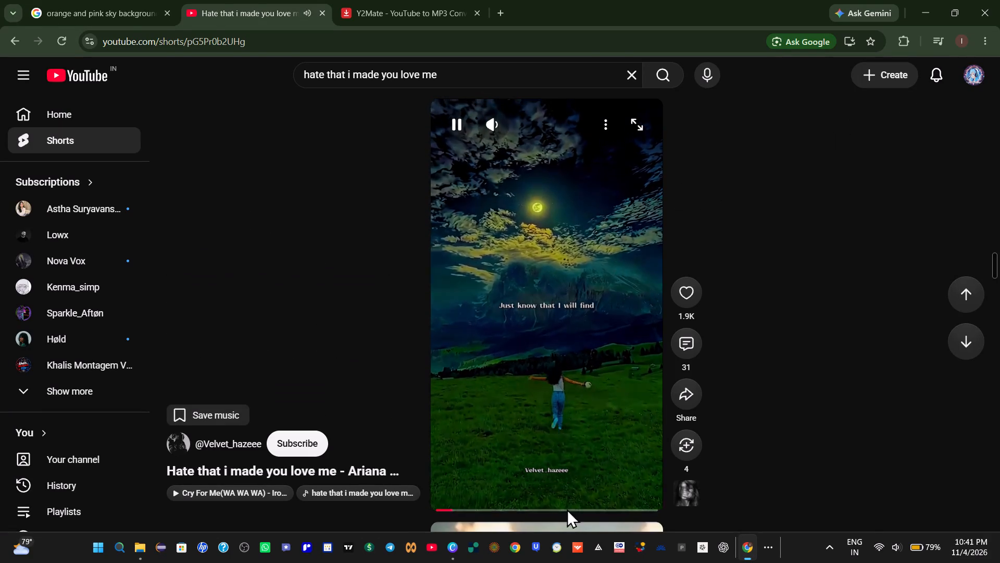
pyautogui.click(638, 508)
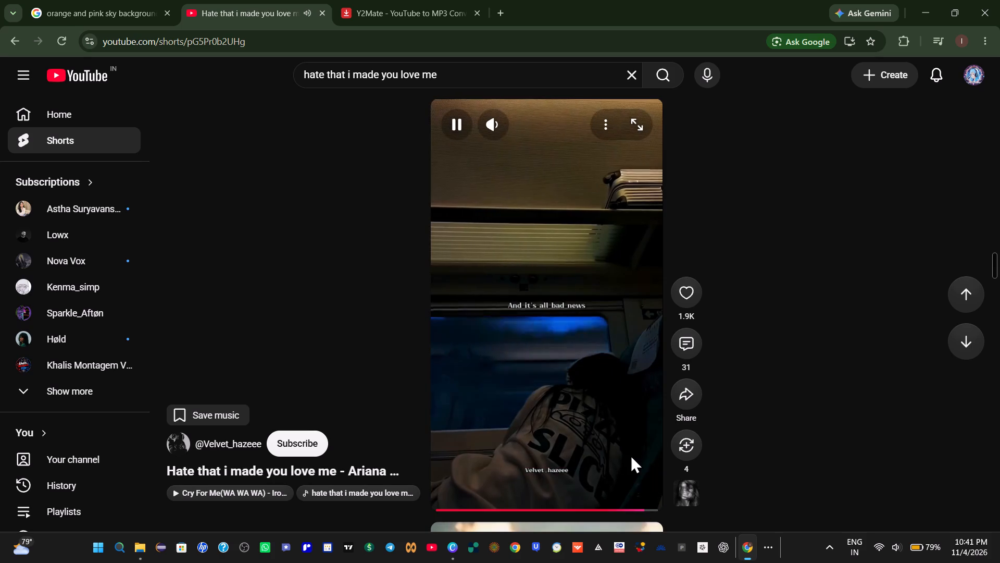
pyautogui.scroll(-4, 619, 421)
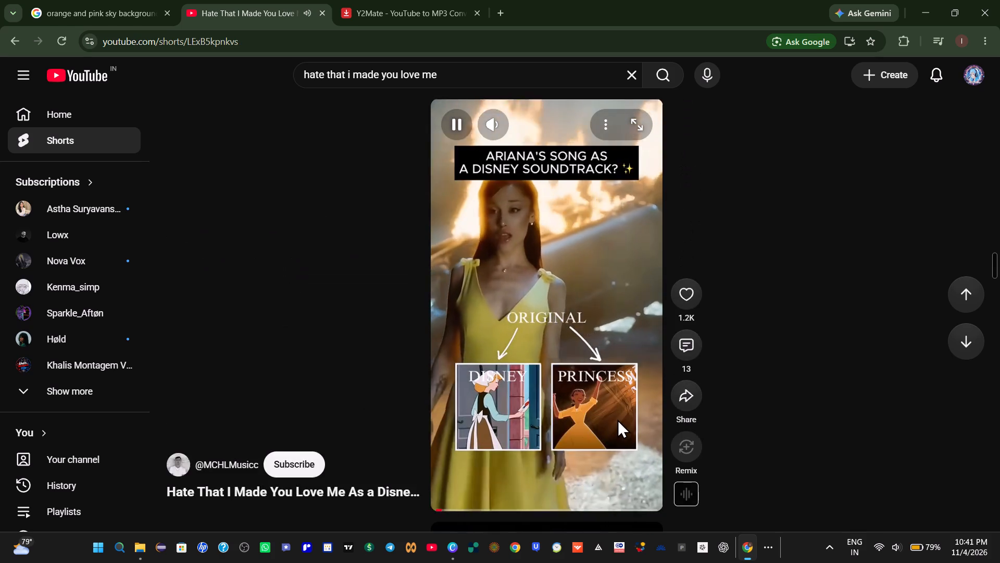
pyautogui.scroll(-7, 617, 419)
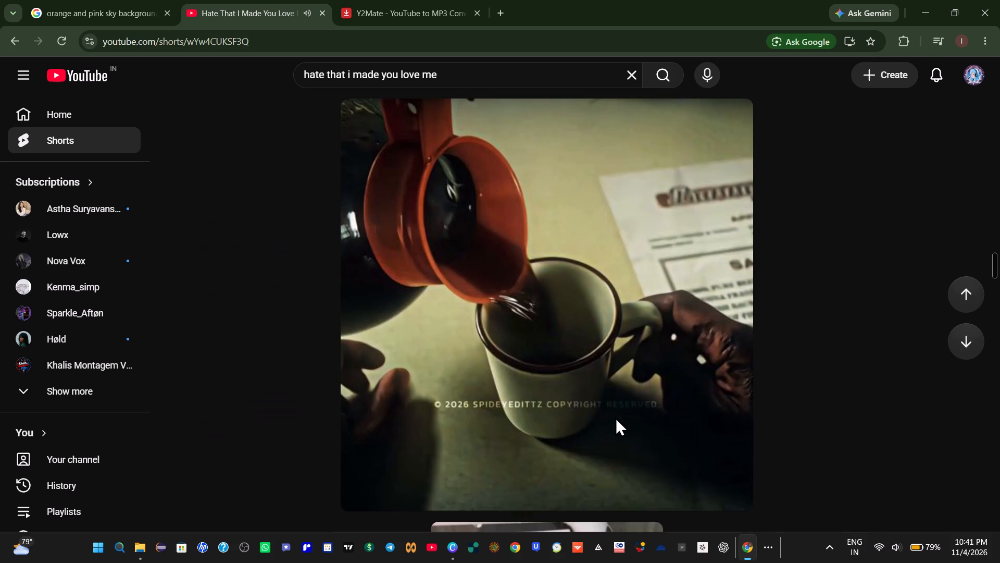
pyautogui.scroll(-4, 615, 417)
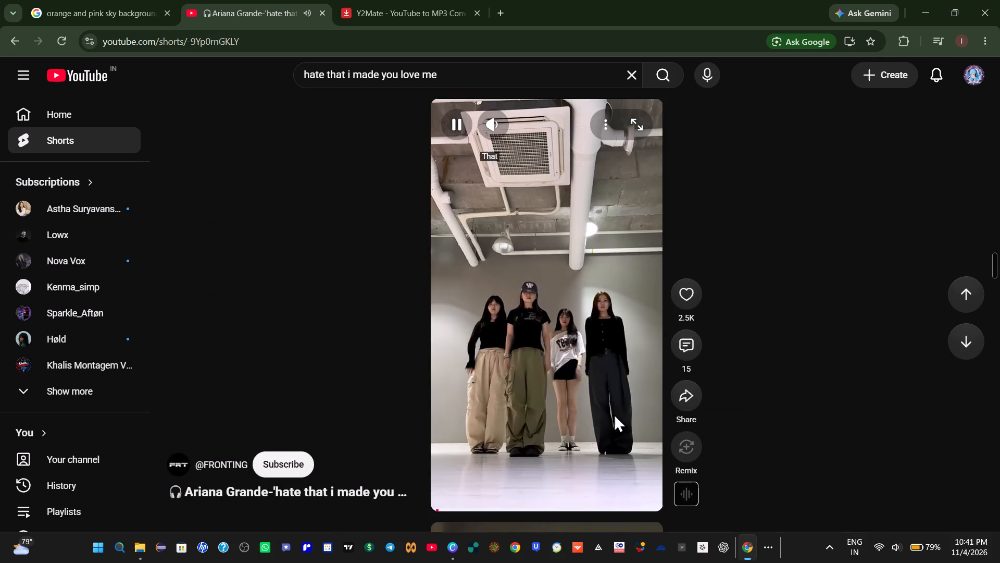
pyautogui.scroll(-3, 604, 410)
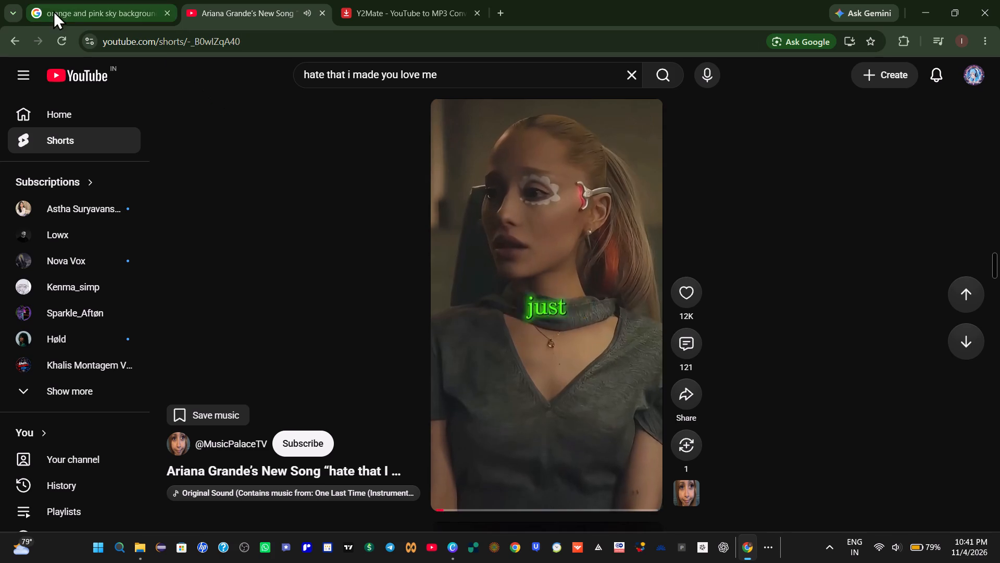
pyautogui.click(10, 37)
pyautogui.scroll(-10, 549, 294)
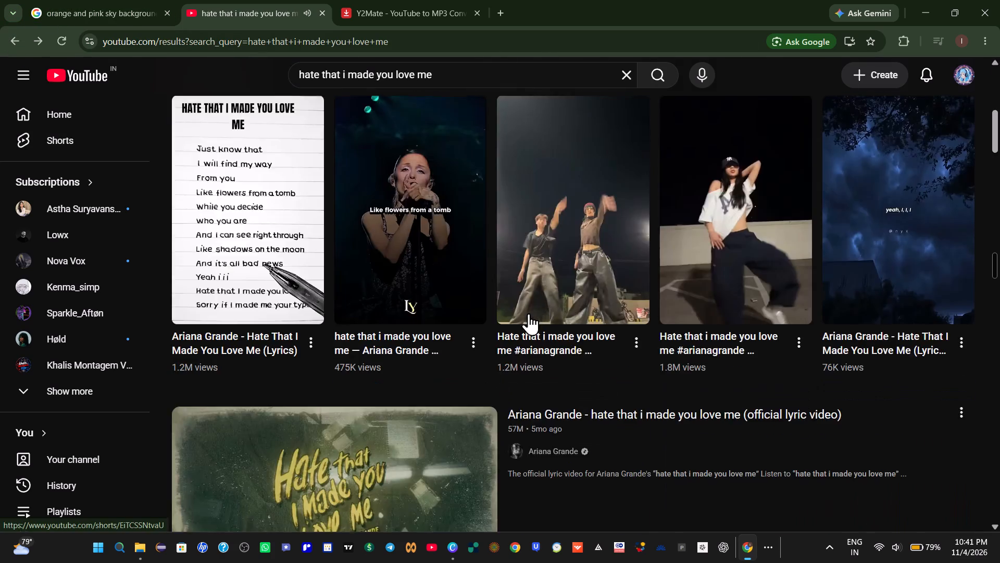
pyautogui.scroll(-15, 529, 313)
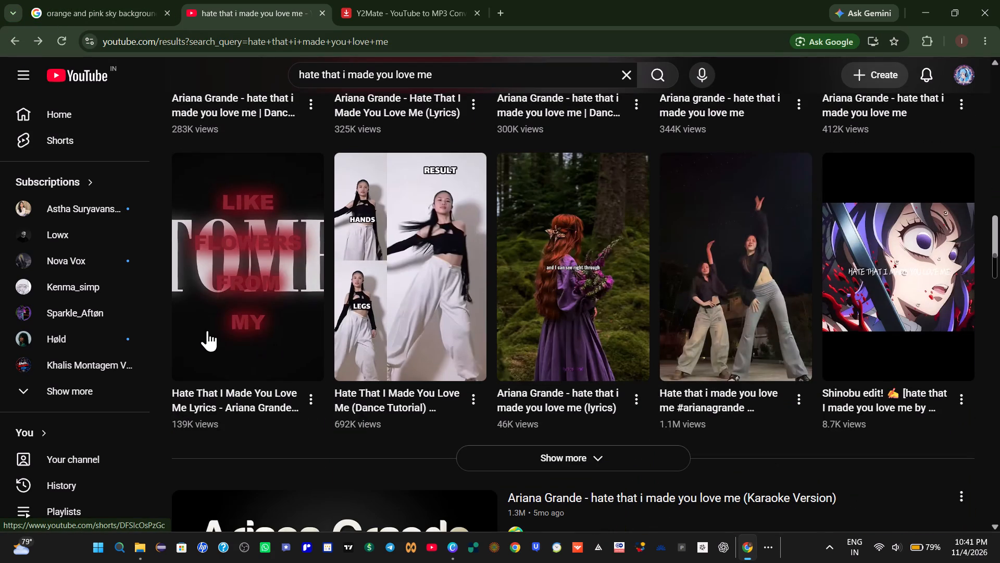
pyautogui.click(230, 359)
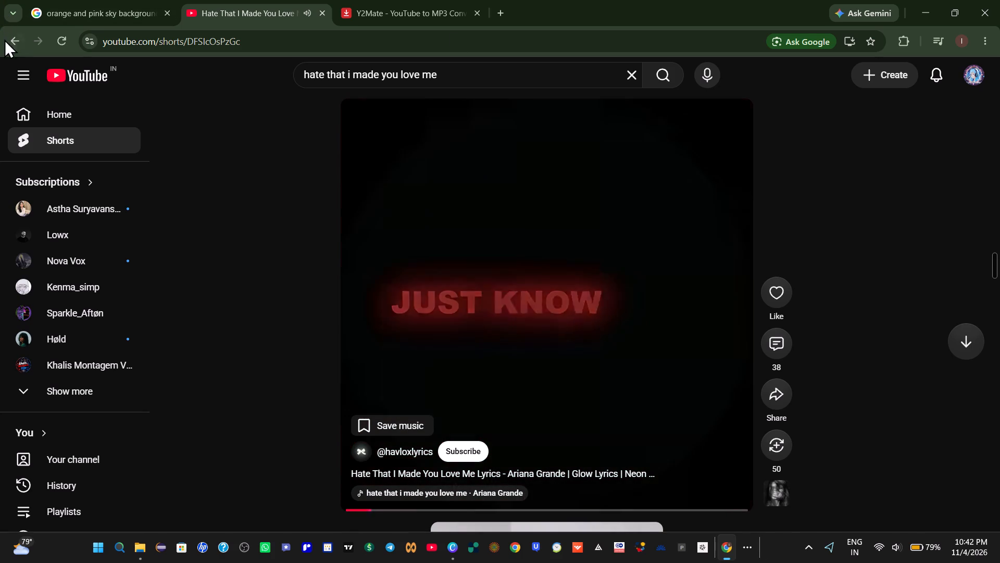
pyautogui.click(4, 39)
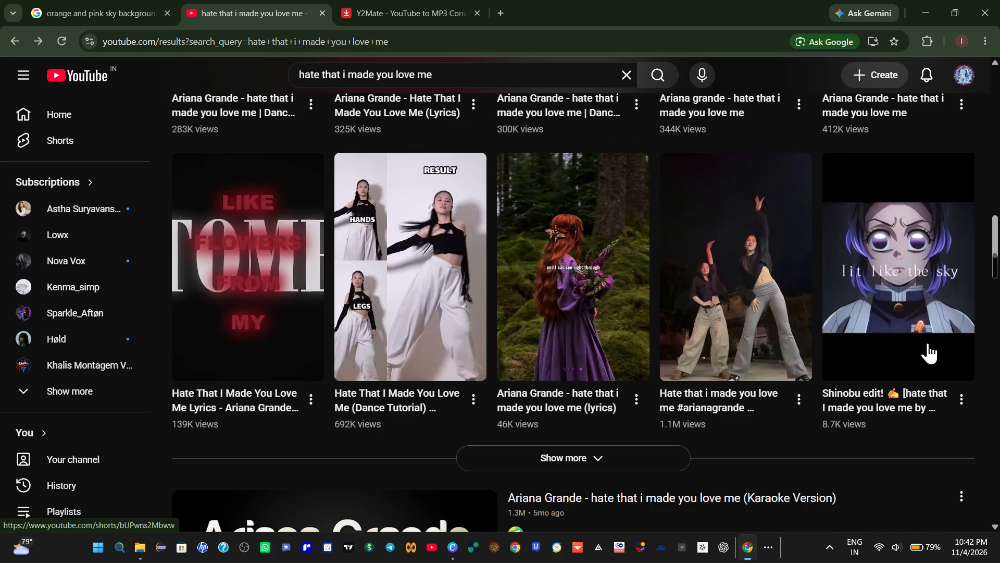
pyautogui.click(639, 450)
pyautogui.scroll(-4, 648, 434)
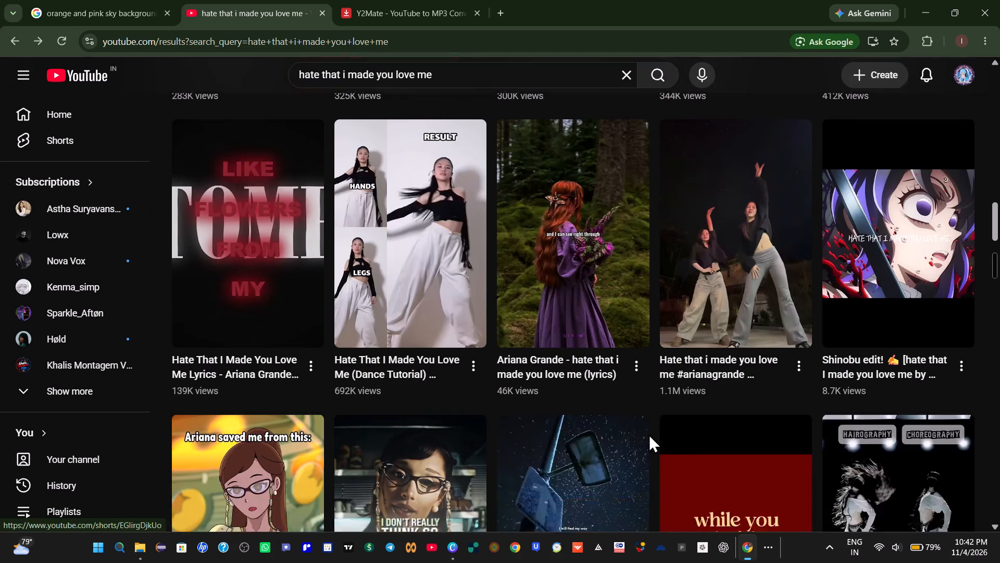
pyautogui.scroll(-1, 648, 434)
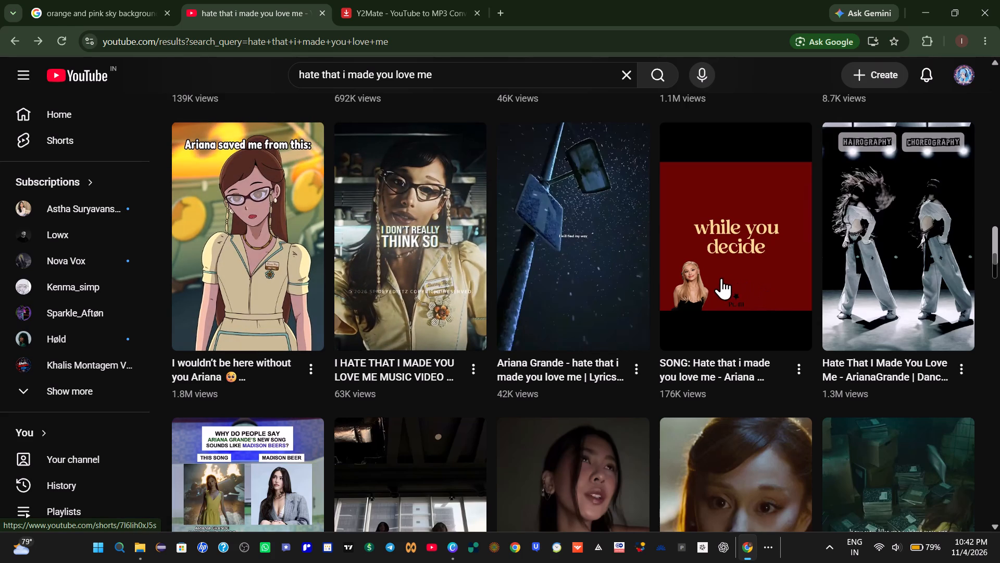
pyautogui.scroll(-6, 902, 299)
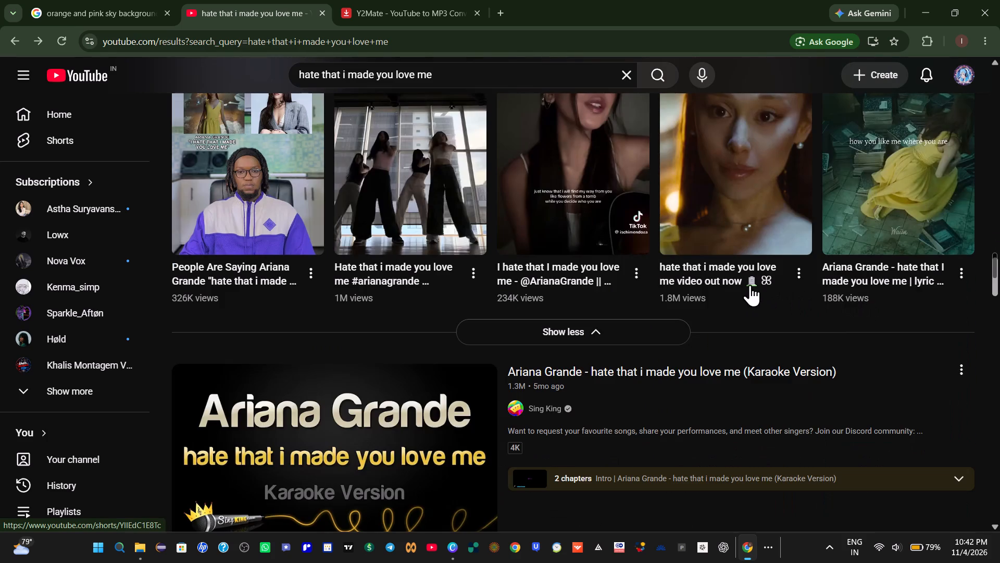
pyautogui.scroll(1, 718, 217)
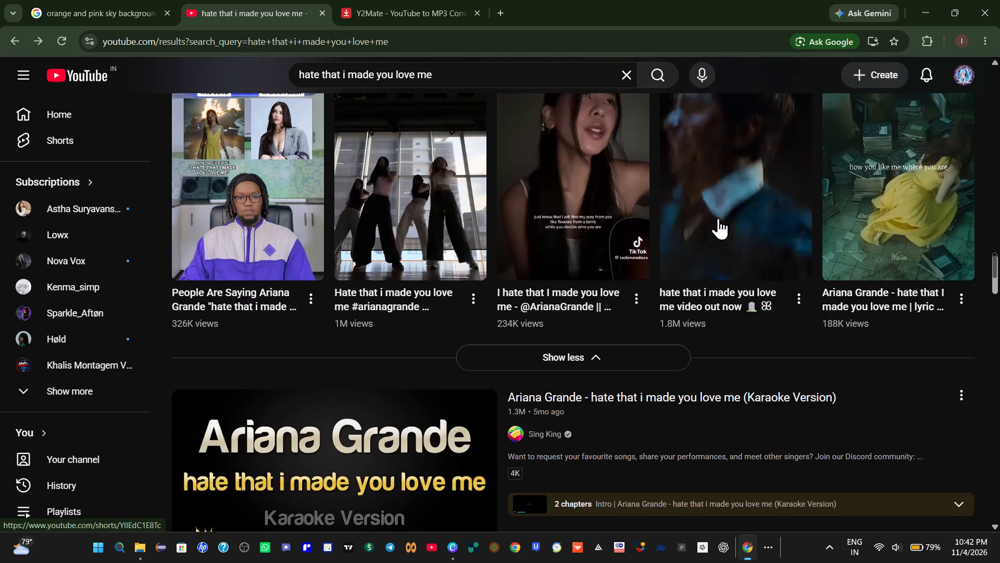
pyautogui.click(724, 239)
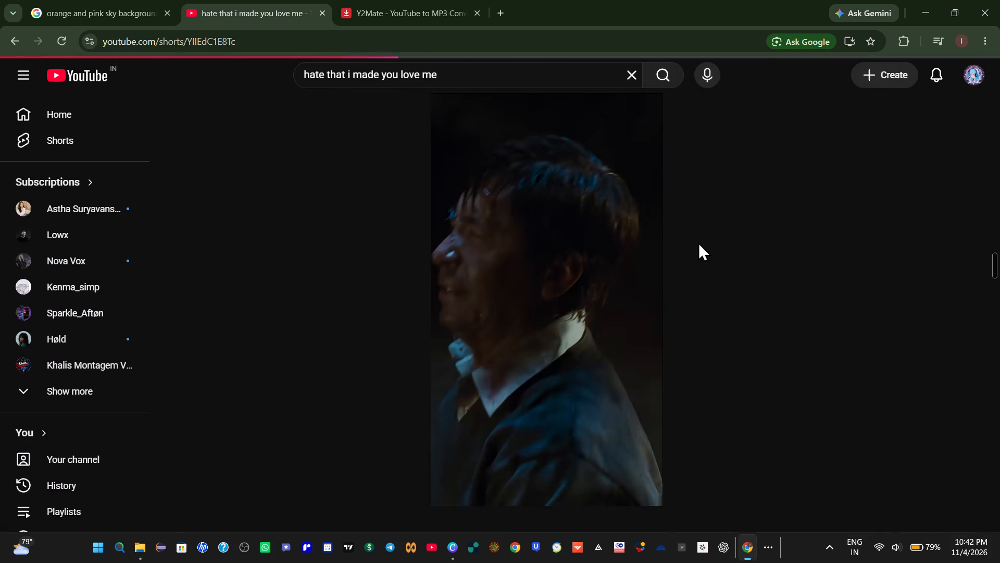
pyautogui.click(687, 346)
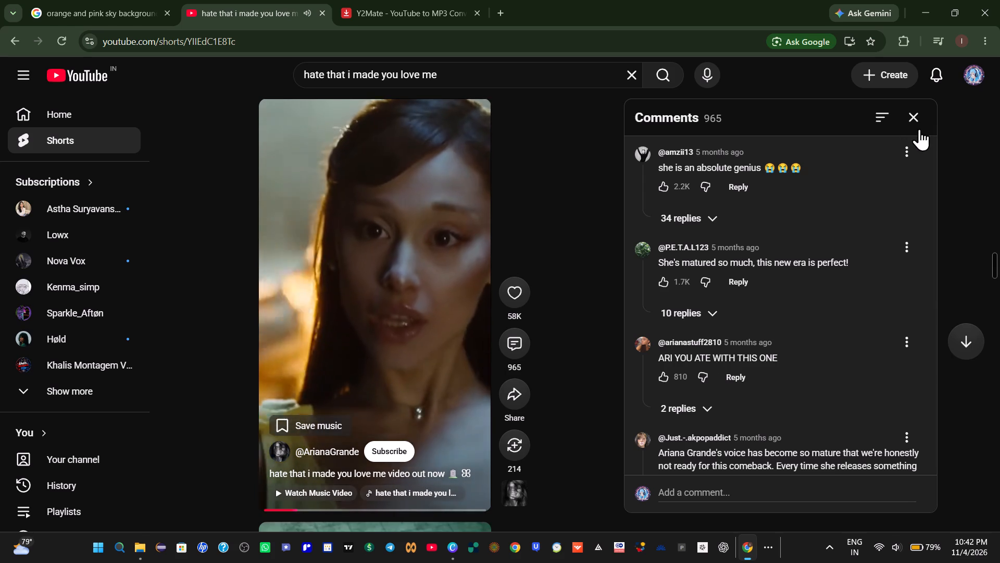
pyautogui.click(917, 119)
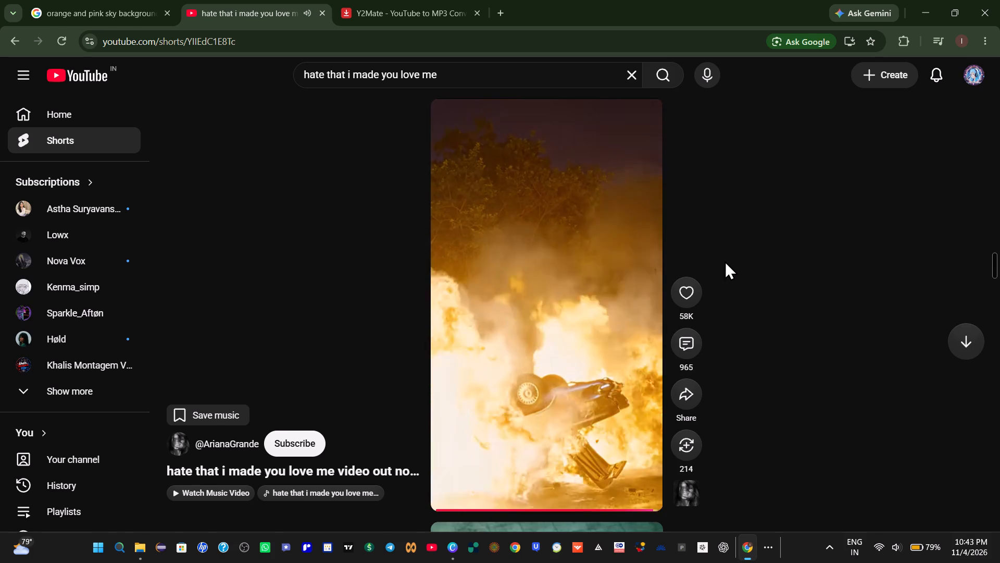
pyautogui.click(3, 49)
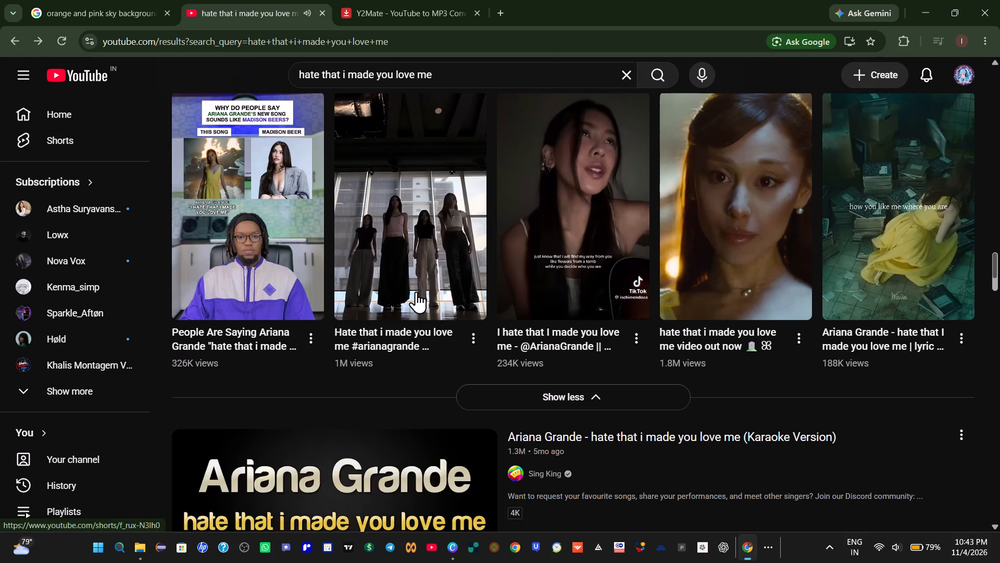
pyautogui.scroll(-7, 246, 281)
pyautogui.scroll(1, 246, 284)
pyautogui.scroll(-5, 246, 284)
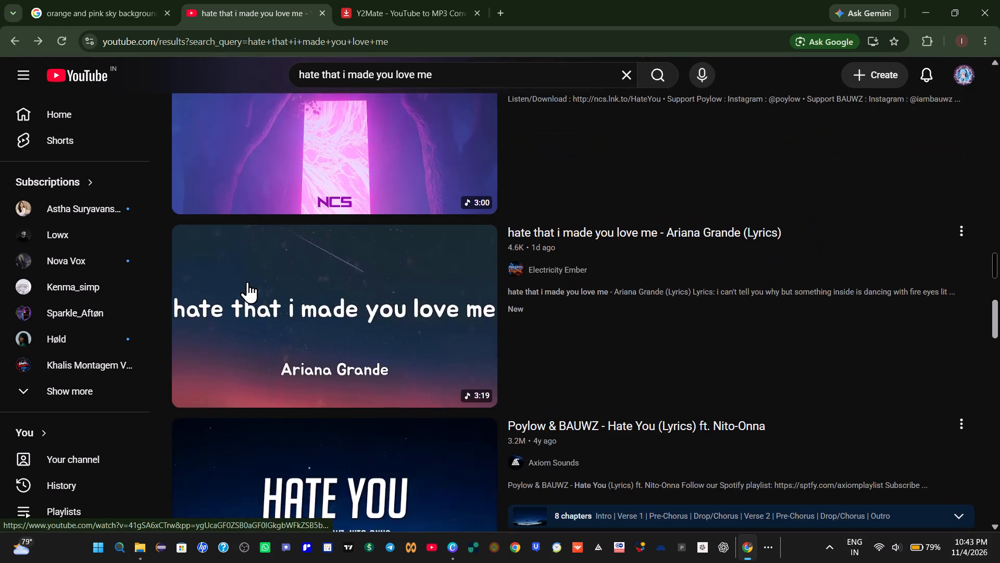
pyautogui.scroll(-18, 247, 281)
pyautogui.scroll(-9, 253, 279)
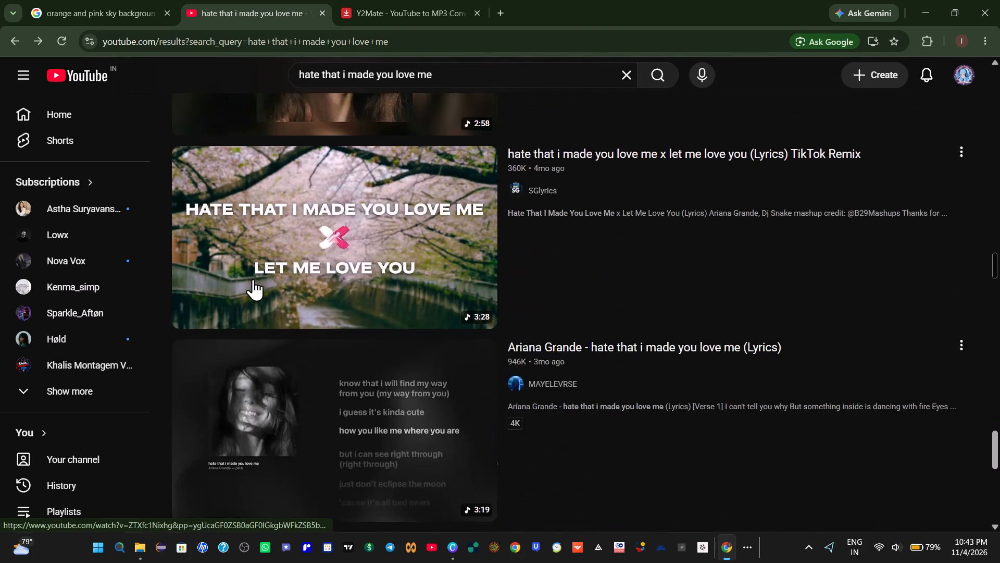
pyautogui.scroll(-15, 253, 279)
pyautogui.scroll(-6, 253, 279)
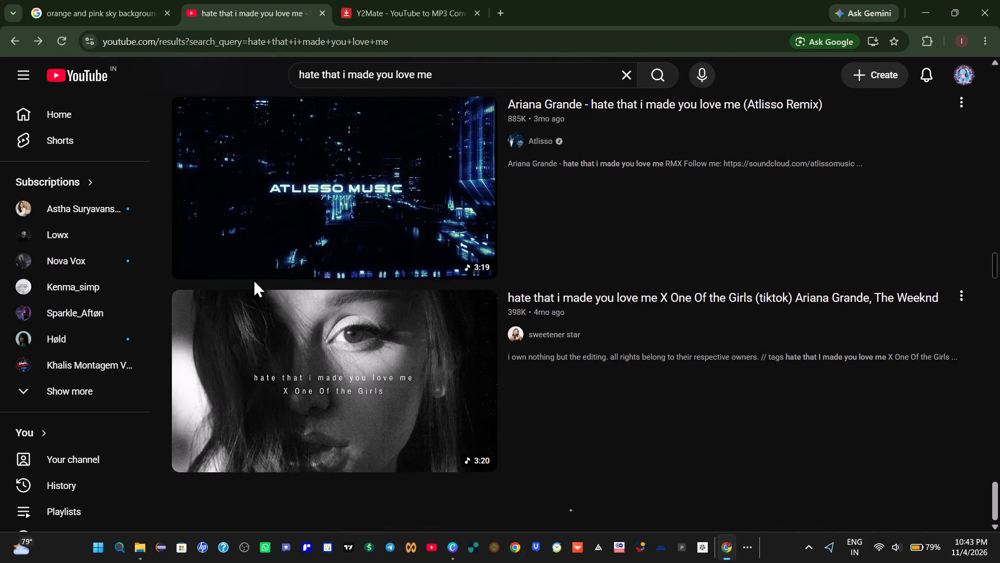
pyautogui.scroll(-10, 253, 279)
pyautogui.scroll(-1, 371, 284)
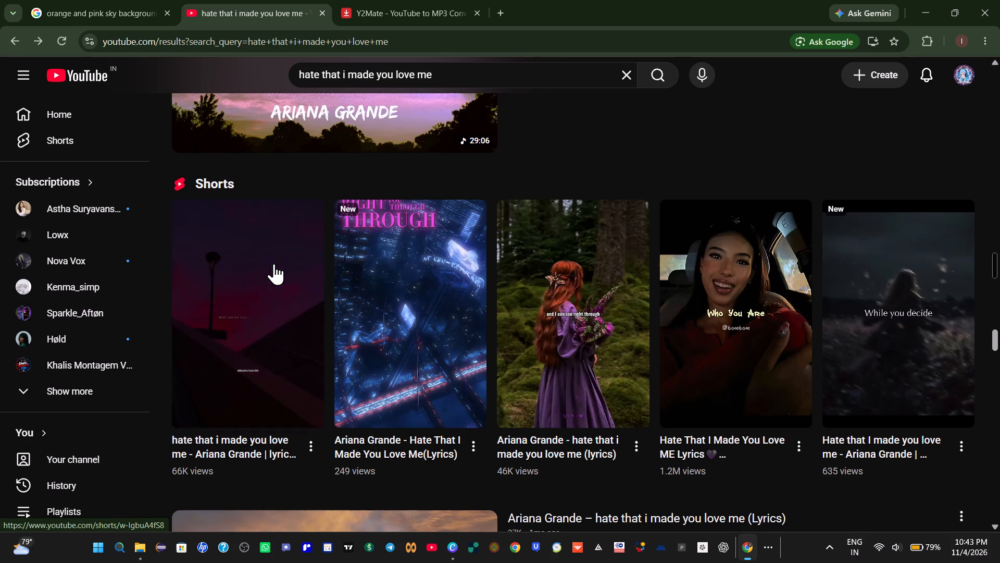
pyautogui.click(275, 244)
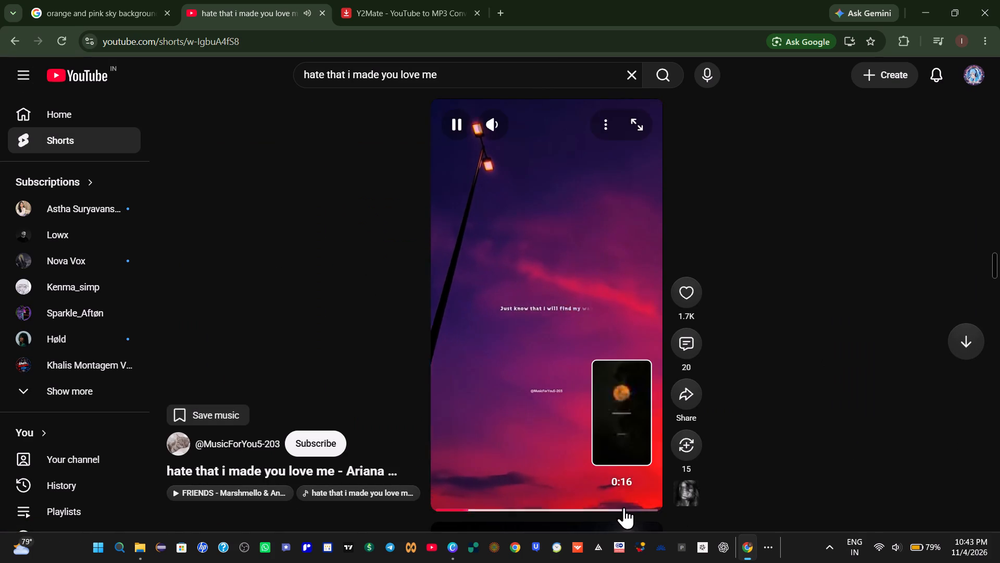
pyautogui.click(11, 32)
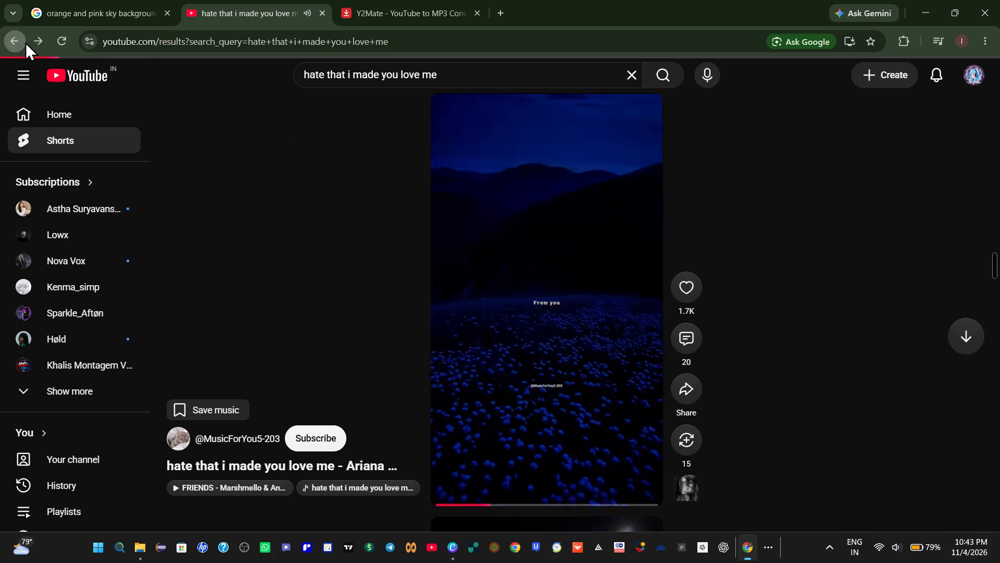
# Look through the full list of search results again, covering both Shorts and full-length videos, for a suitable version of the song.
pyautogui.scroll(-7, 736, 304)
pyautogui.scroll(1, 735, 303)
pyautogui.scroll(-2, 734, 300)
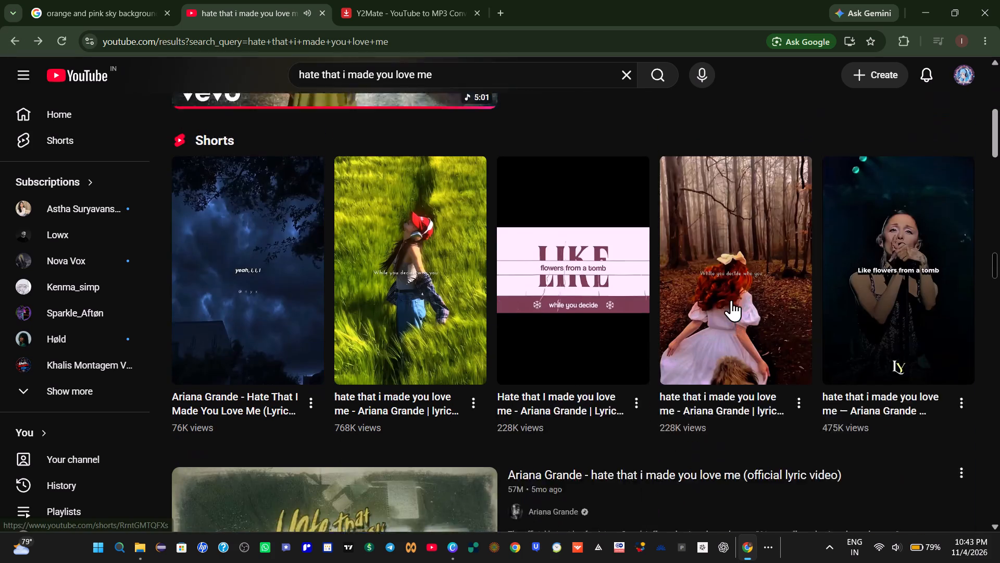
pyautogui.scroll(-1, 731, 300)
pyautogui.scroll(4, 731, 300)
pyautogui.scroll(-19, 731, 300)
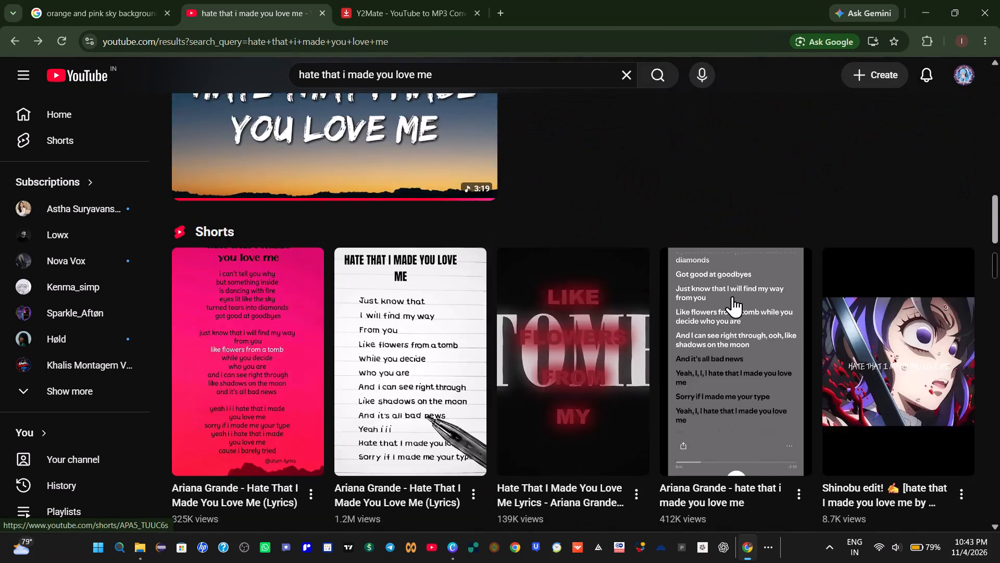
pyautogui.scroll(-3, 732, 296)
pyautogui.scroll(1, 732, 296)
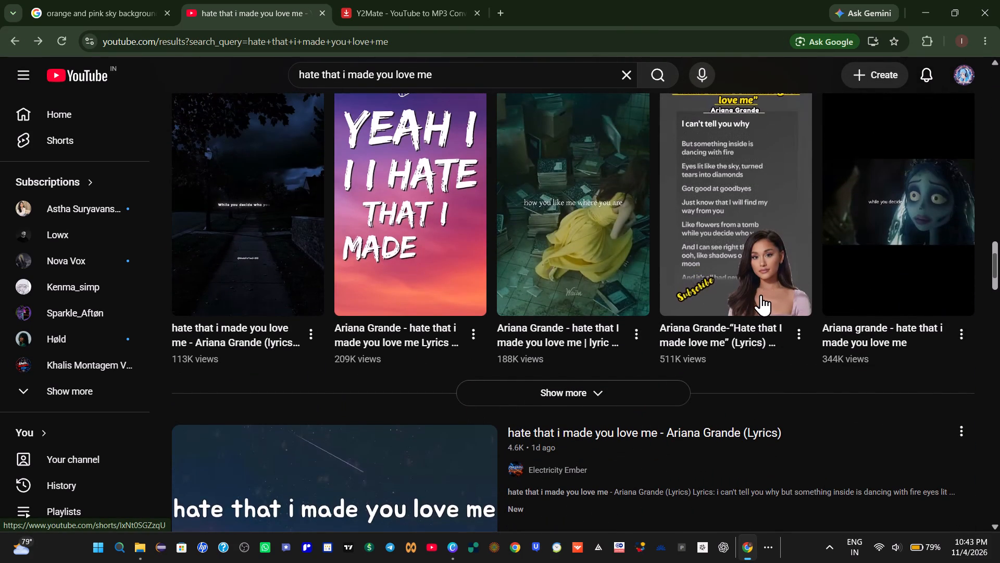
pyautogui.scroll(-5, 748, 302)
pyautogui.scroll(-2, 669, 247)
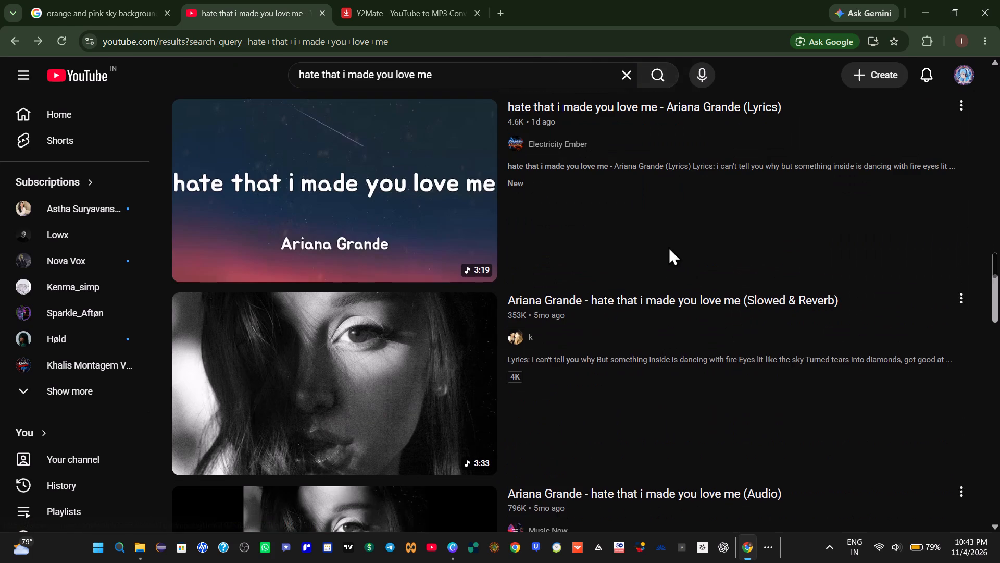
pyautogui.scroll(-16, 668, 247)
pyautogui.scroll(1, 654, 230)
pyautogui.scroll(-7, 654, 231)
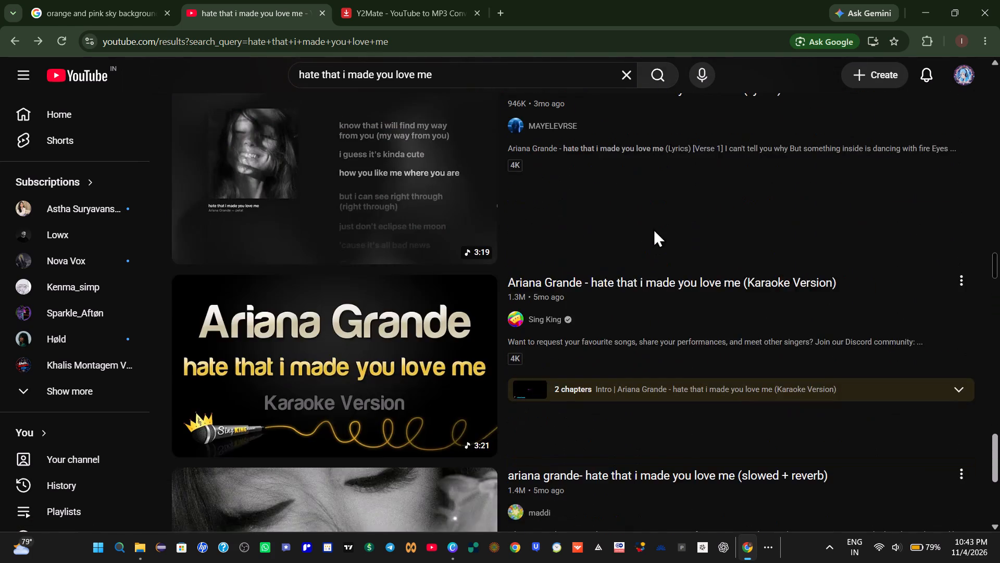
pyautogui.scroll(-6, 651, 229)
pyautogui.scroll(-15, 646, 228)
pyautogui.scroll(-6, 637, 219)
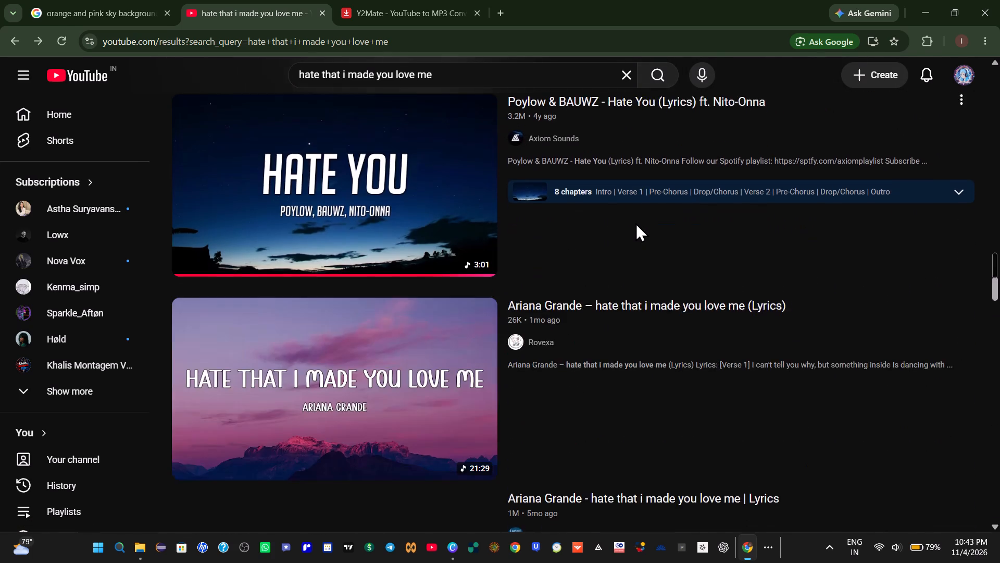
pyautogui.scroll(-3, 635, 223)
pyautogui.scroll(20, 644, 252)
pyautogui.scroll(10, 644, 252)
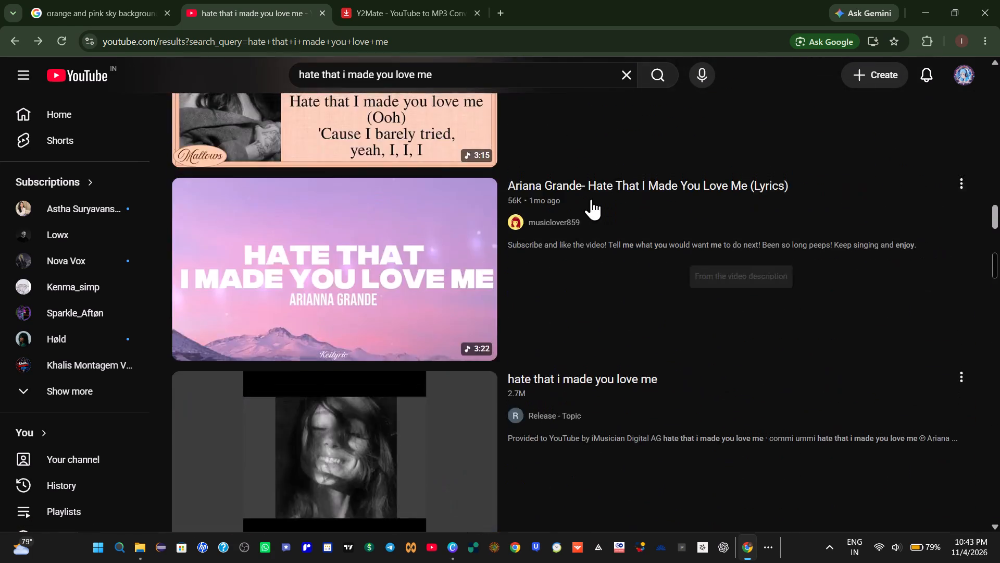
pyautogui.scroll(14, 591, 199)
pyautogui.scroll(-1, 573, 205)
pyautogui.scroll(18, 573, 205)
pyautogui.scroll(-1, 562, 206)
pyautogui.scroll(4, 562, 206)
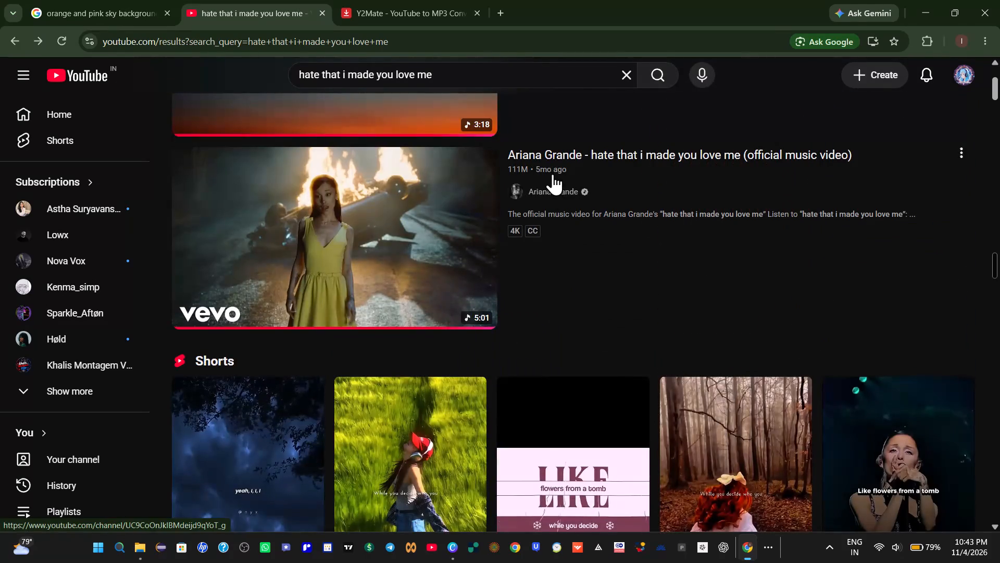
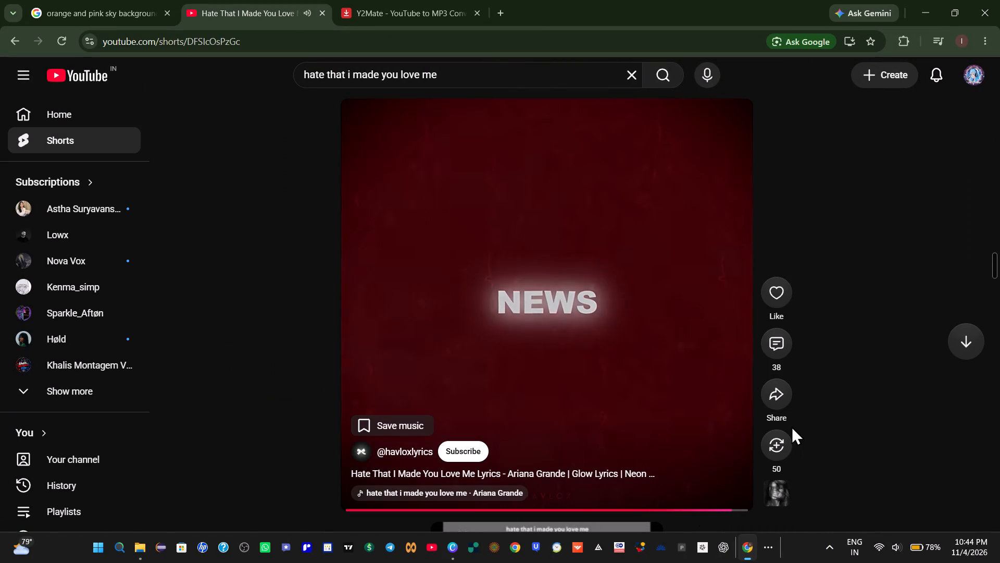
pyautogui.click(773, 401)
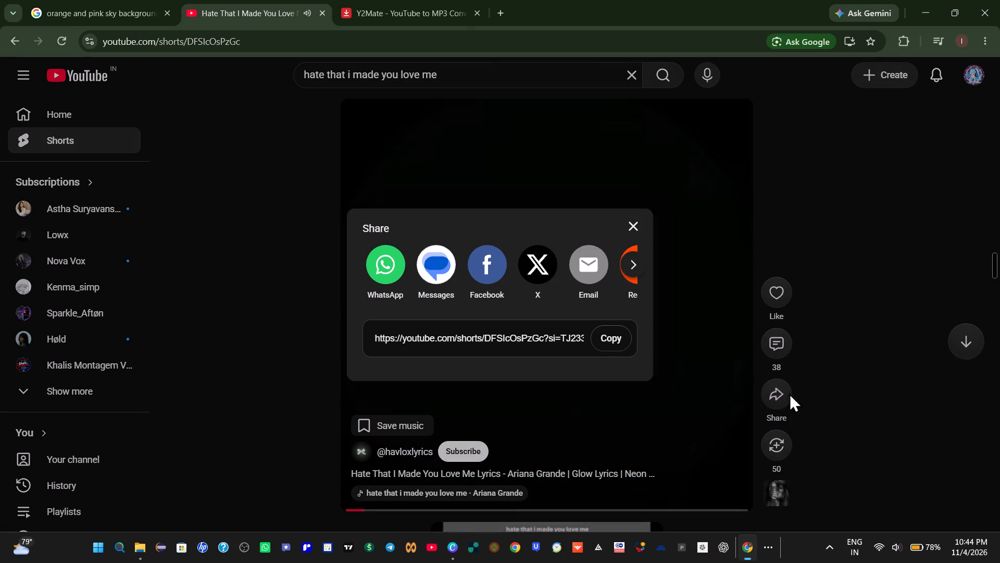
pyautogui.click(619, 338)
# Switch to the Y2Mate converter, start a new conversion with the copied Short link and convert it to MP3.
pyautogui.click(379, 8)
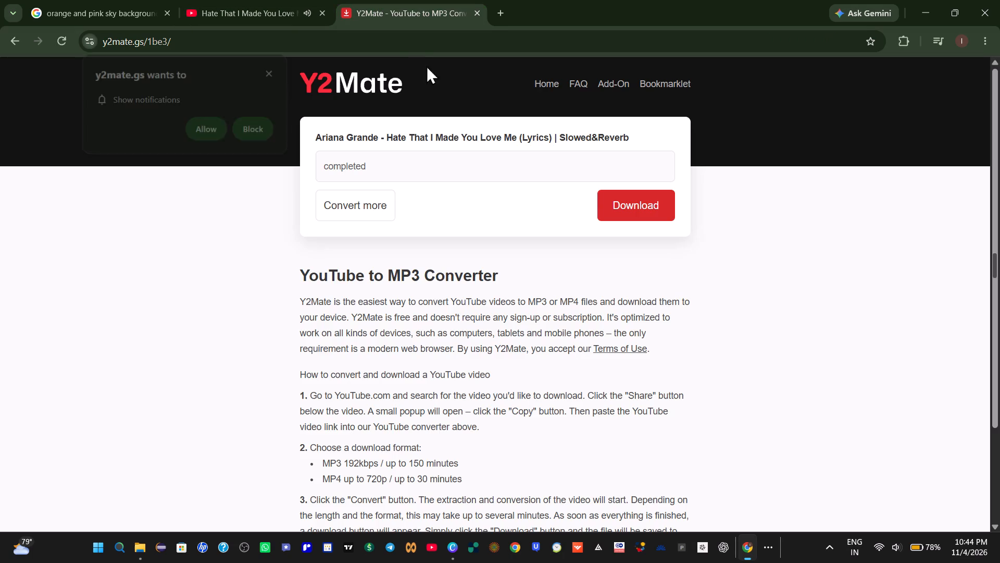
pyautogui.click(444, 168)
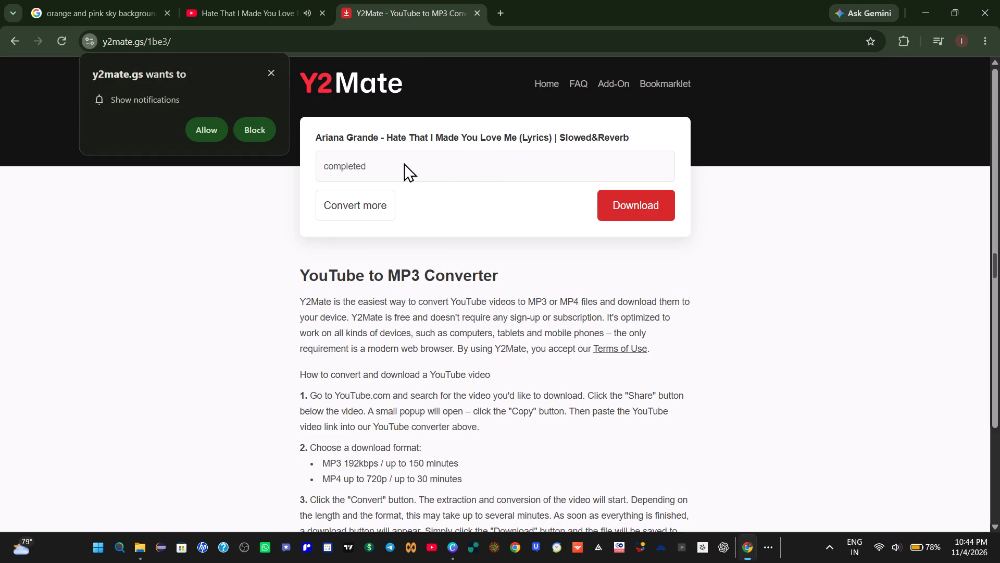
pyautogui.moveTo(402, 161); pyautogui.dragTo(364, 160)
pyautogui.moveTo(364, 160); pyautogui.dragTo(352, 163)
pyautogui.click(418, 161)
pyautogui.click(365, 205)
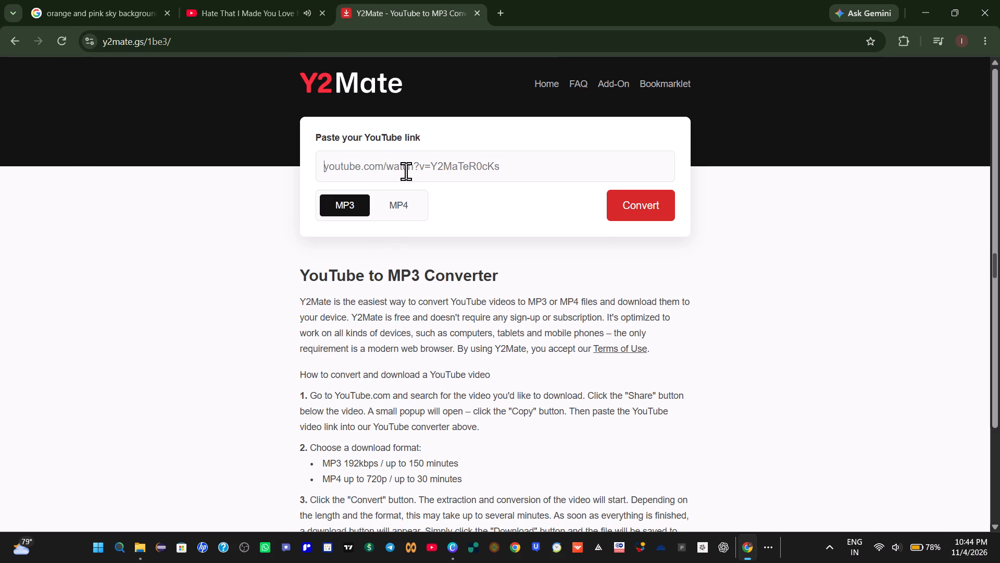
pyautogui.click(407, 169)
pyautogui.rightClick(407, 169)
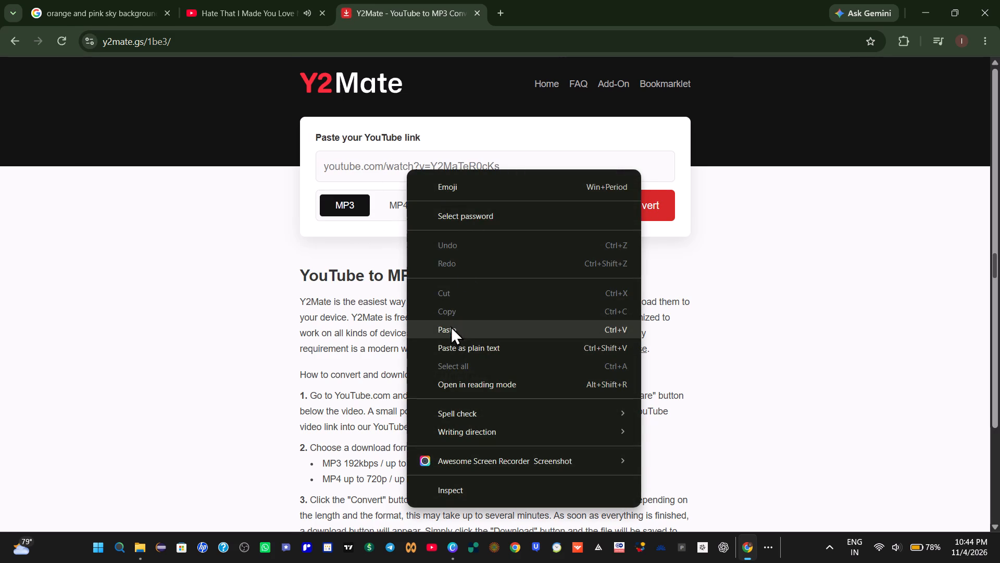
pyautogui.click(451, 327)
pyautogui.click(627, 202)
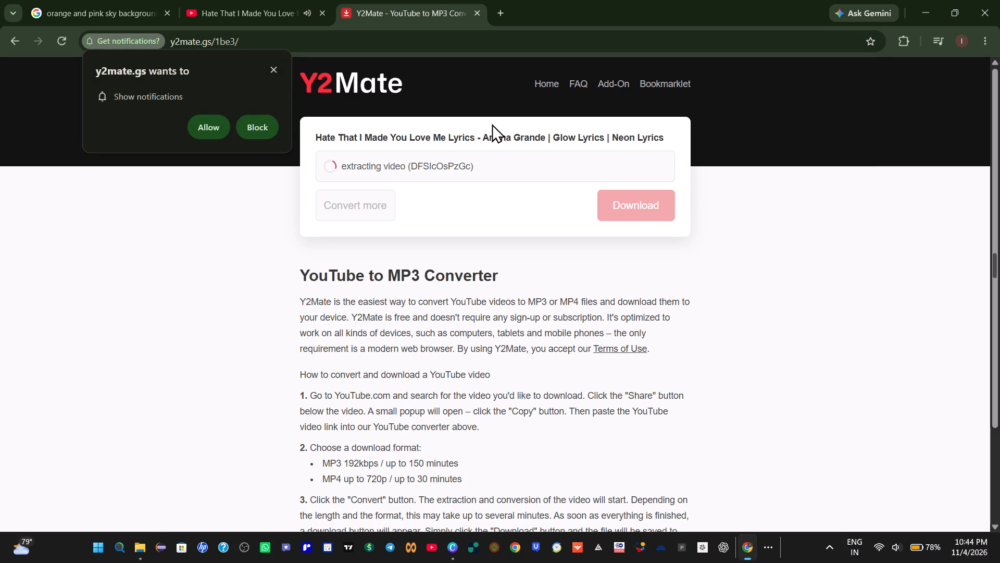
# Download the converted "Hate That I Made You Love Me Lyrics" glow lyrics MP3 once the conversion is done.
pyautogui.click(248, 5)
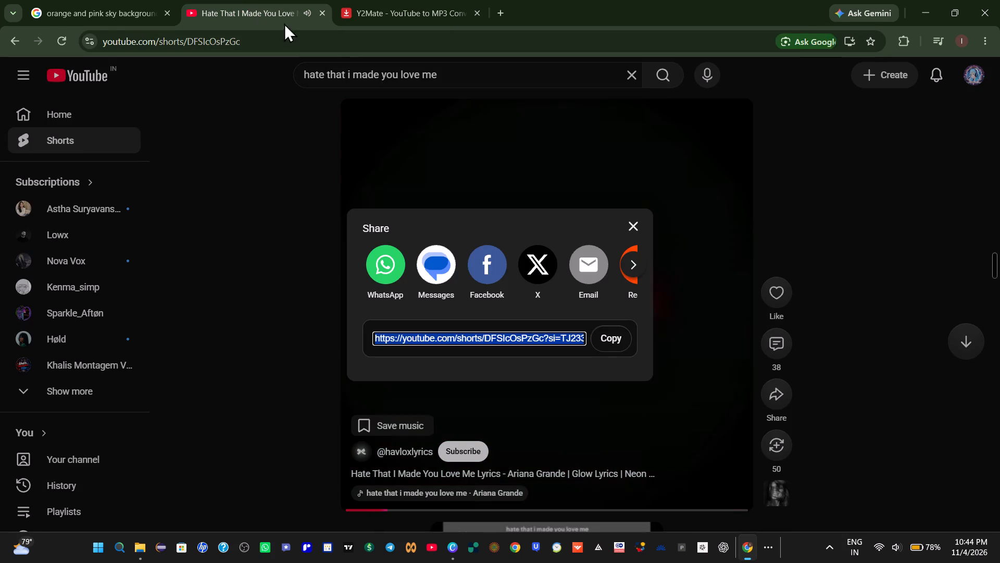
pyautogui.click(432, 0)
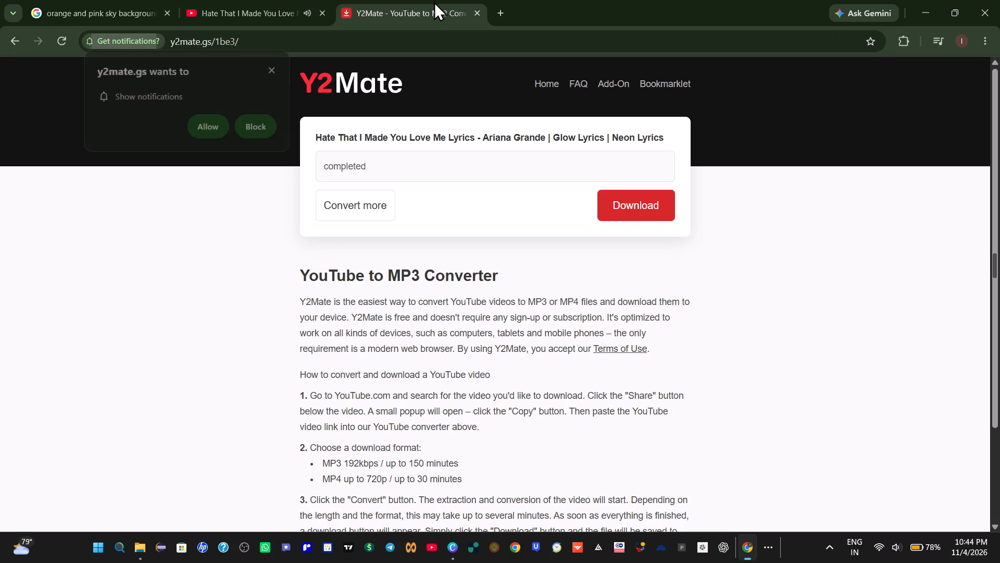
pyautogui.click(614, 197)
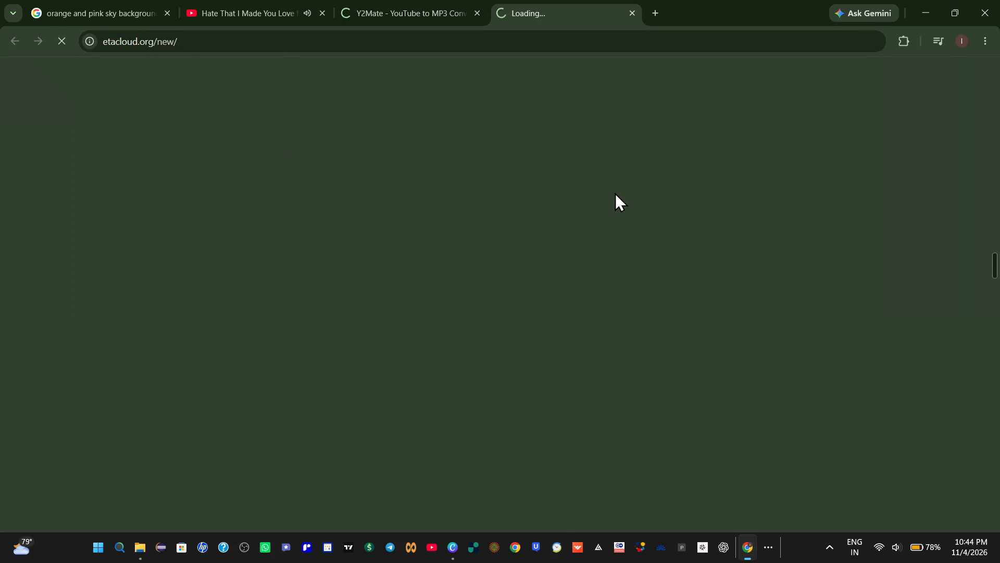
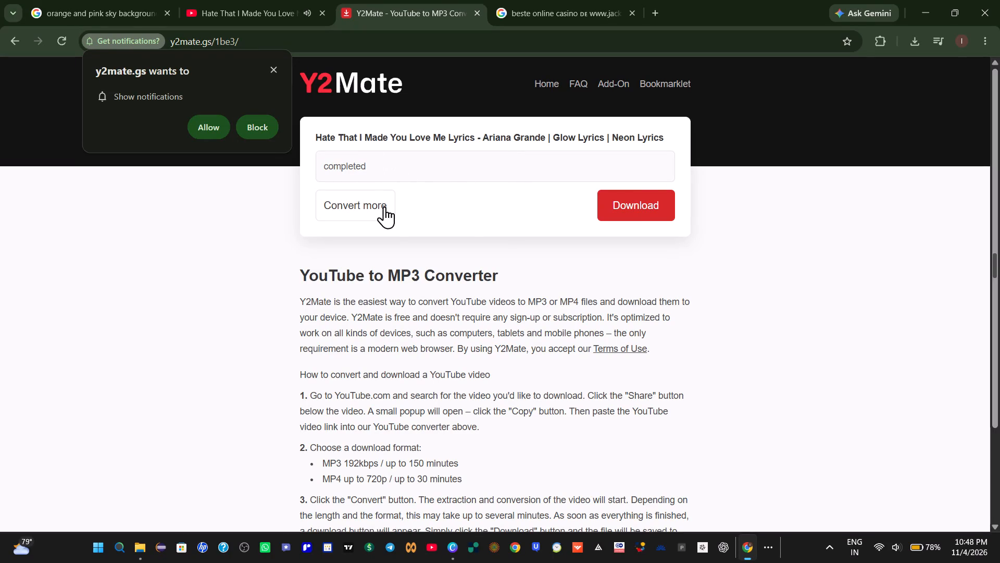
# Download the converted "Hate That I Made You Love Me Lyrics" MP3 from Y2Mate.
pyautogui.click(661, 209)
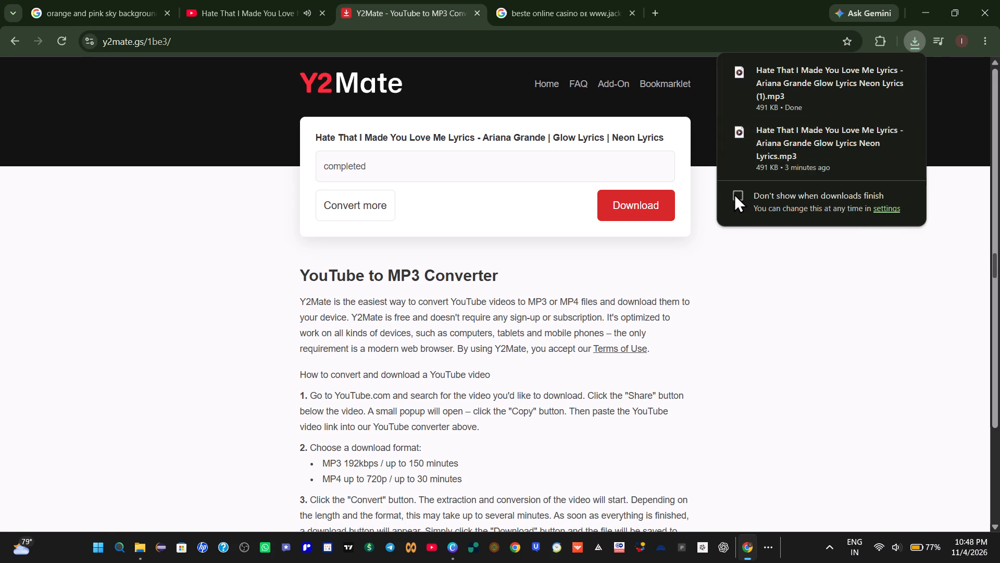
# Open the earlier downloaded copy of the "Hate That I Made You Love Me Lyrics" MP3 and listen to it.
pyautogui.click(763, 143)
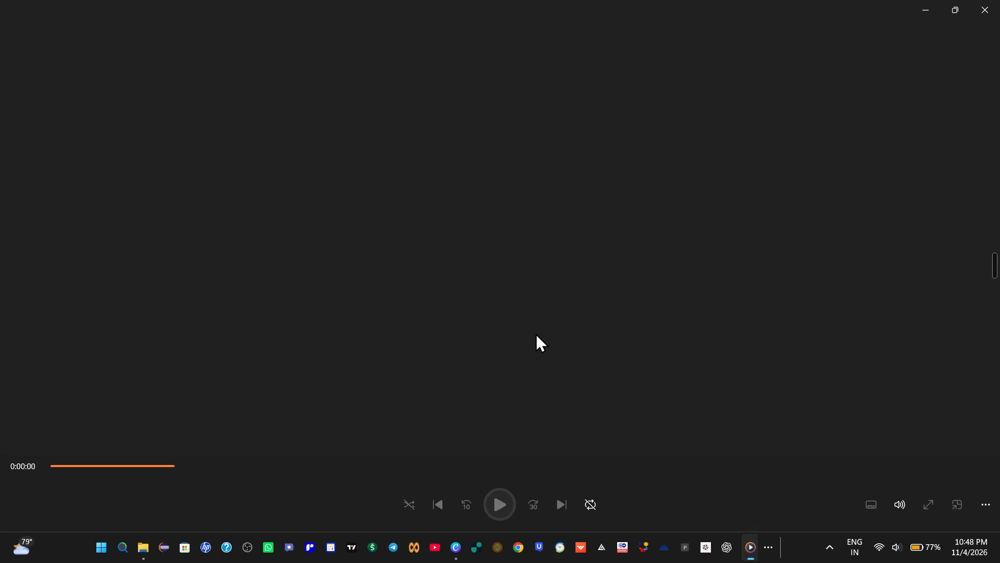
pyautogui.click(497, 507)
pyautogui.click(497, 507)
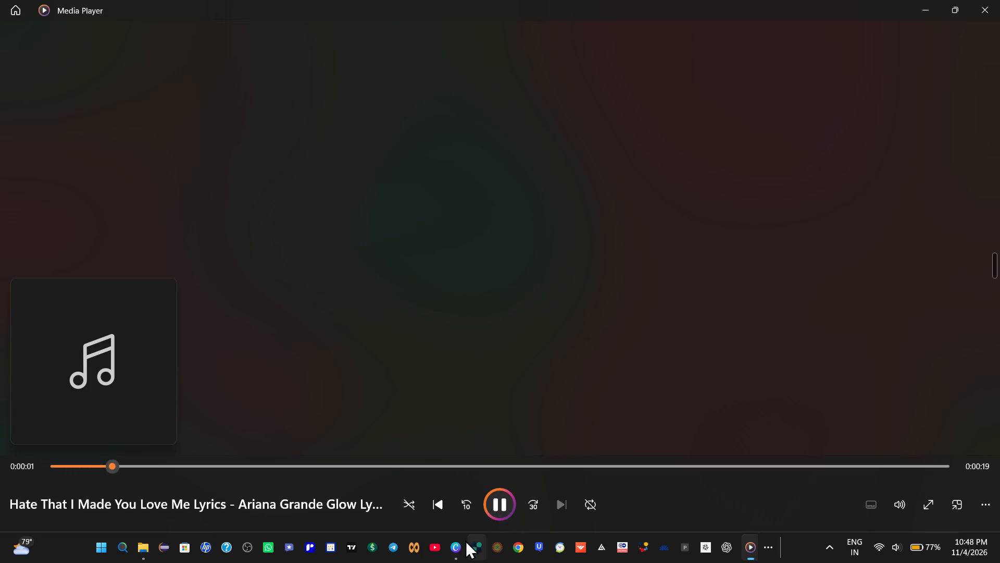
pyautogui.click(777, 549)
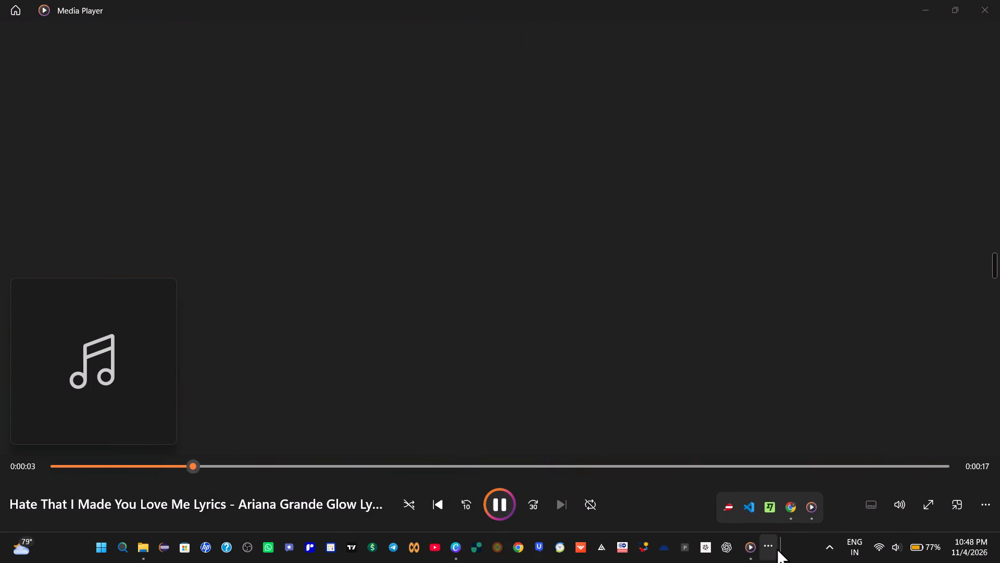
pyautogui.click(789, 506)
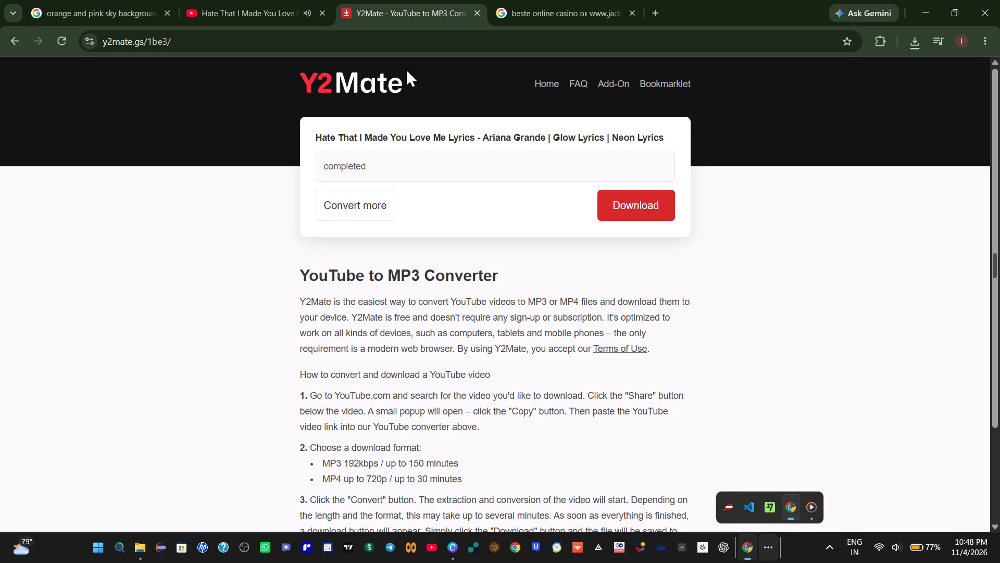
pyautogui.click(216, 2)
pyautogui.click(519, 173)
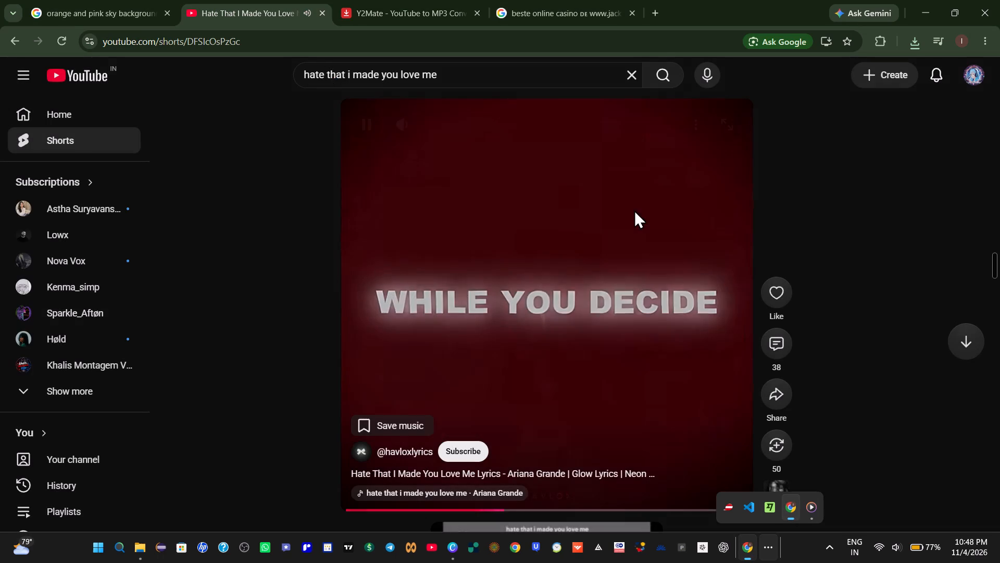
pyautogui.click(632, 216)
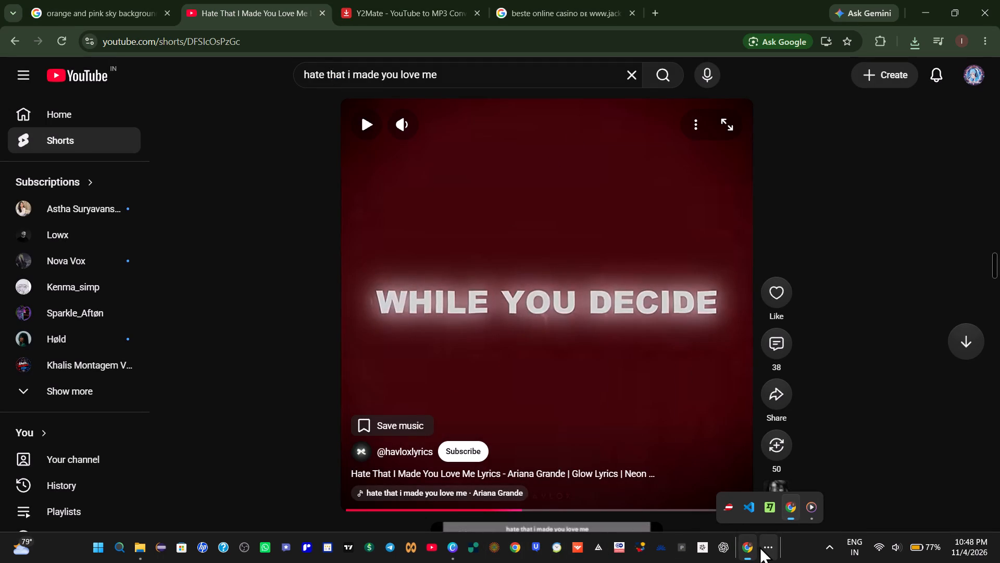
# Switch to File Explorer and delete the older 10:44 PM duplicate of the "Hate That I Made You Love Me Lyrics" MP3 from Downloads.
pyautogui.click(143, 544)
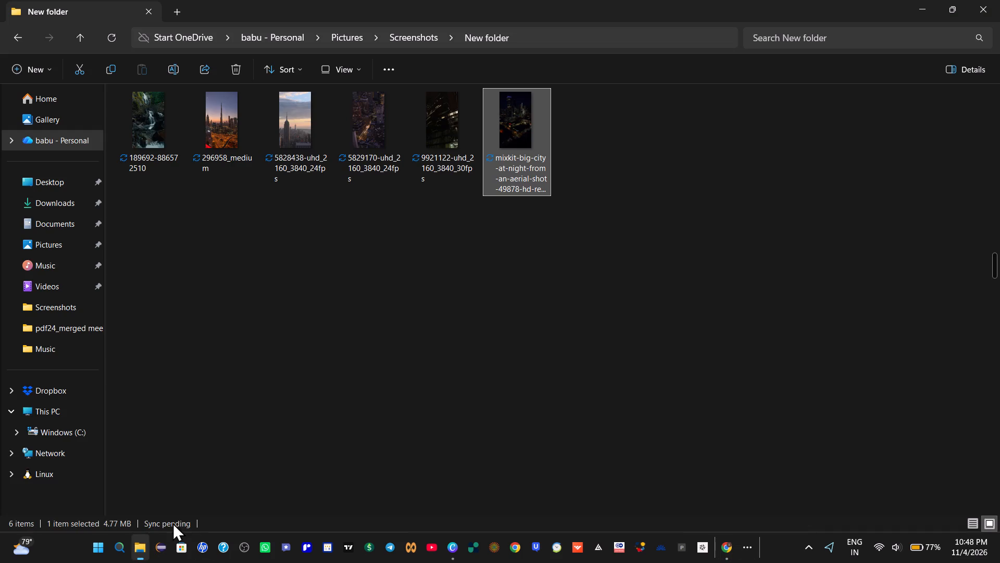
pyautogui.click(9, 29)
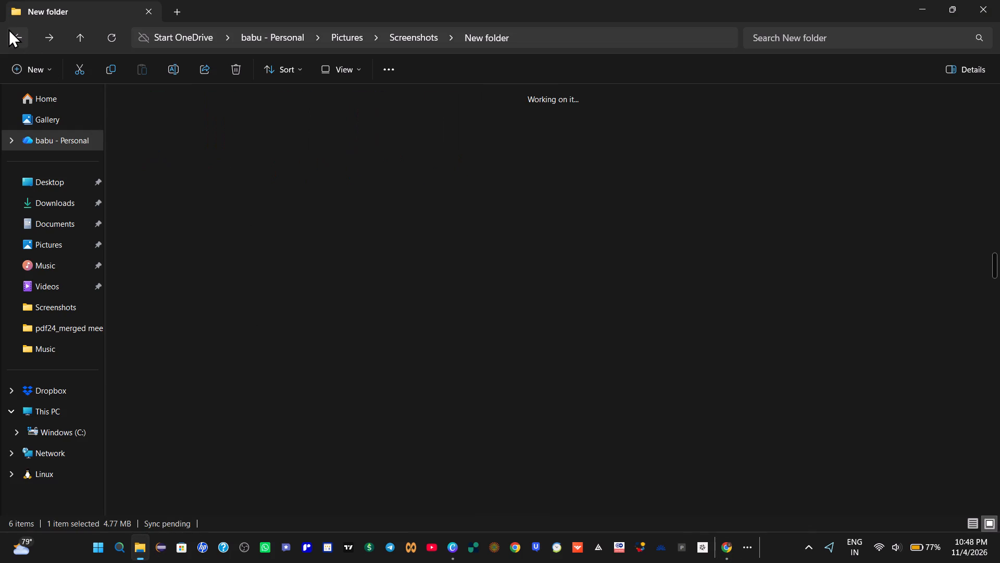
pyautogui.click(72, 193)
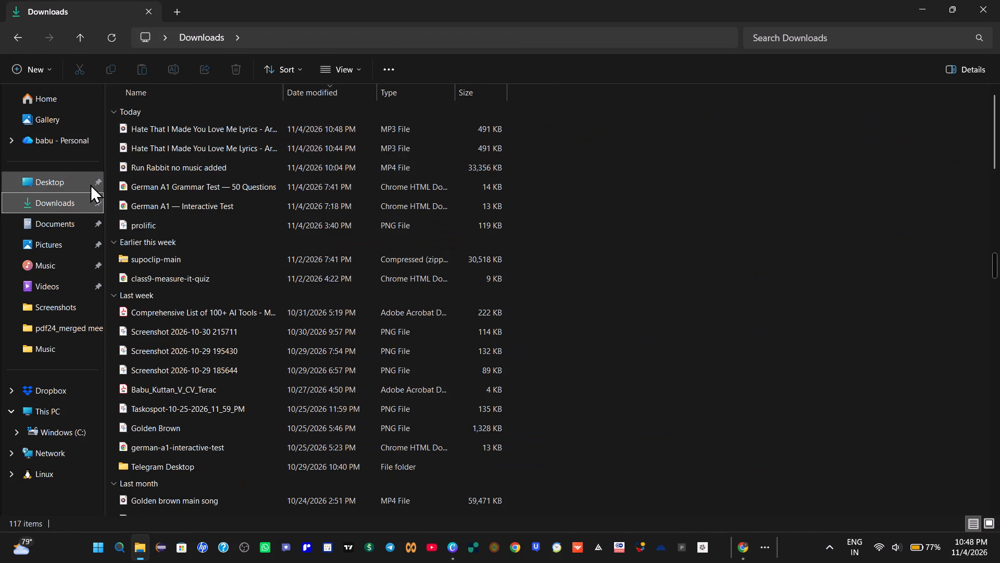
pyautogui.rightClick(204, 150)
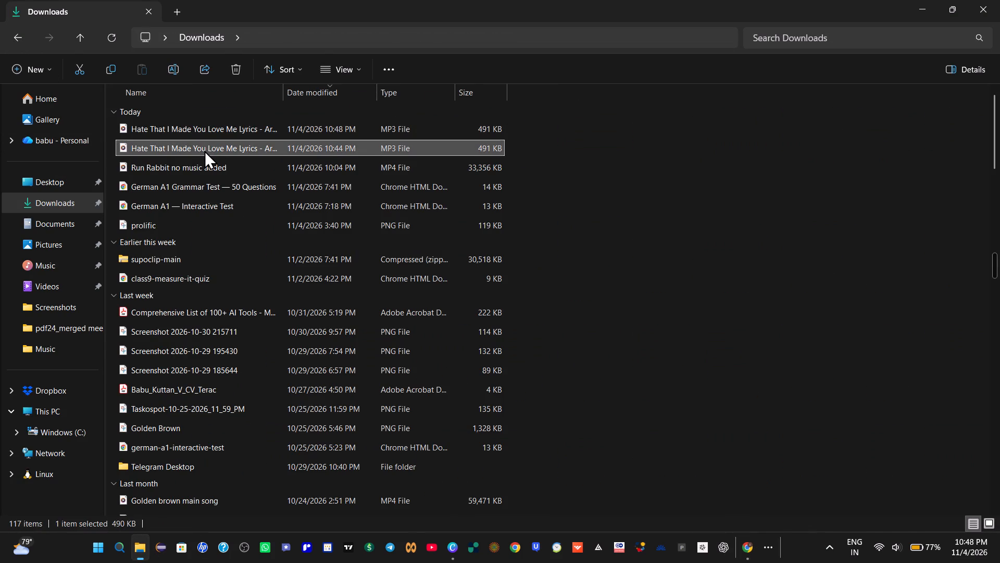
pyautogui.click(234, 61)
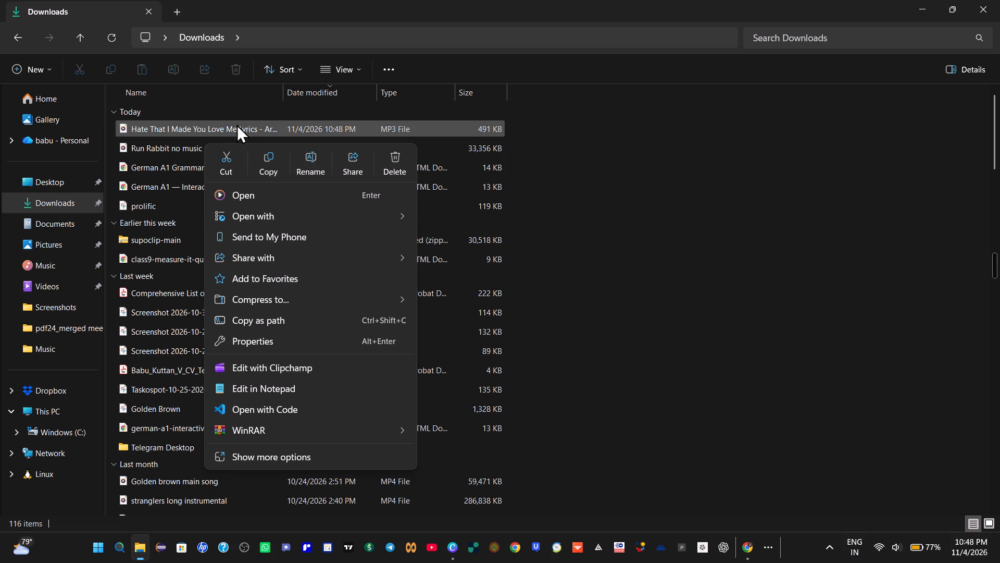
pyautogui.moveTo(478, 114); pyautogui.dragTo(489, 113)
pyautogui.click(590, 142)
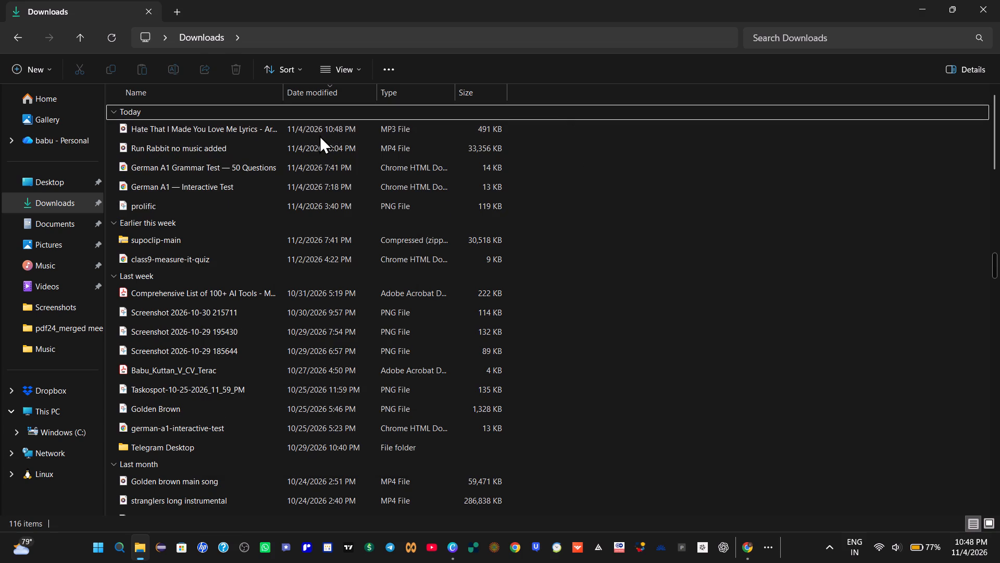
# Cut the "Run Rabbit no music added" MP4 file in Downloads.
pyautogui.click(279, 129)
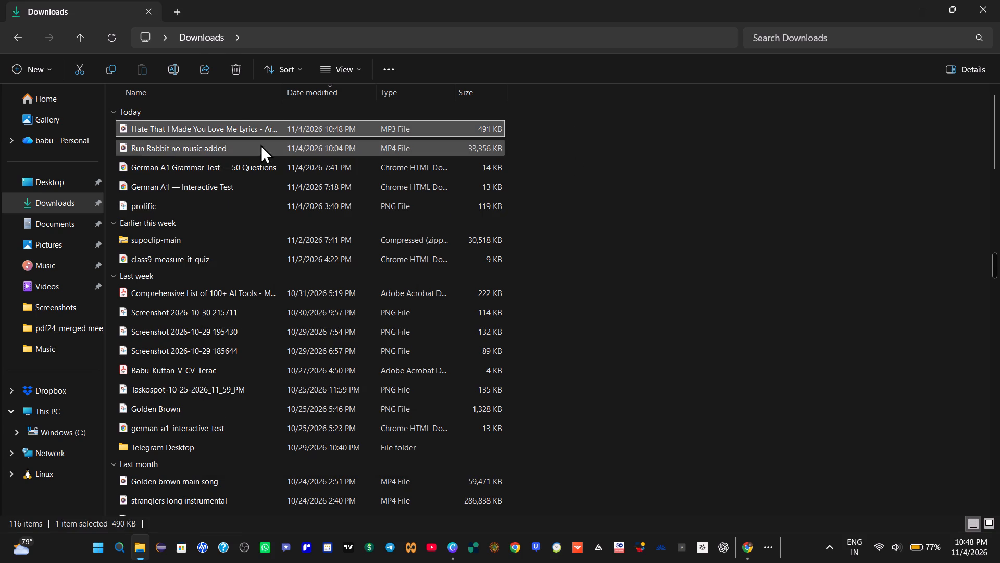
pyautogui.click(260, 148)
pyautogui.rightClick(260, 148)
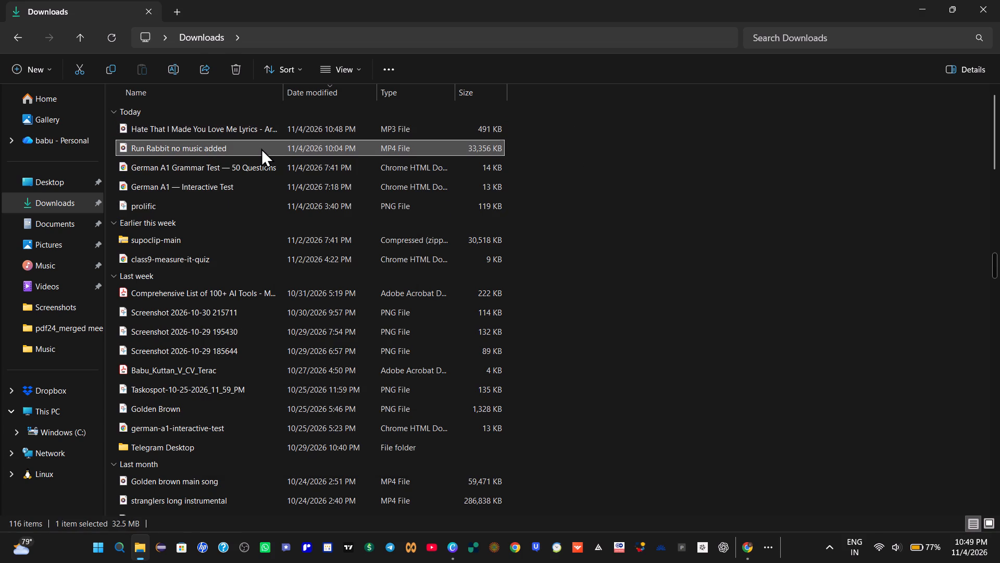
pyautogui.click(281, 160)
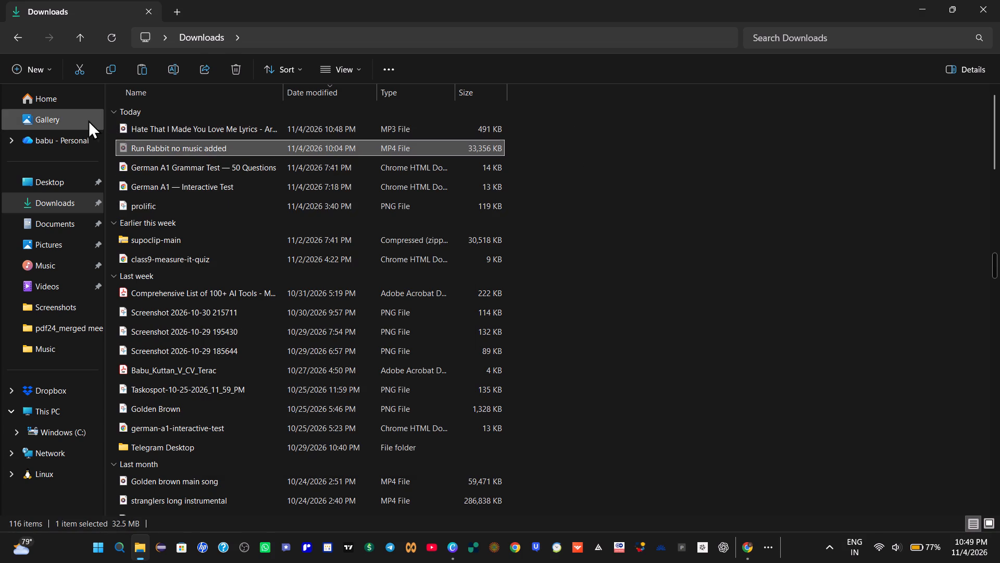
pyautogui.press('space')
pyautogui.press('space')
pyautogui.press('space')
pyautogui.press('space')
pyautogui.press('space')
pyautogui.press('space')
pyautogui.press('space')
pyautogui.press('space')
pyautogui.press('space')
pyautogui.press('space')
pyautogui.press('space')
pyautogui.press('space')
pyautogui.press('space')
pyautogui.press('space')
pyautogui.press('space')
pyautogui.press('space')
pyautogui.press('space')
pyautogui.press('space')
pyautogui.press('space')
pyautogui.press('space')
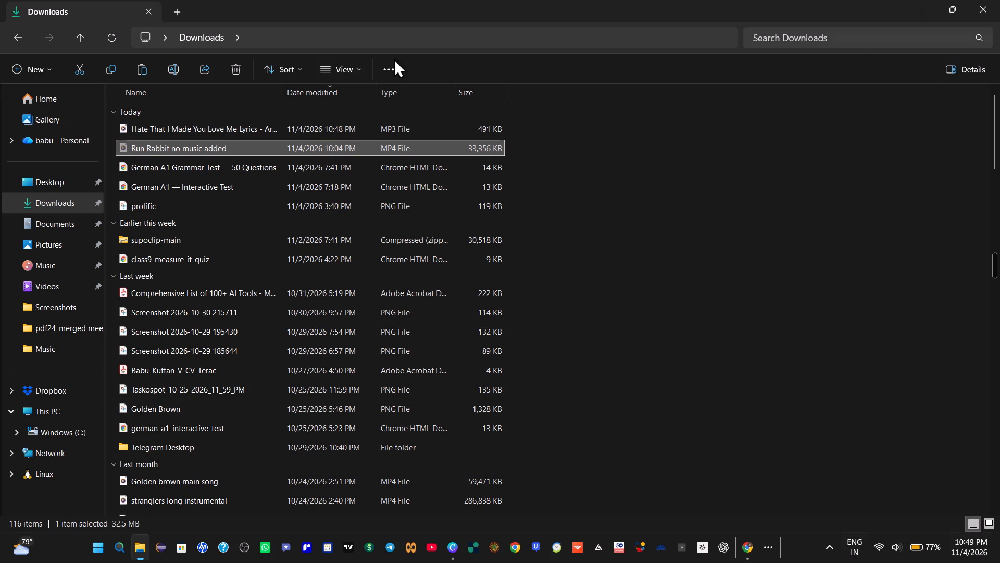
# Delete all four song files from the Music folder.
pyautogui.click(64, 265)
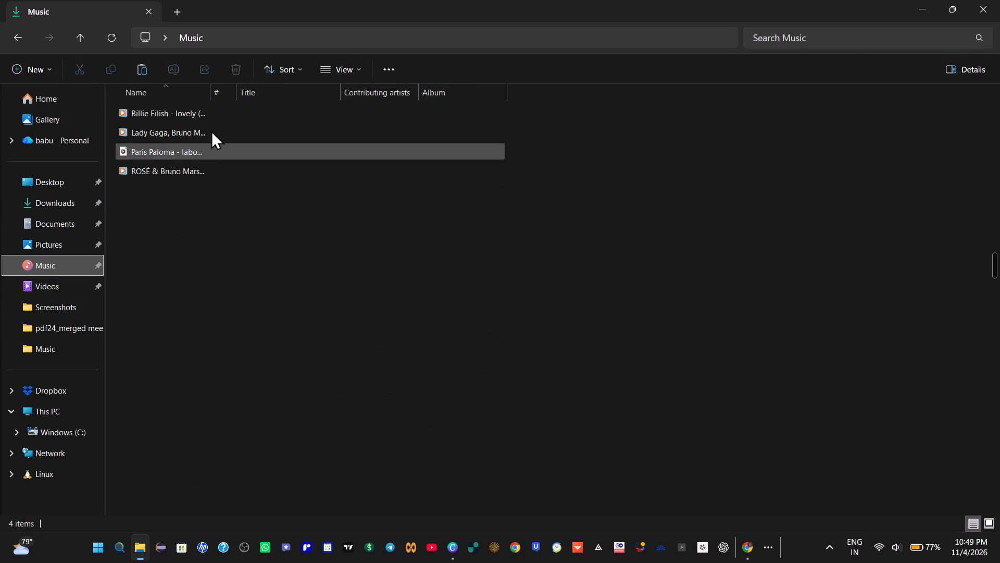
pyautogui.click(180, 131)
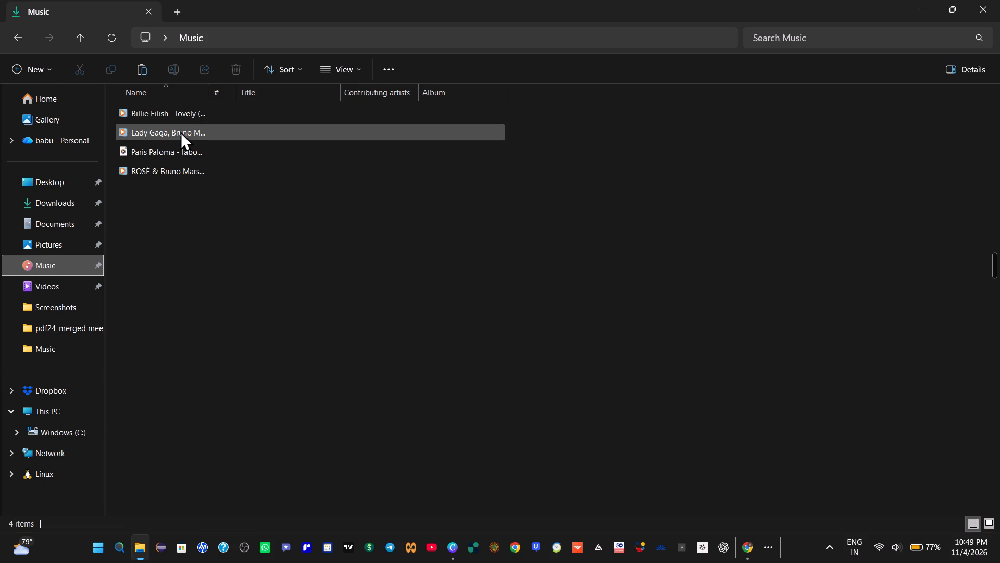
pyautogui.press('space')
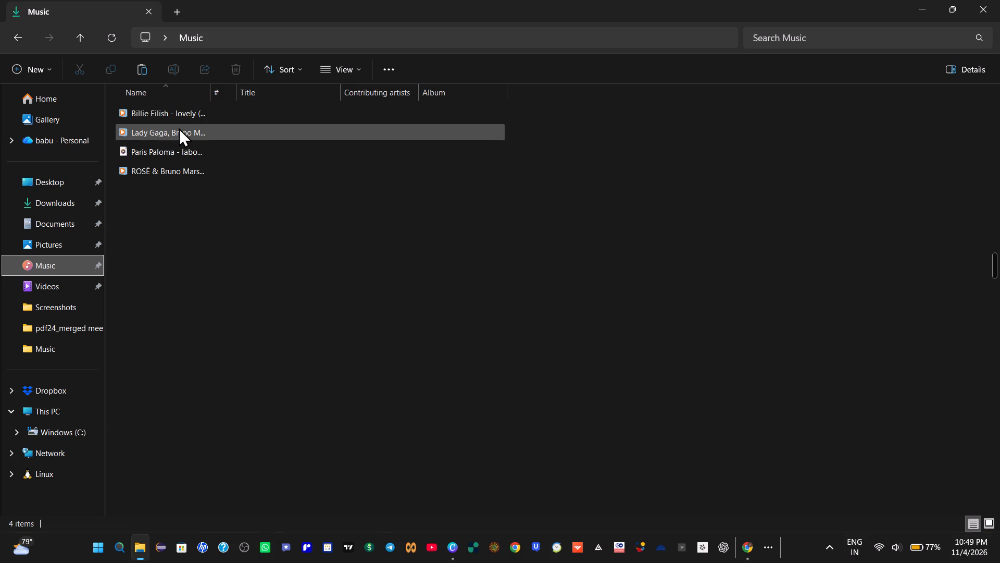
pyautogui.click(177, 127)
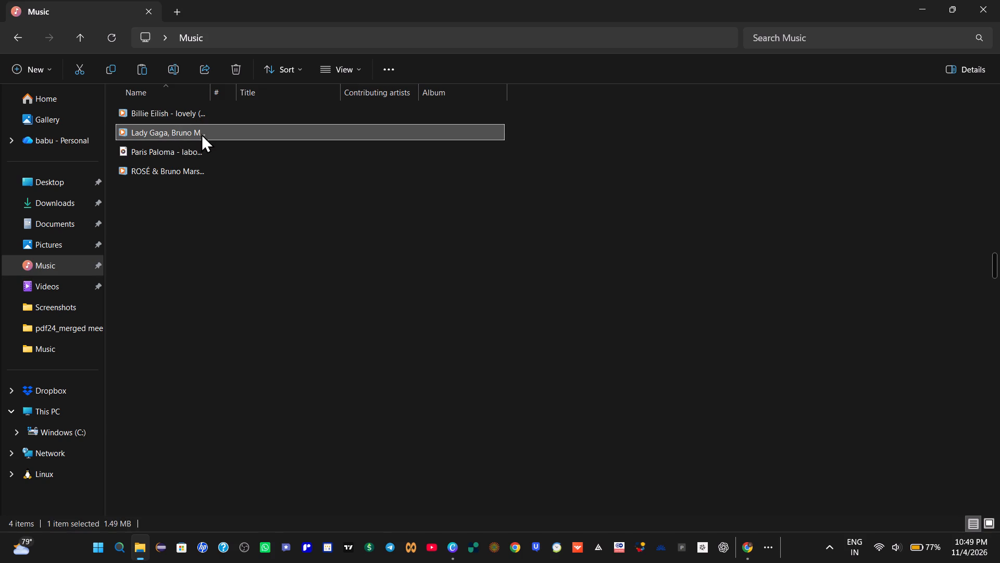
pyautogui.click(208, 219)
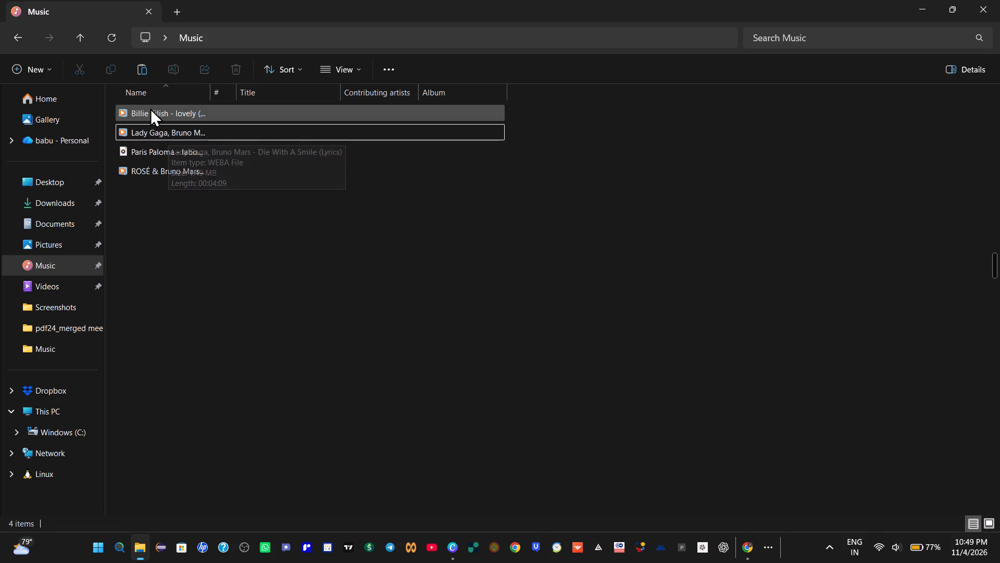
pyautogui.moveTo(109, 102); pyautogui.dragTo(191, 194)
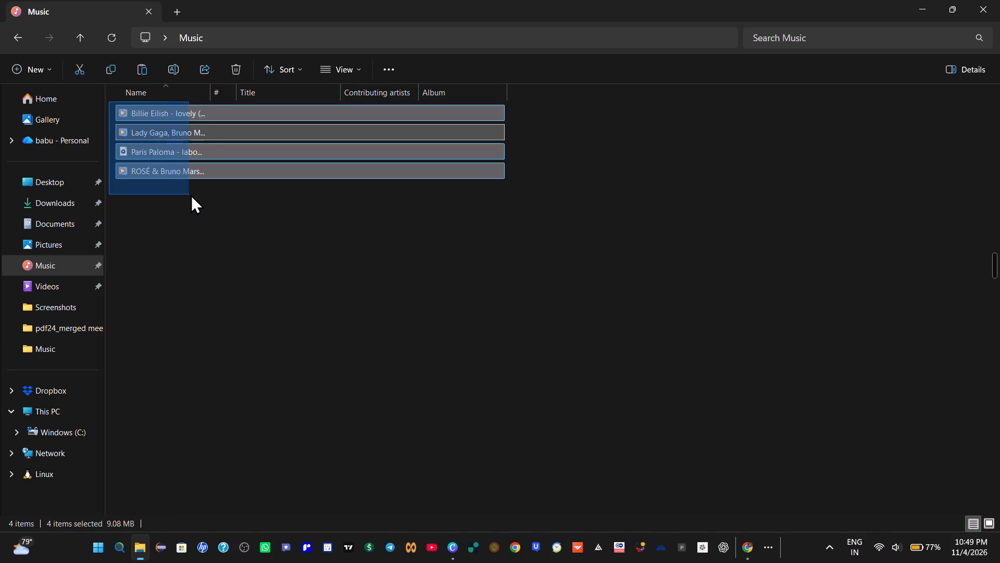
pyautogui.moveTo(191, 194); pyautogui.dragTo(193, 193)
pyautogui.click(232, 67)
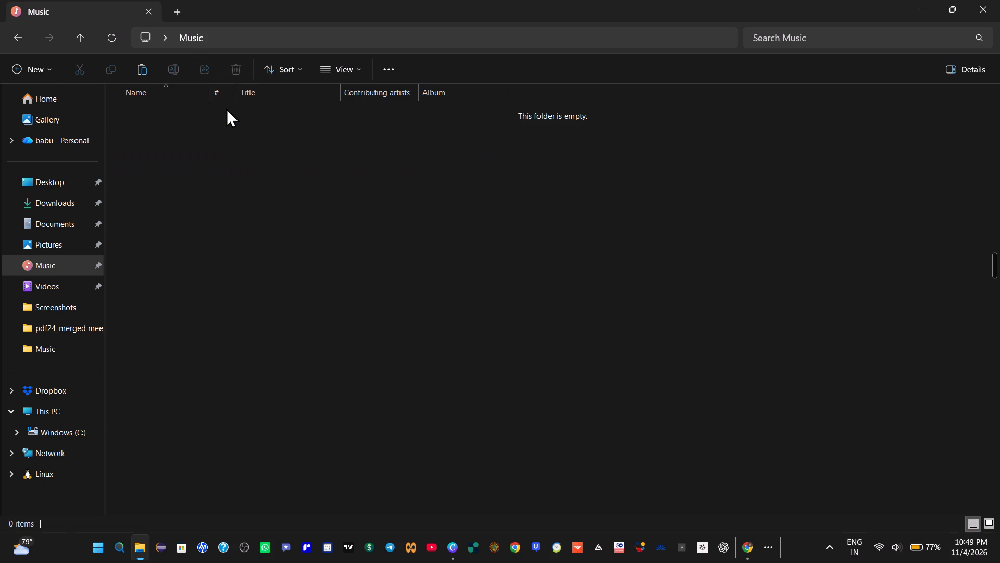
# Paste the cut "Run Rabbit no music added" file into the emptied Music folder.
pyautogui.rightClick(171, 141)
pyautogui.rightClick(170, 121)
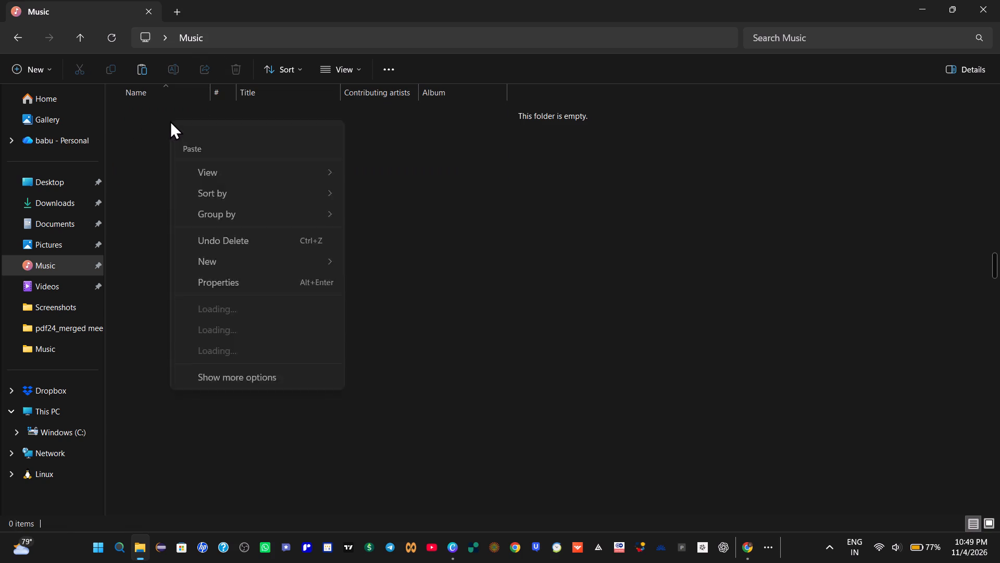
pyautogui.rightClick(170, 120)
pyautogui.click(183, 139)
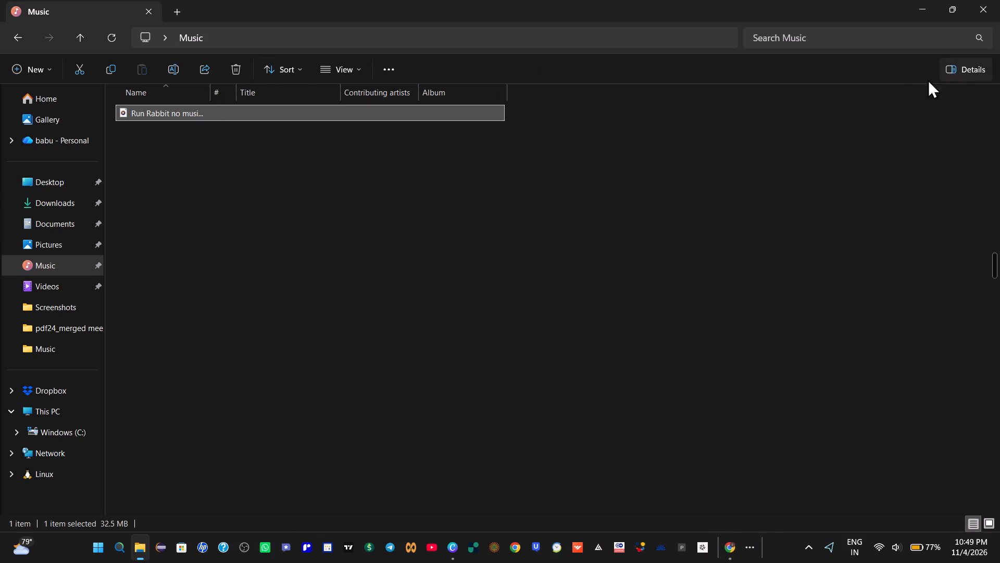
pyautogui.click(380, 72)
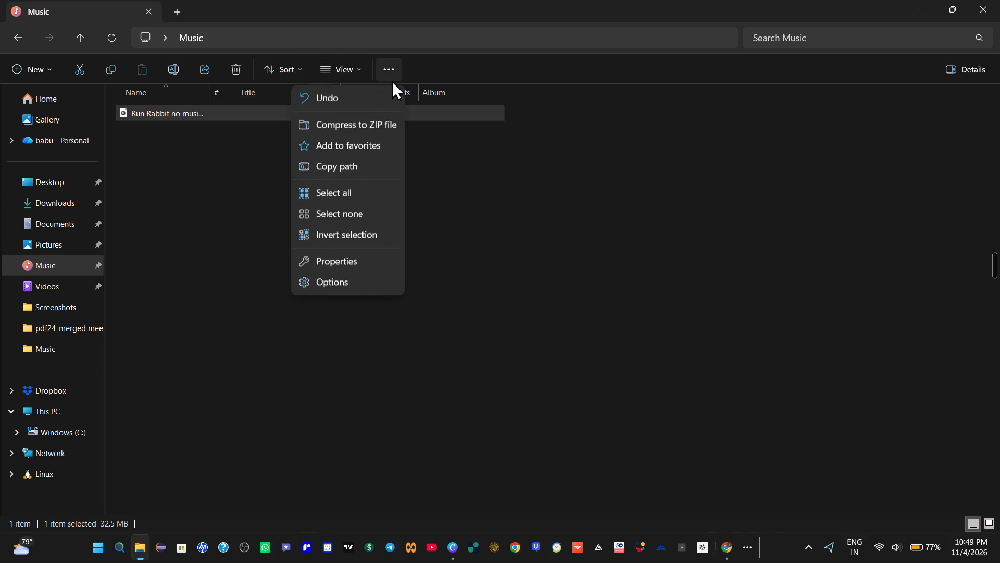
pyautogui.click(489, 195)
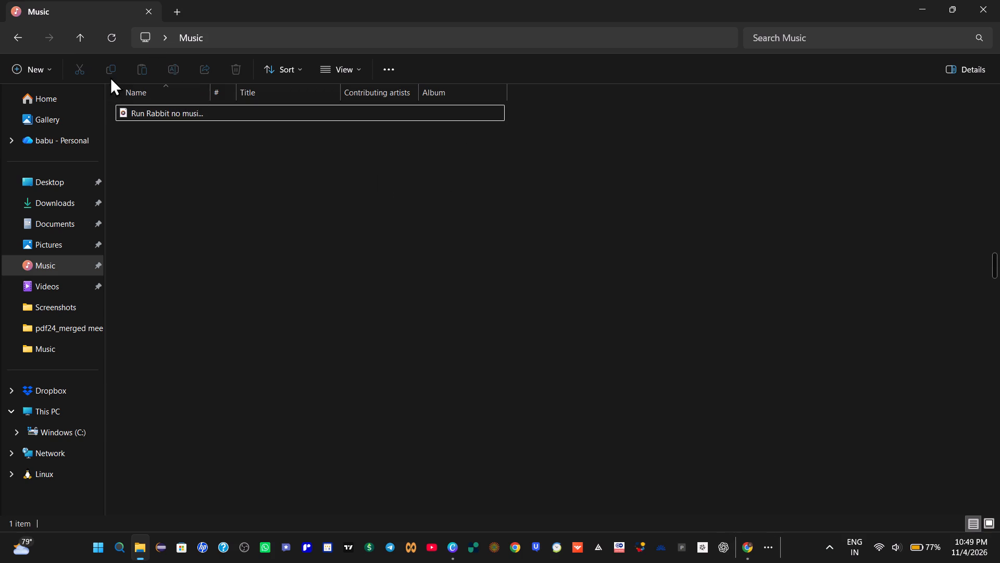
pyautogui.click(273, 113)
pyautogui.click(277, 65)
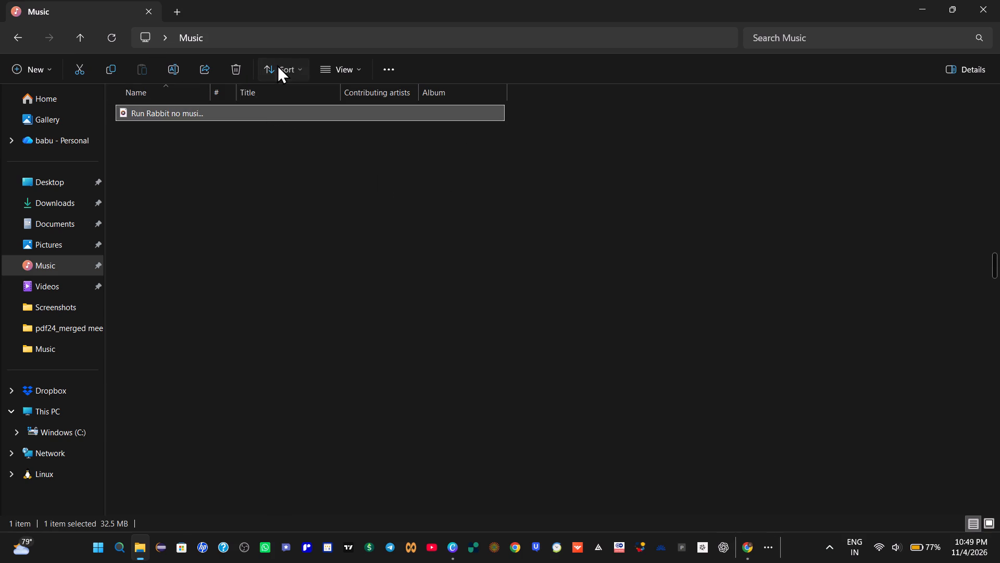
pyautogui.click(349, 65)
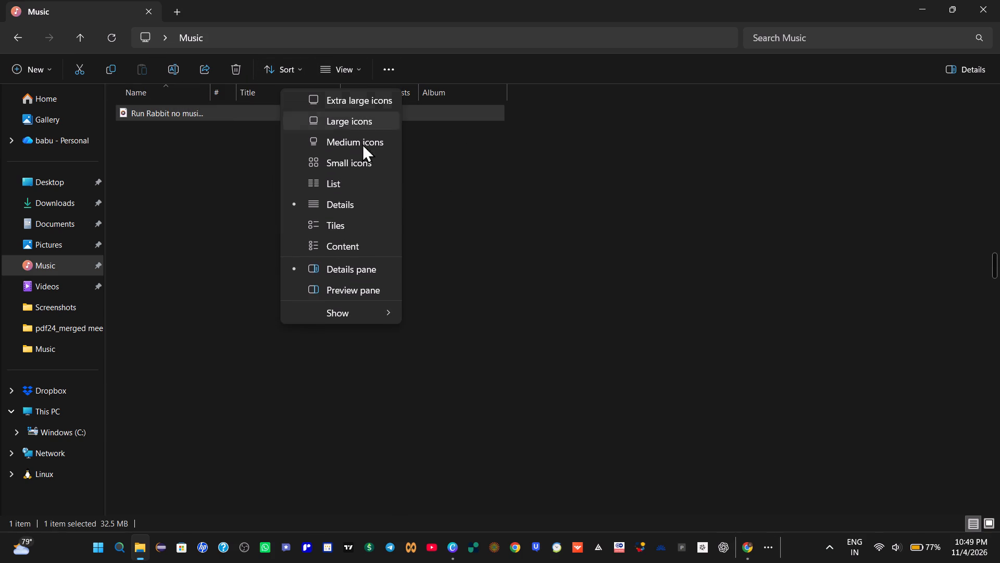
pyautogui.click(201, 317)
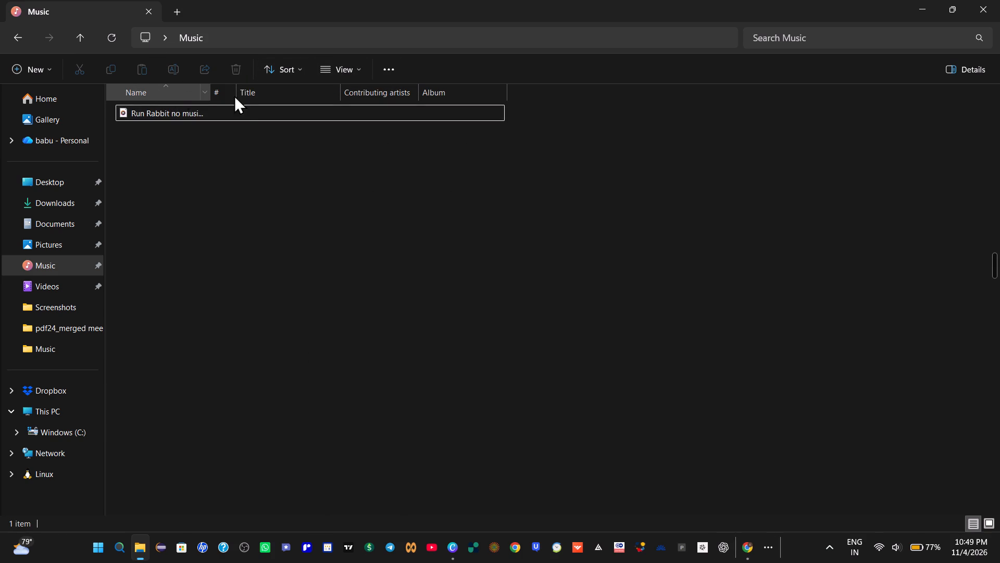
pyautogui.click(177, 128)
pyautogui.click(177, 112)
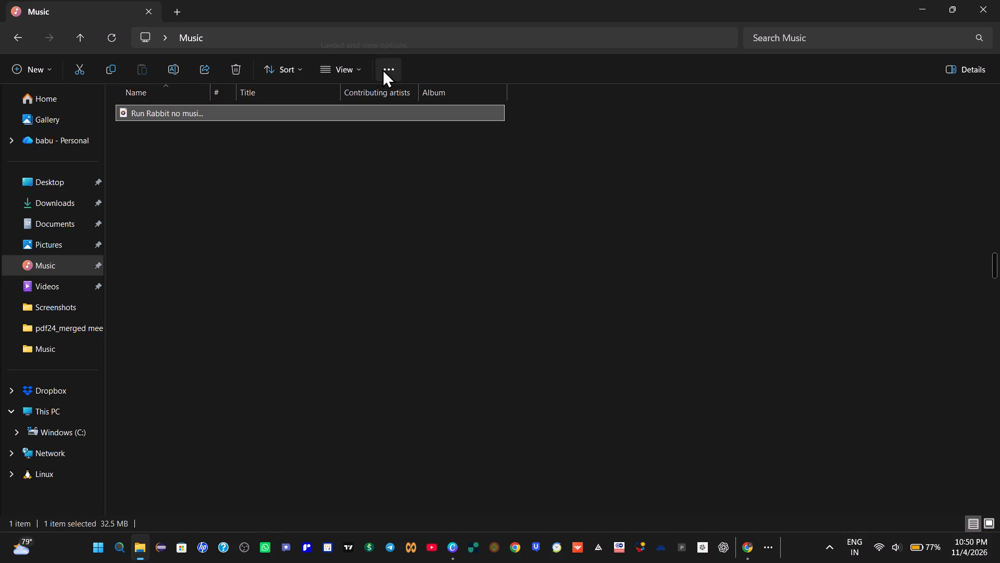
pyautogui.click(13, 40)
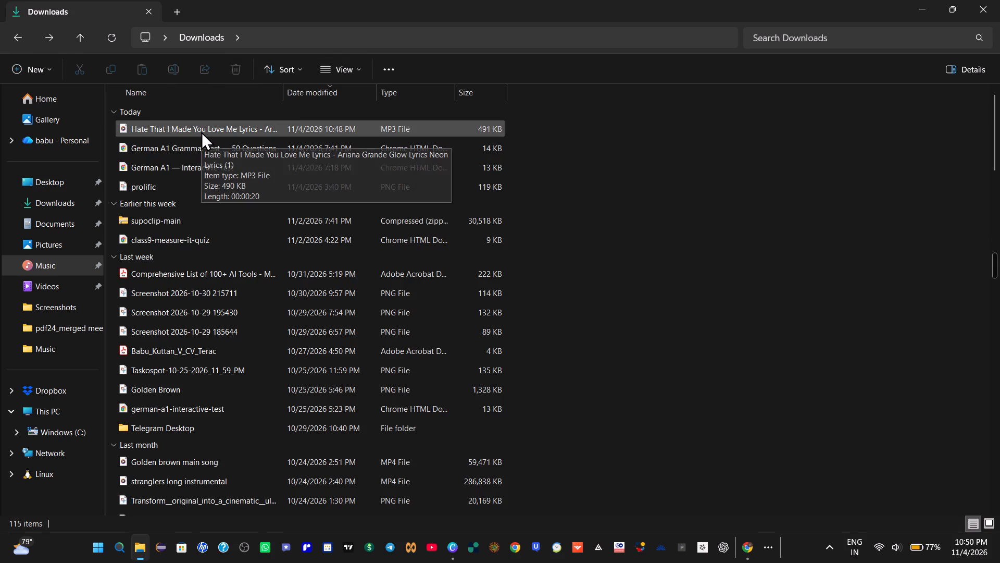
# Switch to Canva and upload the "Hate That I Made You Love Me Lyrics" MP3 from the Downloads folder.
pyautogui.click(448, 552)
pyautogui.click(28, 271)
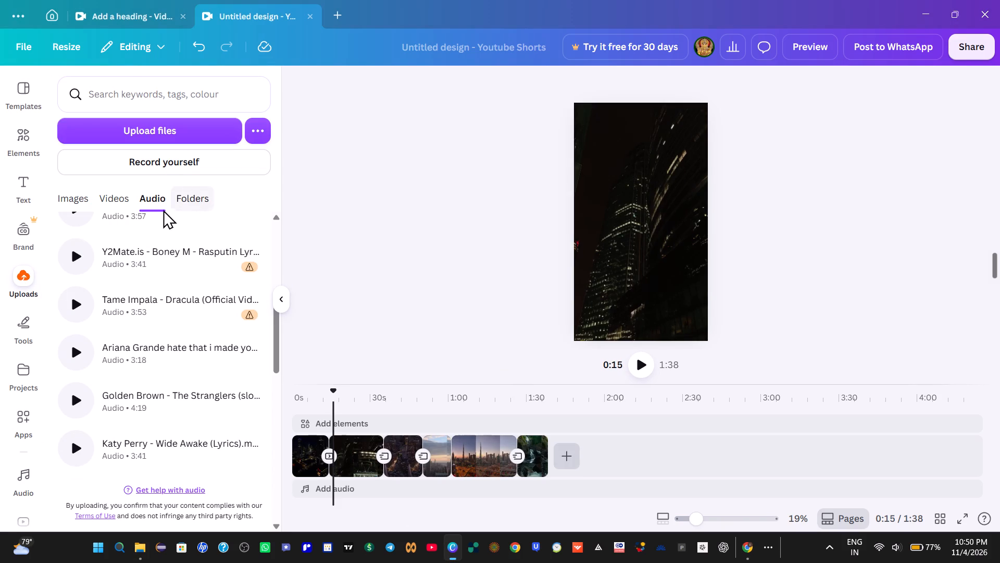
pyautogui.click(158, 135)
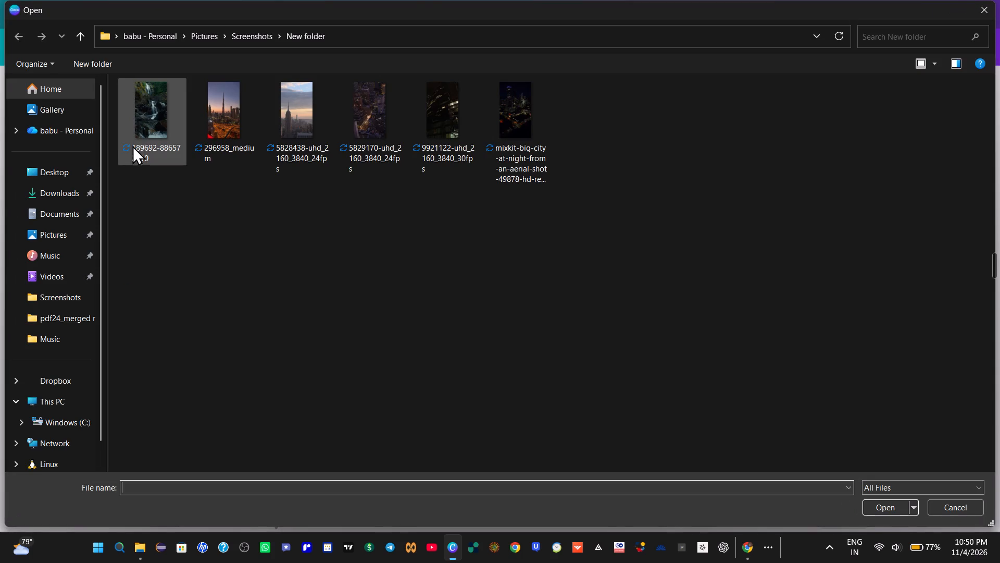
pyautogui.click(62, 258)
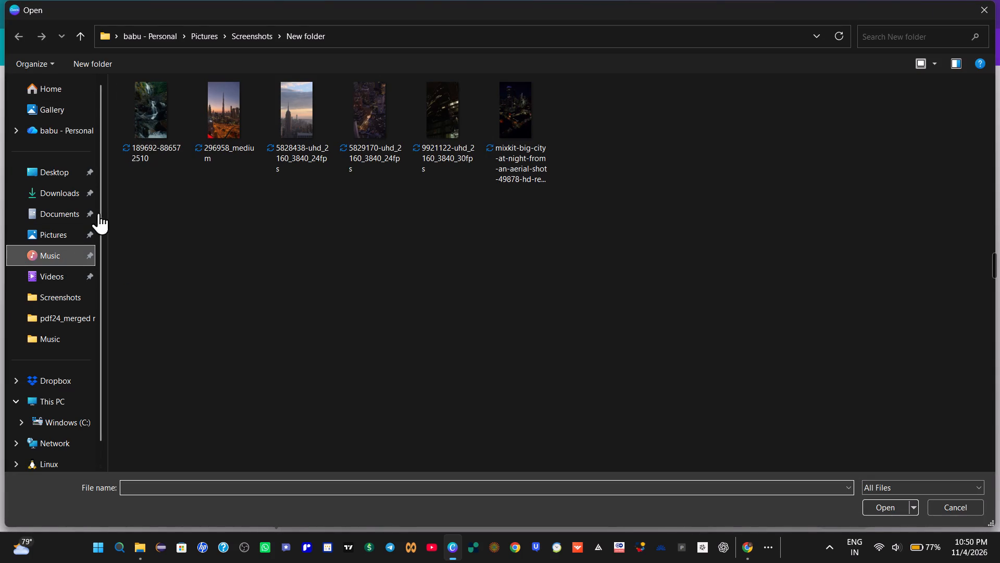
pyautogui.click(153, 139)
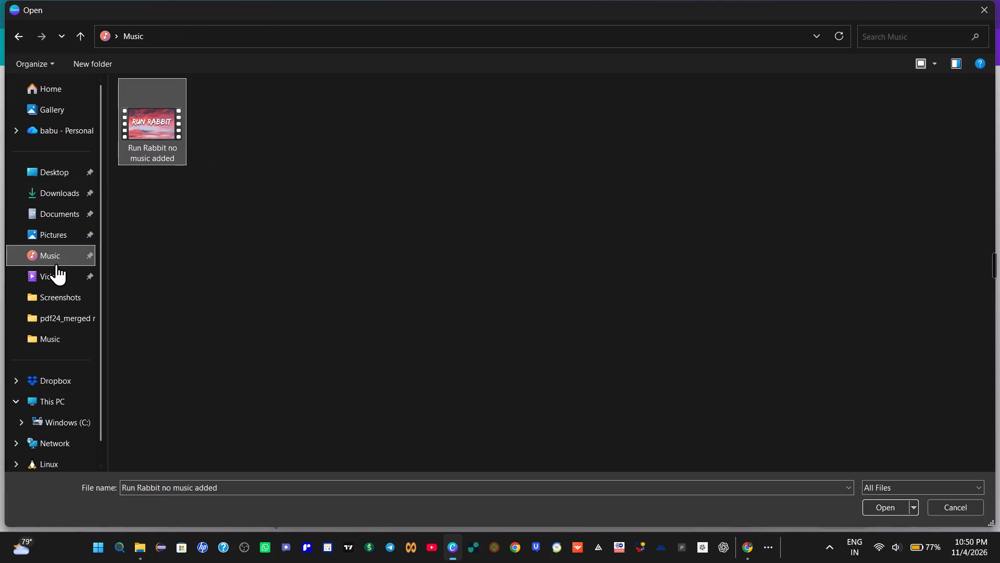
pyautogui.click(68, 197)
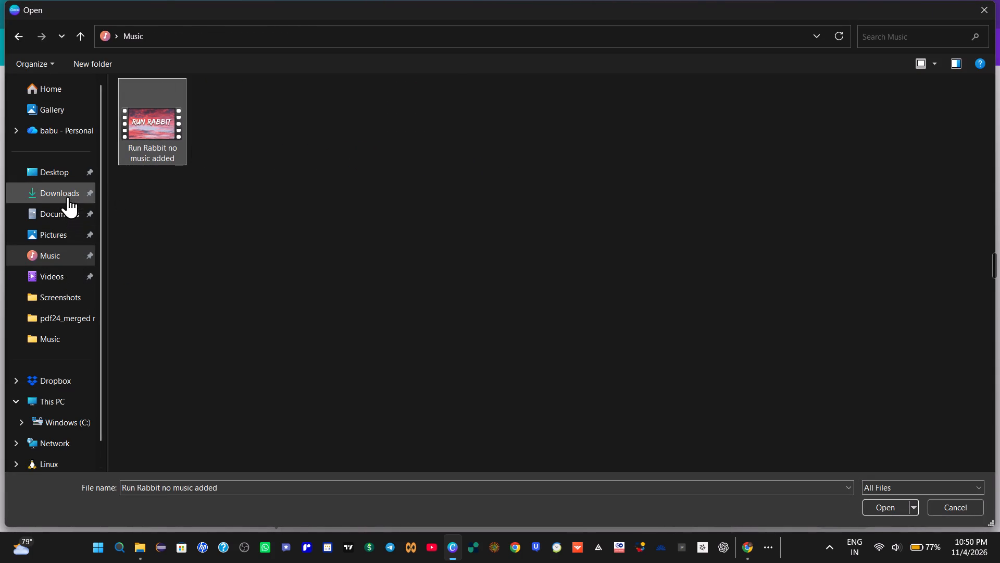
pyautogui.click(176, 108)
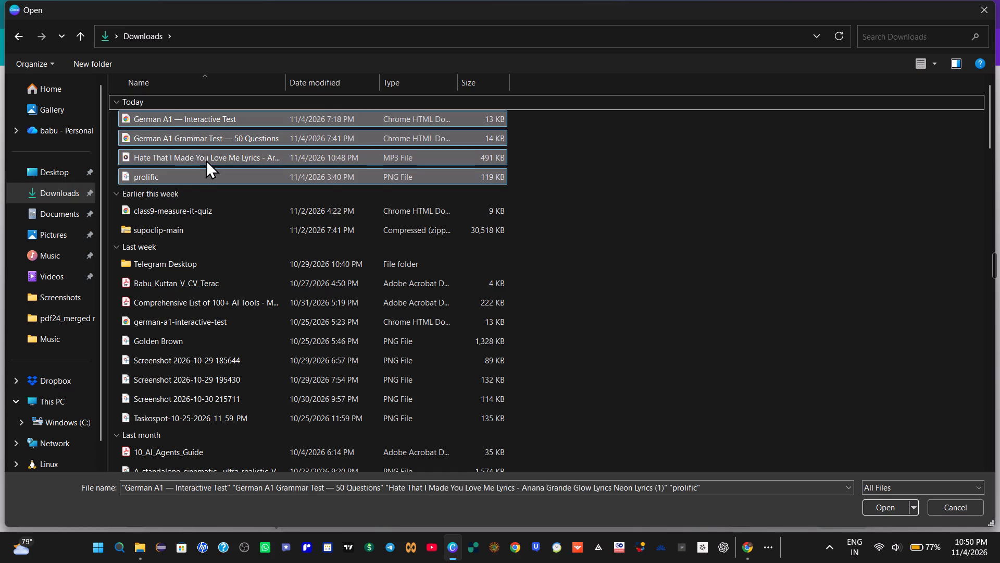
pyautogui.click(206, 159)
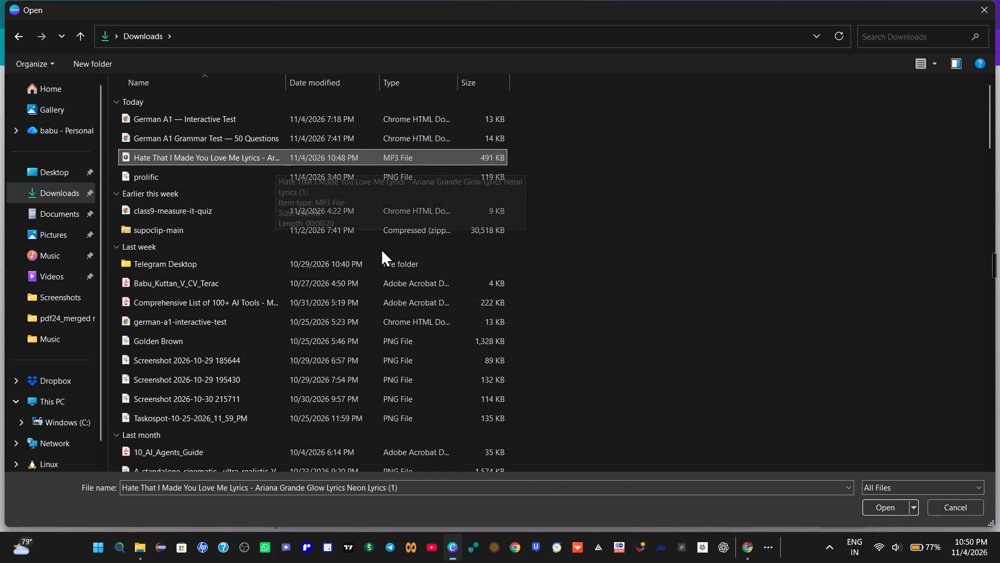
pyautogui.click(891, 505)
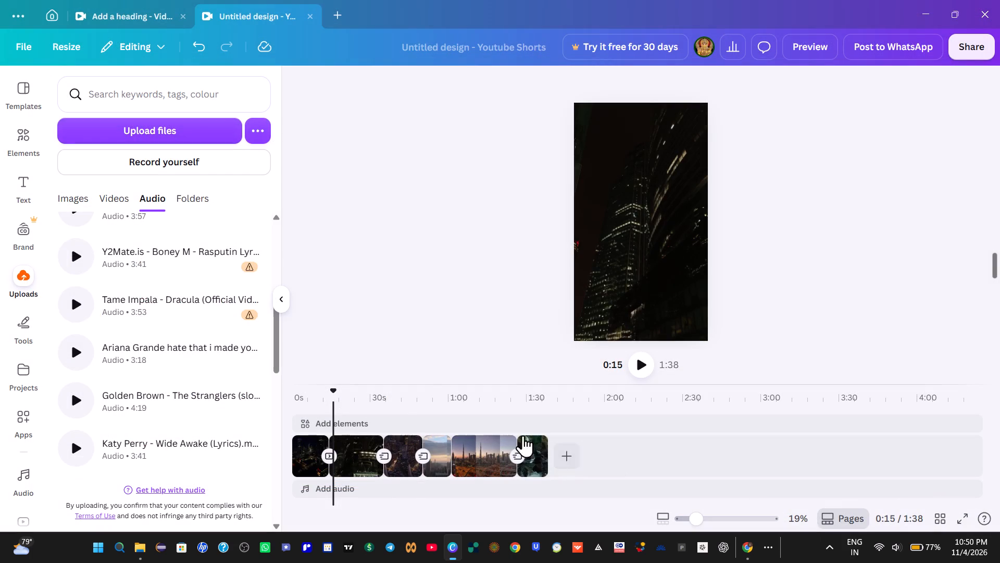
# Add the uploaded "Hate That I Made You Love Me" audio to the timeline and move it to start at 0 s.
pyautogui.scroll(15, 217, 252)
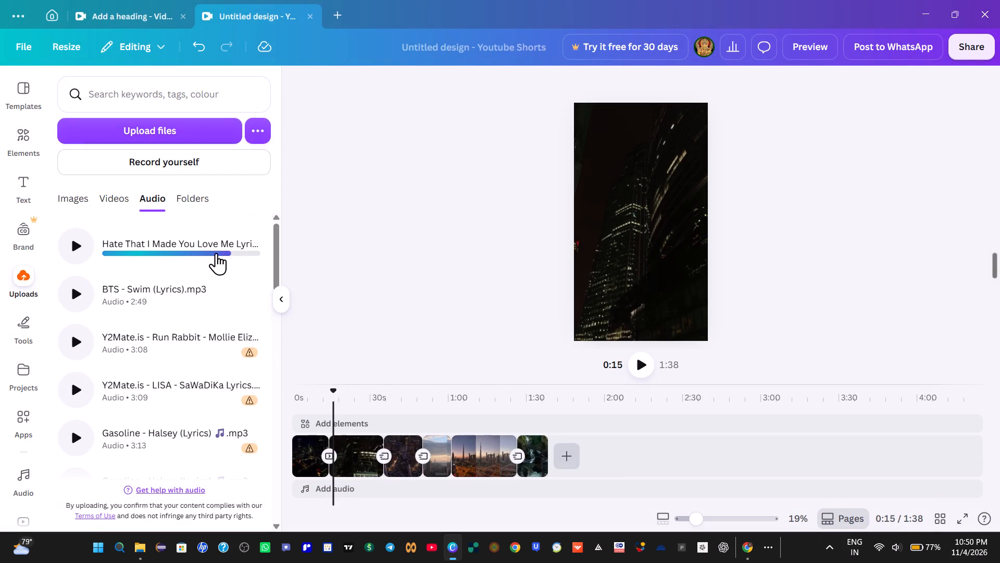
pyautogui.click(195, 244)
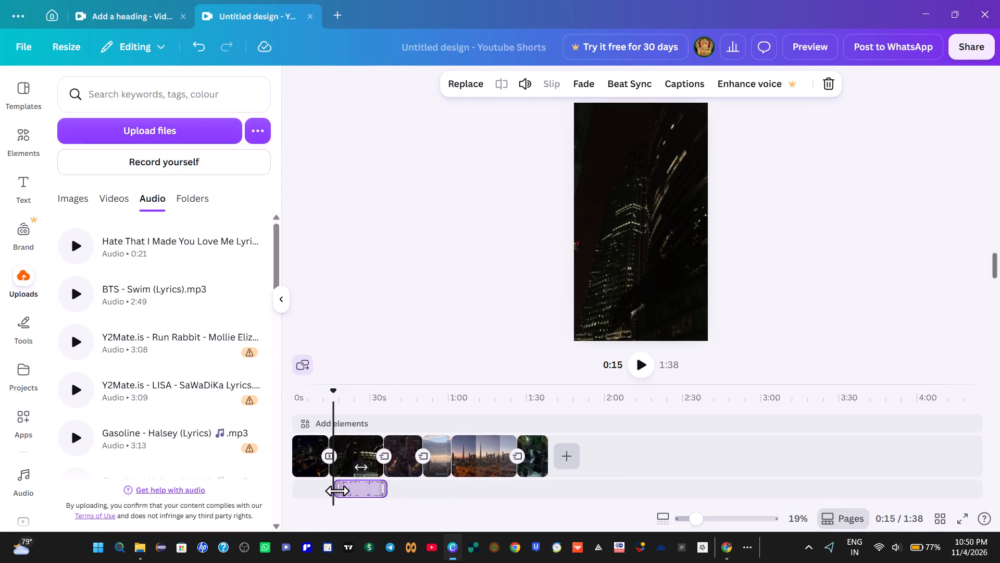
pyautogui.moveTo(337, 491); pyautogui.dragTo(296, 485)
pyautogui.moveTo(337, 490); pyautogui.dragTo(379, 490)
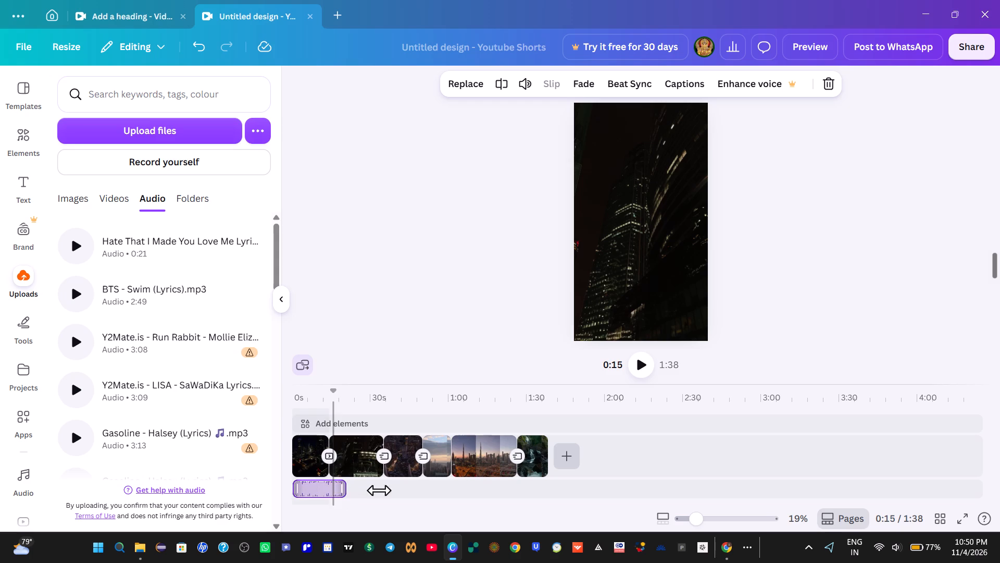
pyautogui.moveTo(379, 490); pyautogui.dragTo(447, 491)
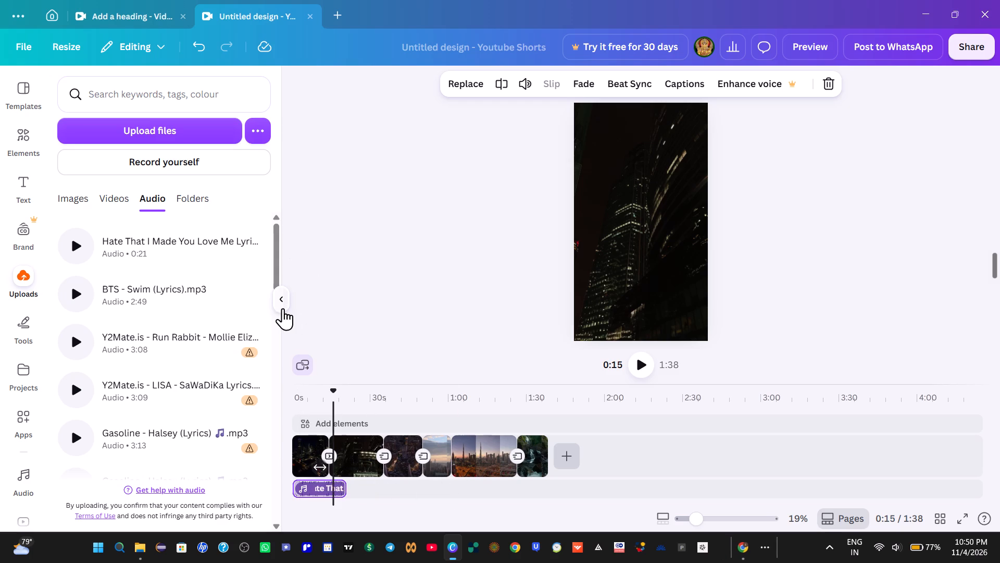
# Trim the end of the first clip, the aerial night city shot, to a length of 4.4 s.
pyautogui.click(283, 308)
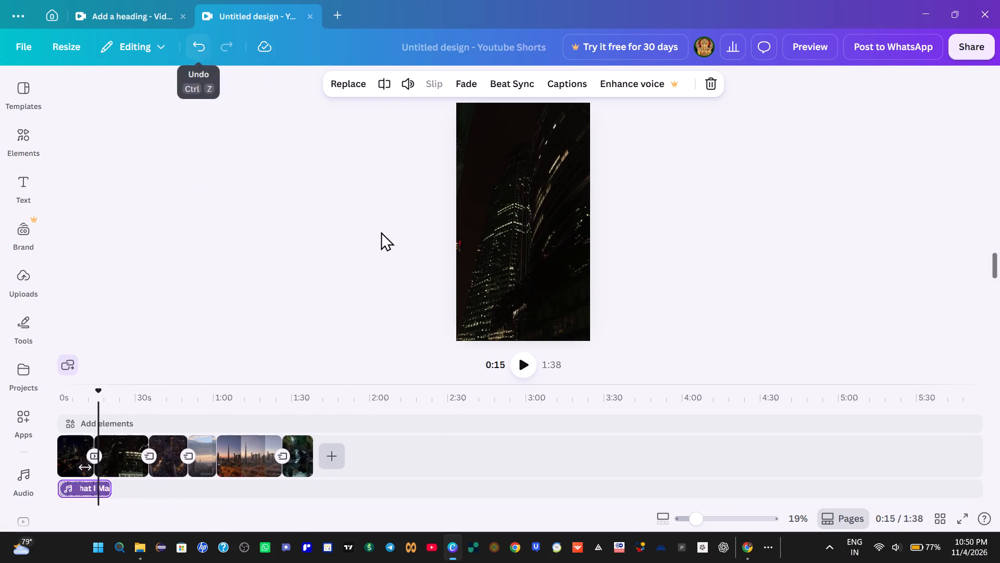
pyautogui.click(668, 514)
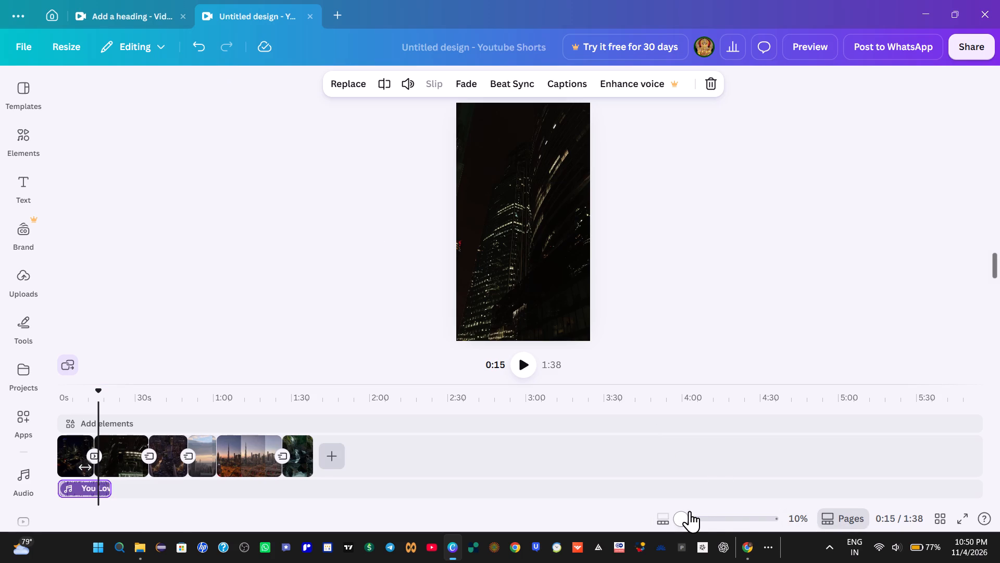
pyautogui.moveTo(688, 511); pyautogui.dragTo(745, 514)
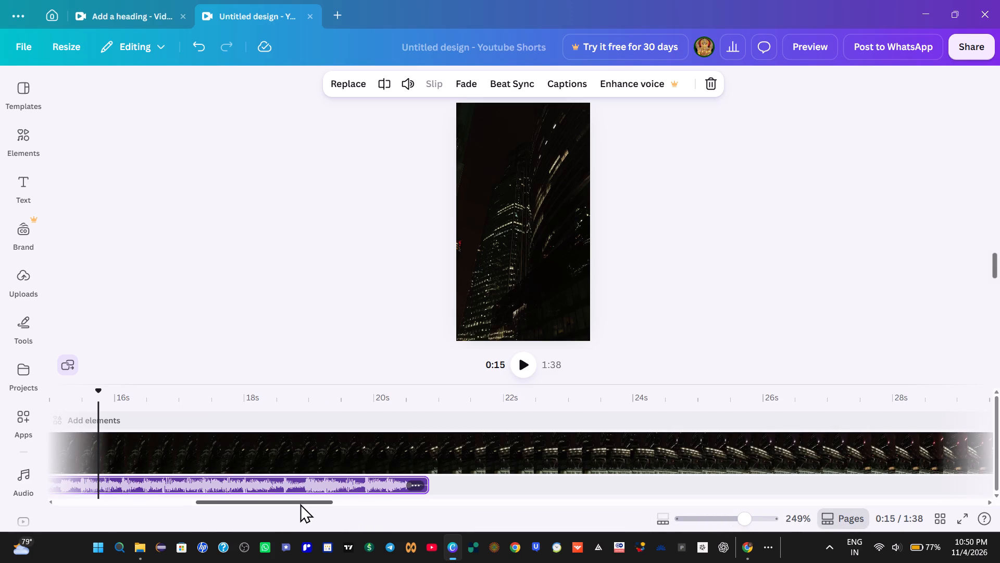
pyautogui.moveTo(299, 504); pyautogui.dragTo(114, 488)
pyautogui.scroll(3, 622, 451)
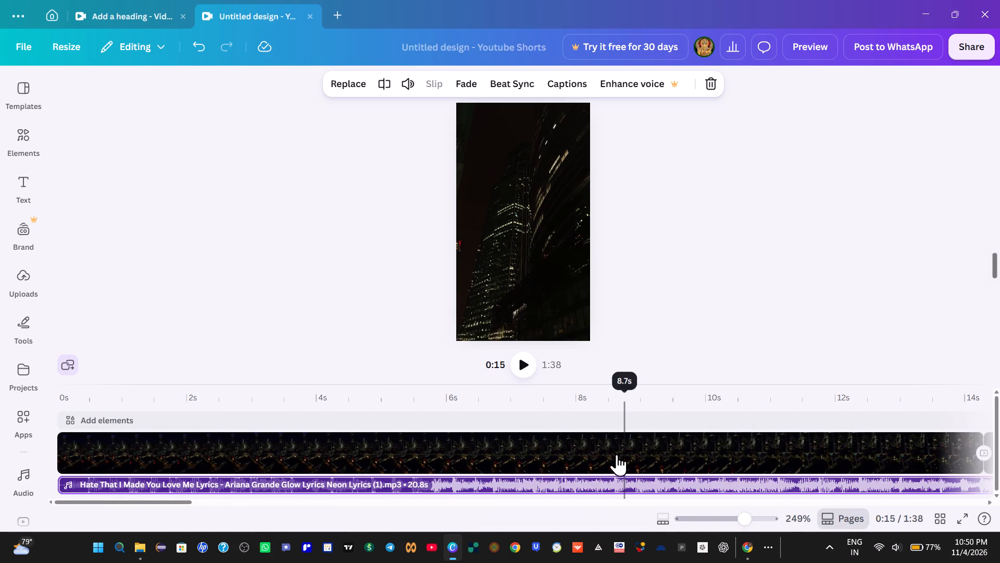
pyautogui.moveTo(177, 503); pyautogui.dragTo(341, 507)
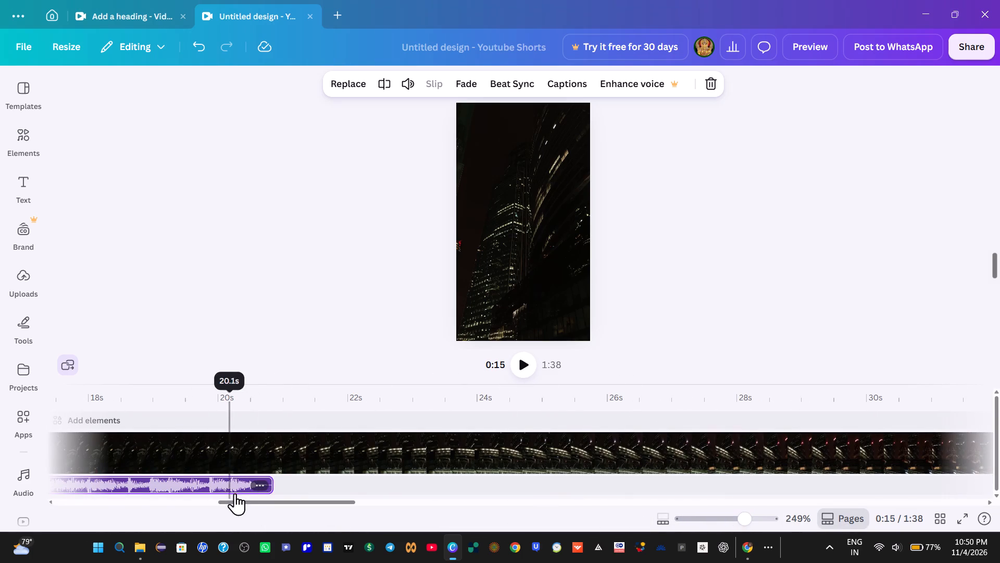
pyautogui.moveTo(233, 501); pyautogui.dragTo(189, 499)
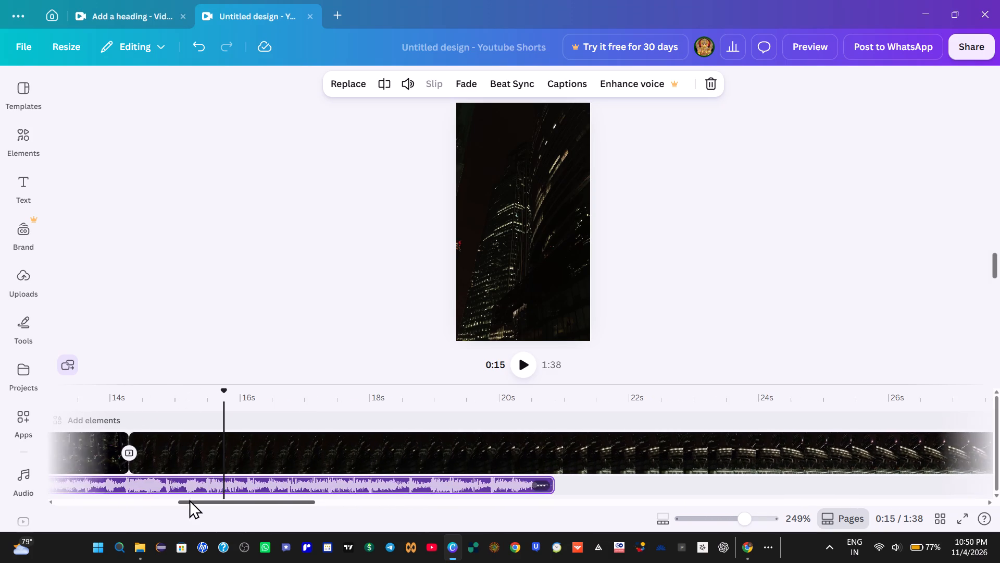
pyautogui.moveTo(189, 499); pyautogui.dragTo(180, 499)
pyautogui.moveTo(214, 461); pyautogui.dragTo(162, 456)
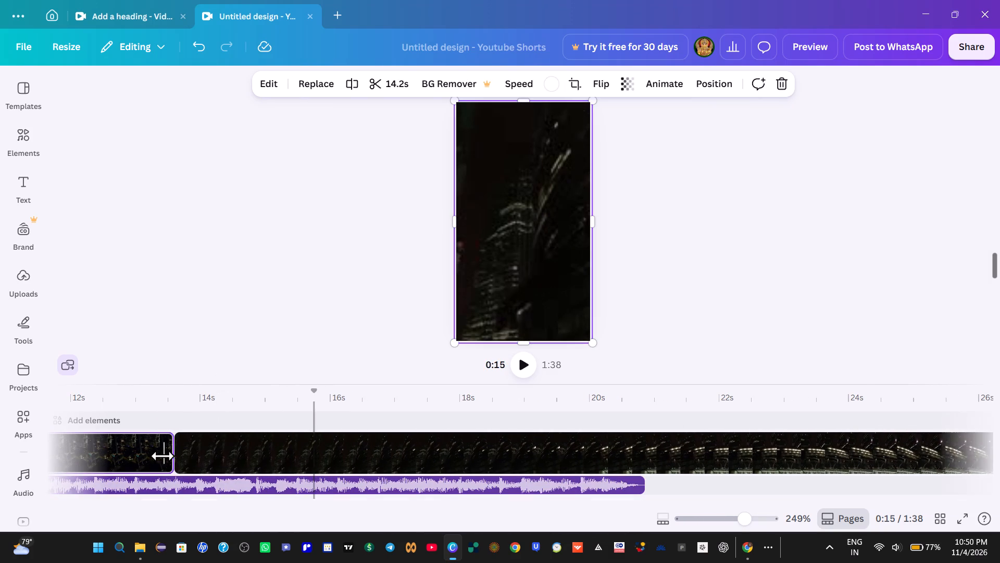
pyautogui.moveTo(162, 456); pyautogui.dragTo(135, 458)
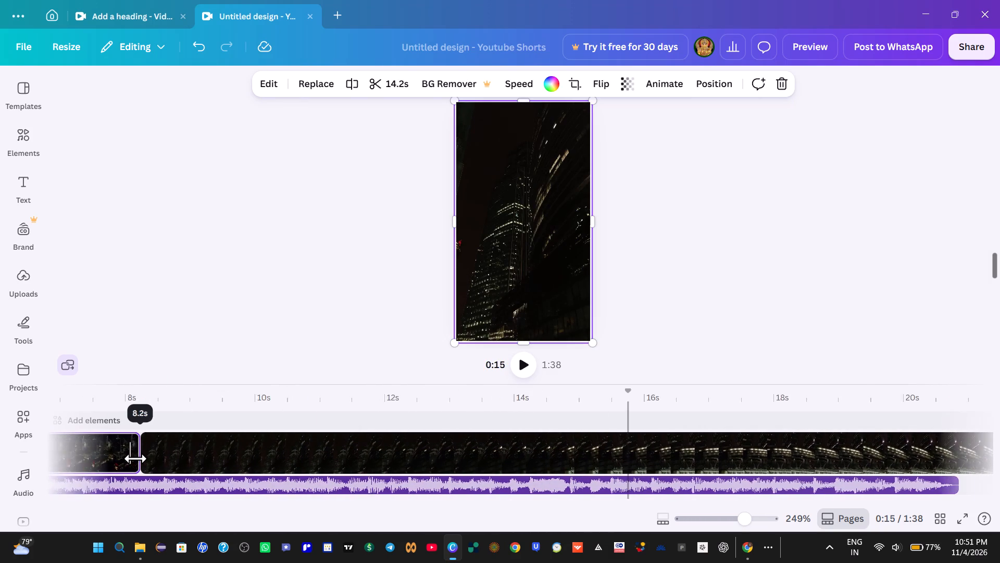
pyautogui.moveTo(135, 458); pyautogui.dragTo(145, 458)
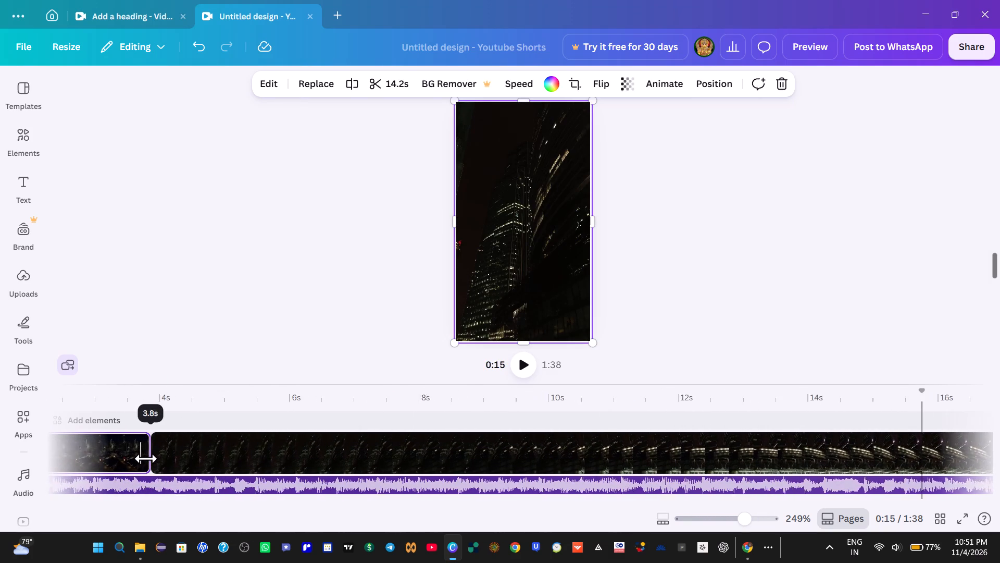
pyautogui.moveTo(145, 458); pyautogui.dragTo(136, 456)
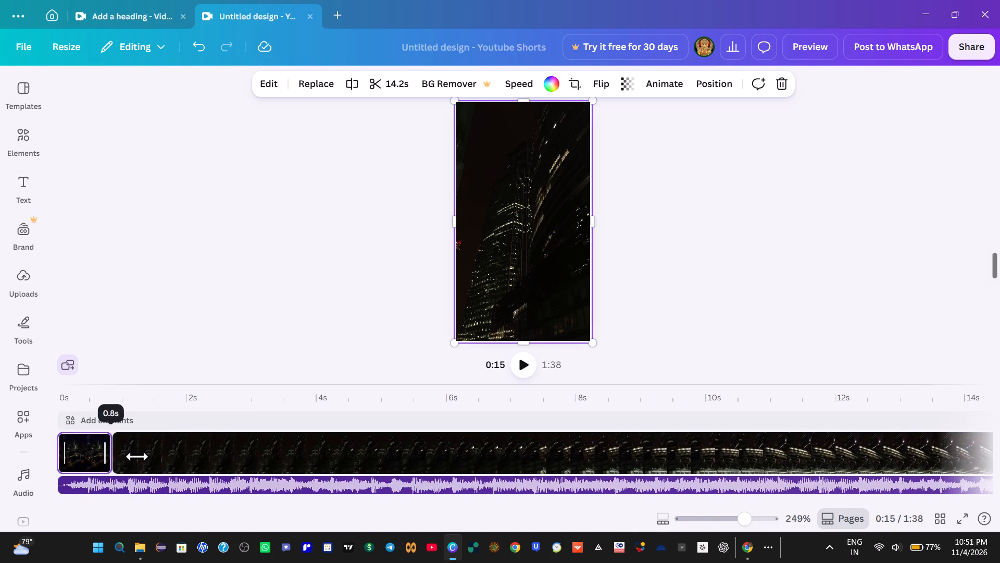
pyautogui.moveTo(136, 456); pyautogui.dragTo(187, 459)
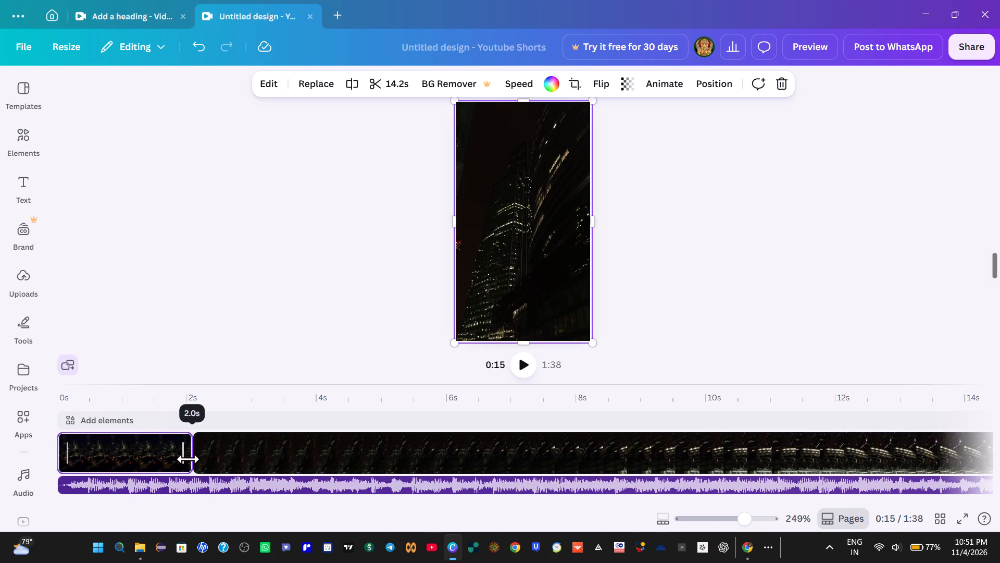
pyautogui.moveTo(187, 459); pyautogui.dragTo(357, 468)
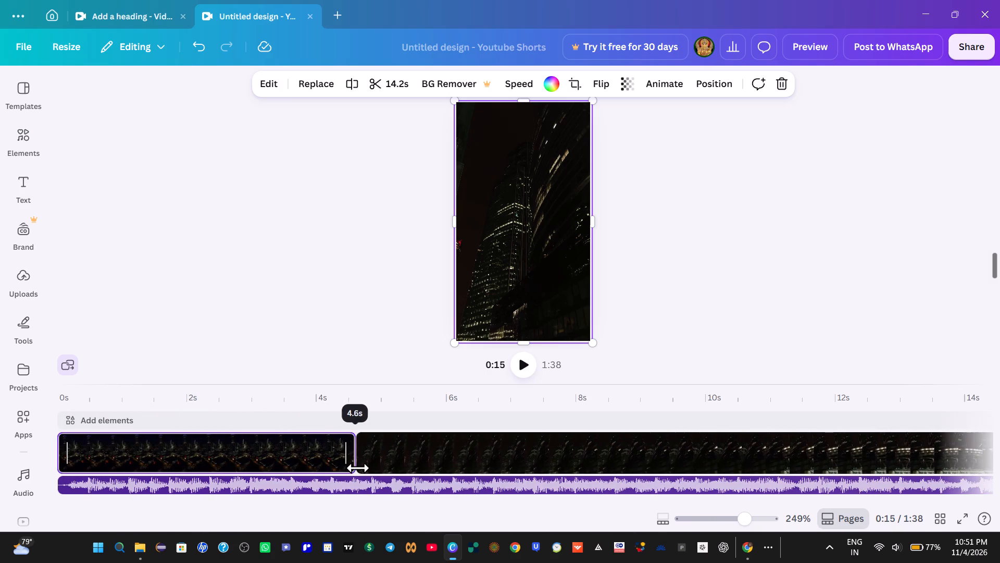
pyautogui.moveTo(357, 468); pyautogui.dragTo(340, 467)
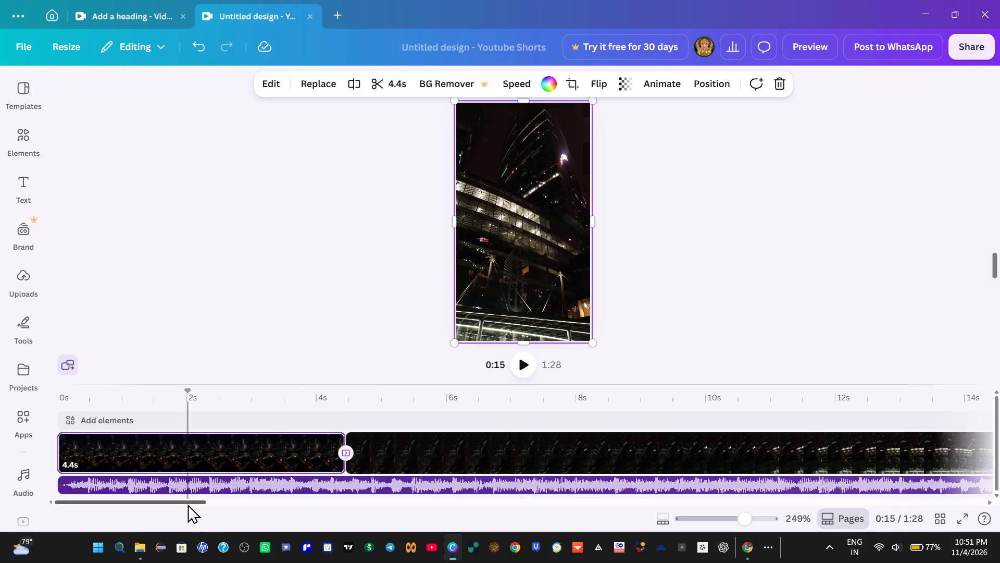
# Trim the end of the second clip, the night skyscraper shot, to a length of 4.9 s.
pyautogui.moveTo(187, 504); pyautogui.dragTo(341, 502)
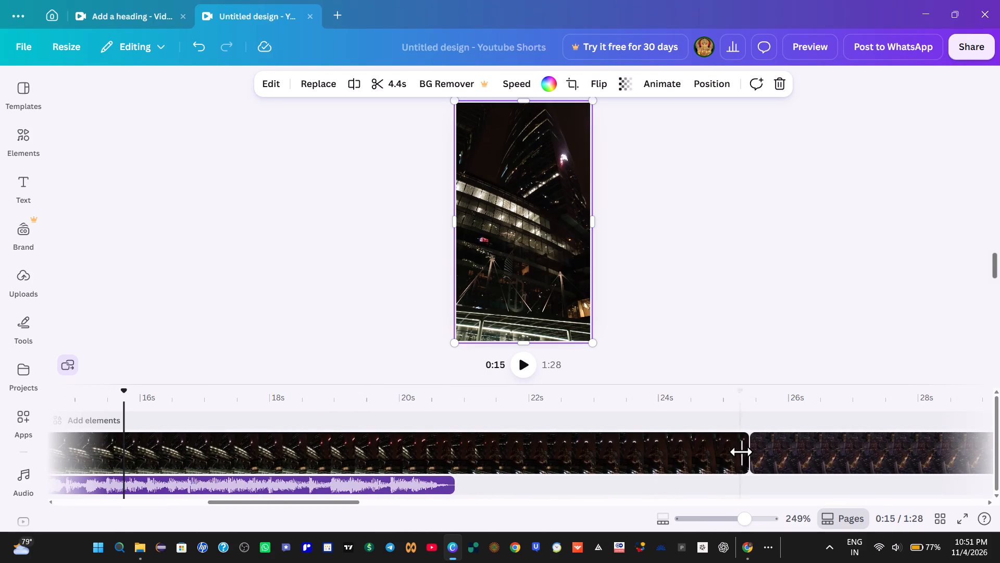
pyautogui.moveTo(745, 451); pyautogui.dragTo(235, 435)
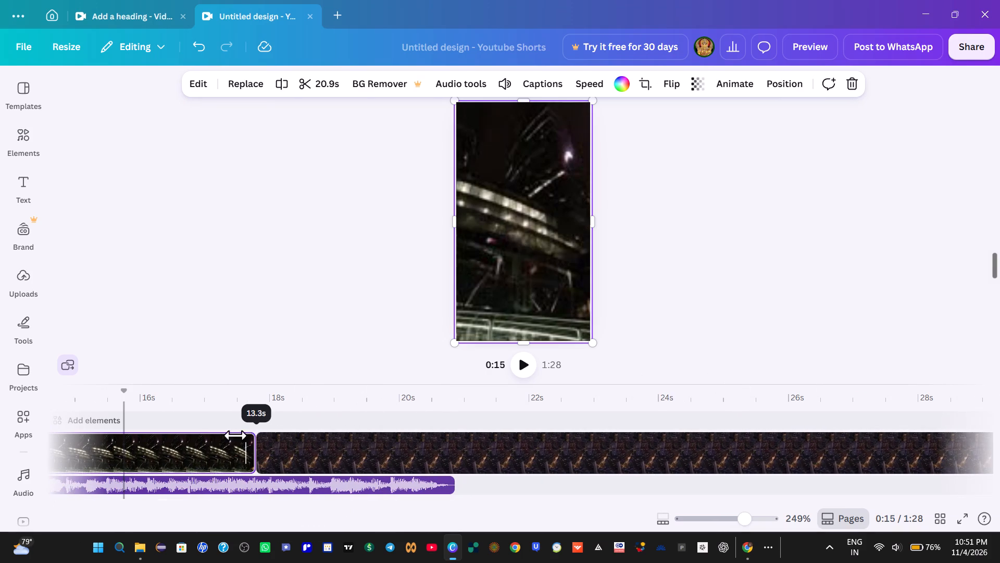
pyautogui.moveTo(235, 435); pyautogui.dragTo(56, 429)
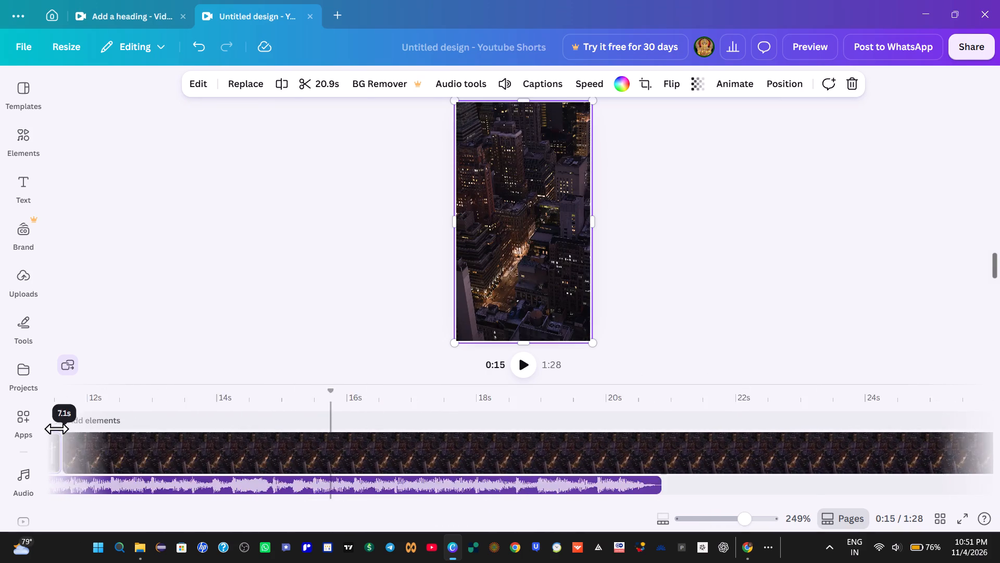
pyautogui.moveTo(56, 429); pyautogui.dragTo(254, 433)
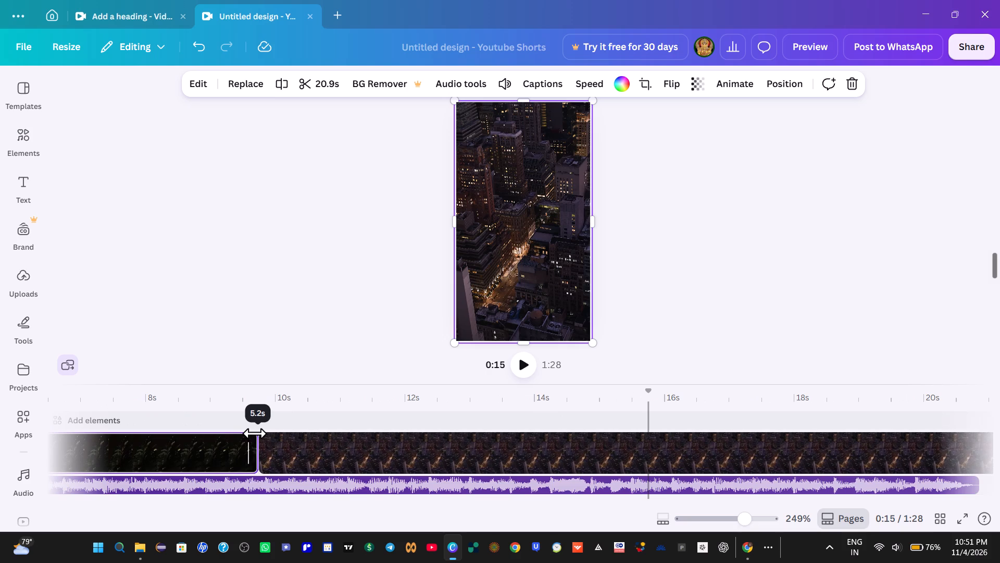
pyautogui.moveTo(254, 433); pyautogui.dragTo(211, 440)
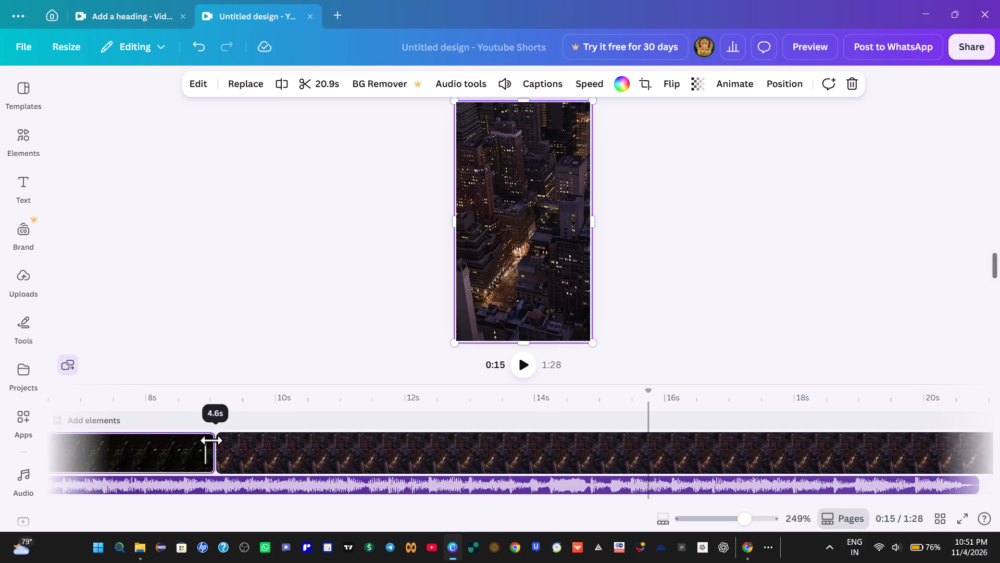
pyautogui.moveTo(211, 440); pyautogui.dragTo(236, 442)
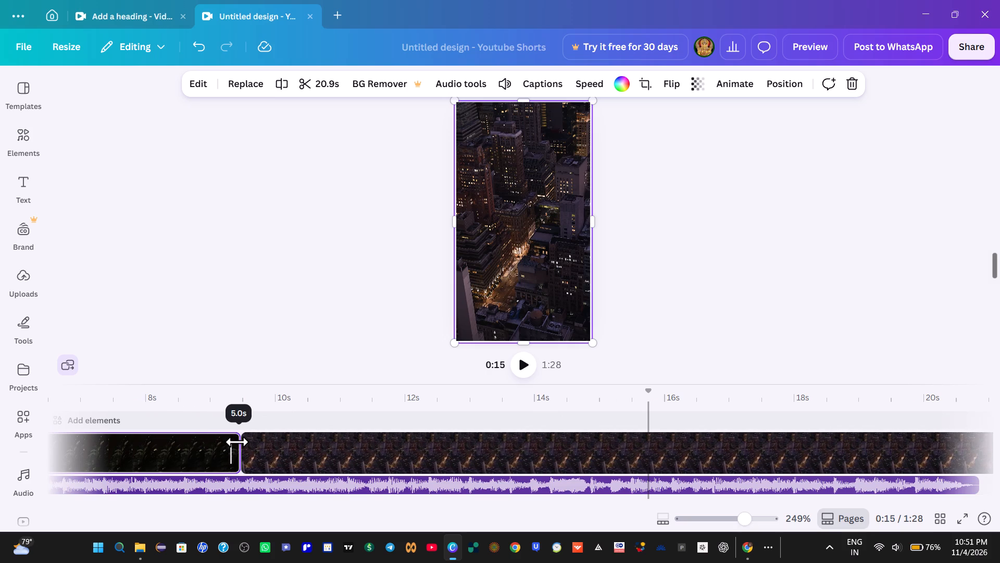
pyautogui.moveTo(236, 442); pyautogui.dragTo(230, 440)
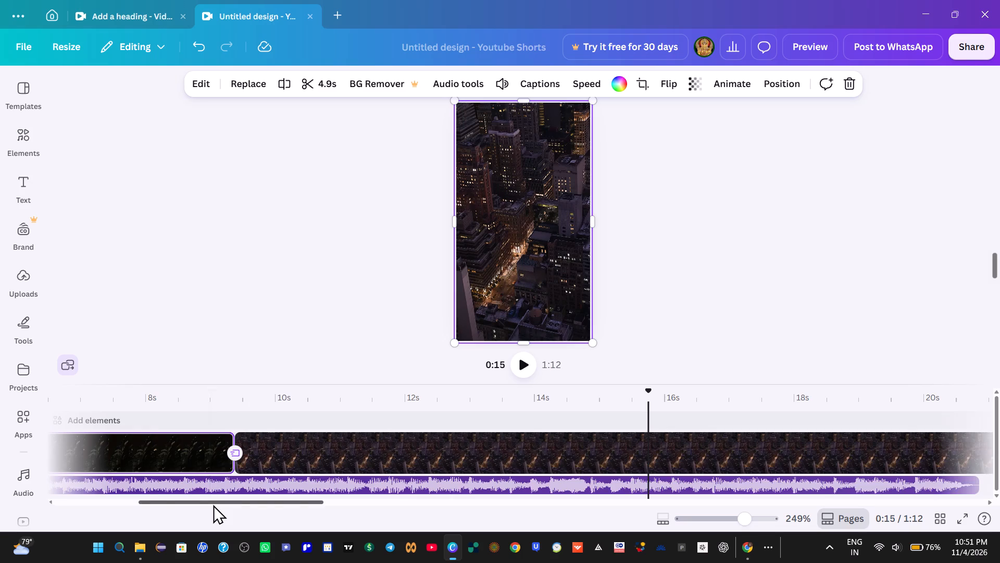
# Trim the end of the third clip, the aerial city shot at dusk, to a length of 4.0 s.
pyautogui.moveTo(213, 505); pyautogui.dragTo(361, 494)
pyautogui.moveTo(436, 456); pyautogui.dragTo(135, 433)
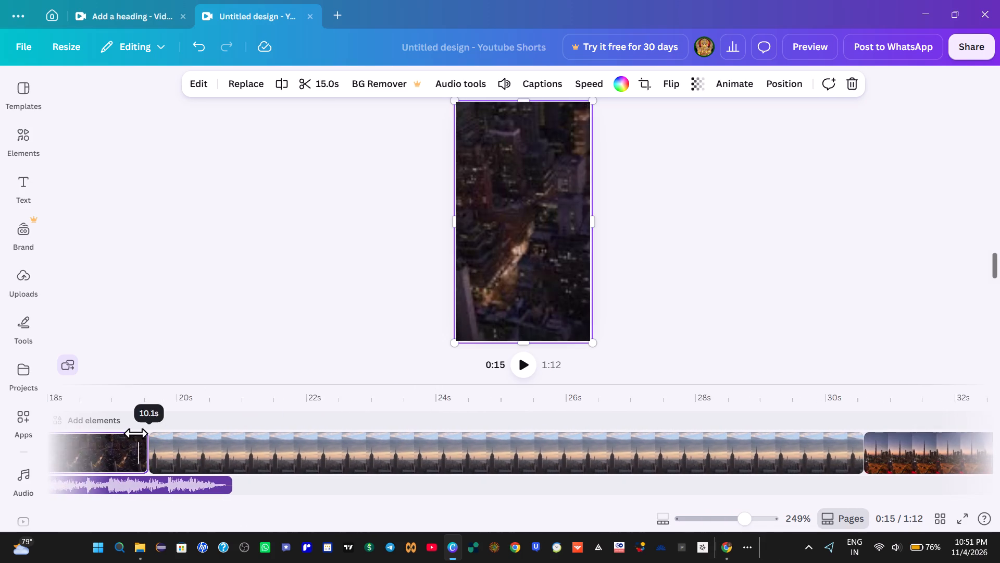
pyautogui.moveTo(135, 433); pyautogui.dragTo(121, 431)
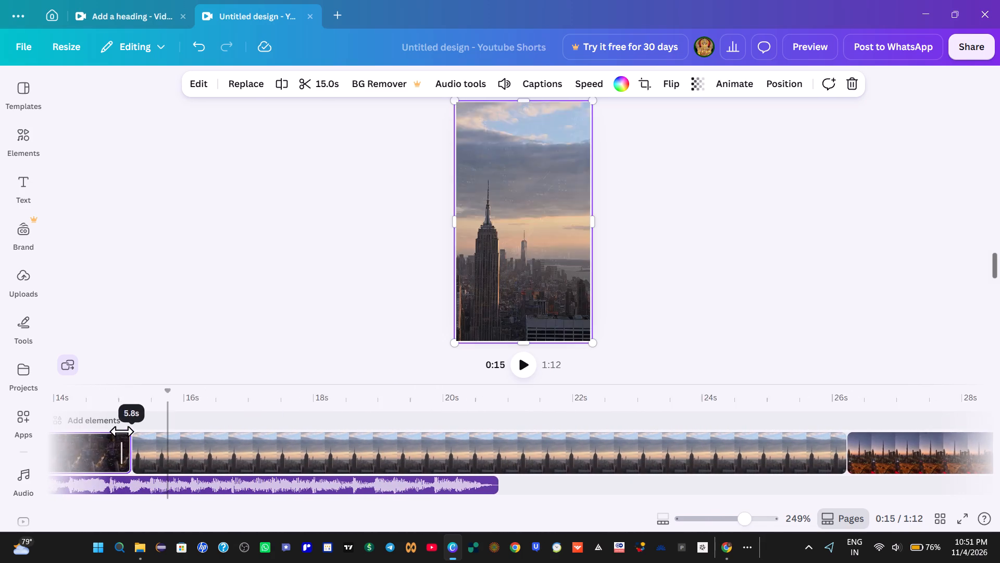
pyautogui.moveTo(121, 431); pyautogui.dragTo(162, 429)
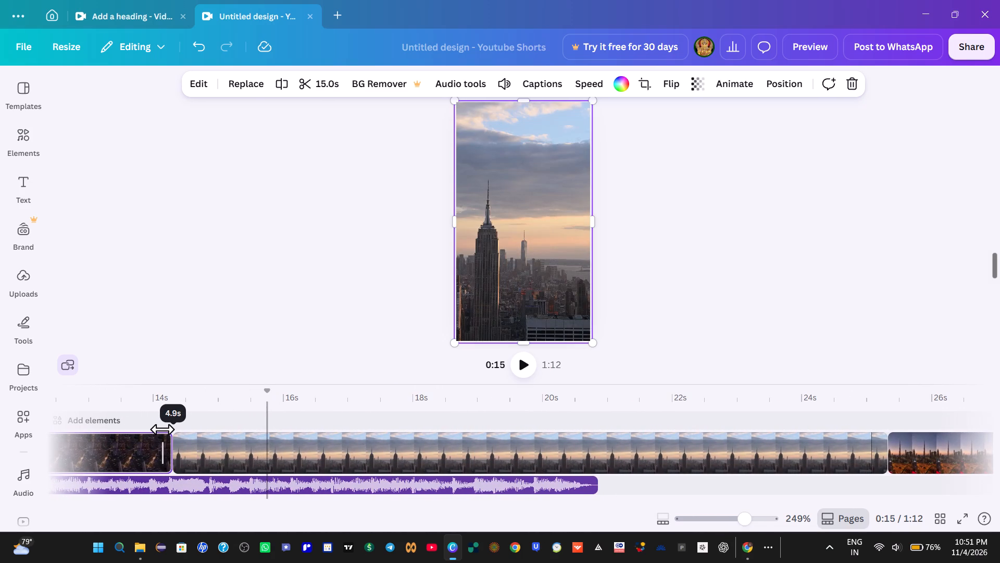
pyautogui.moveTo(162, 429); pyautogui.dragTo(159, 430)
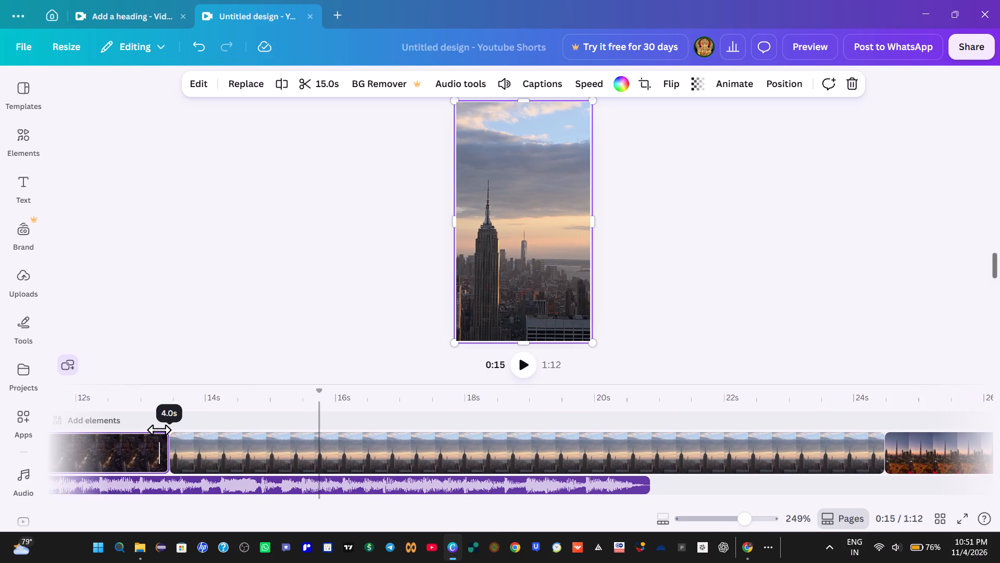
pyautogui.moveTo(159, 430); pyautogui.dragTo(167, 432)
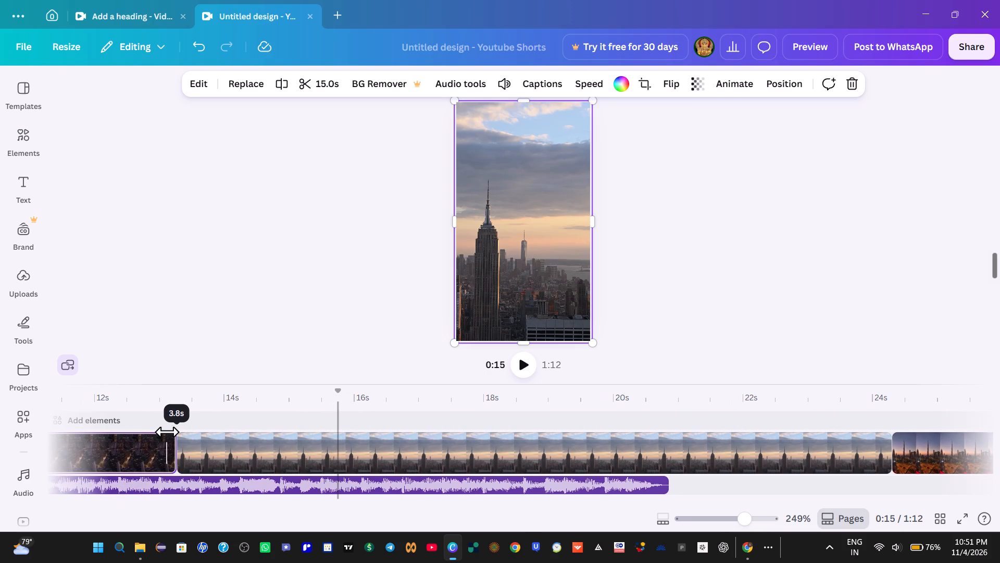
pyautogui.moveTo(167, 432); pyautogui.dragTo(173, 432)
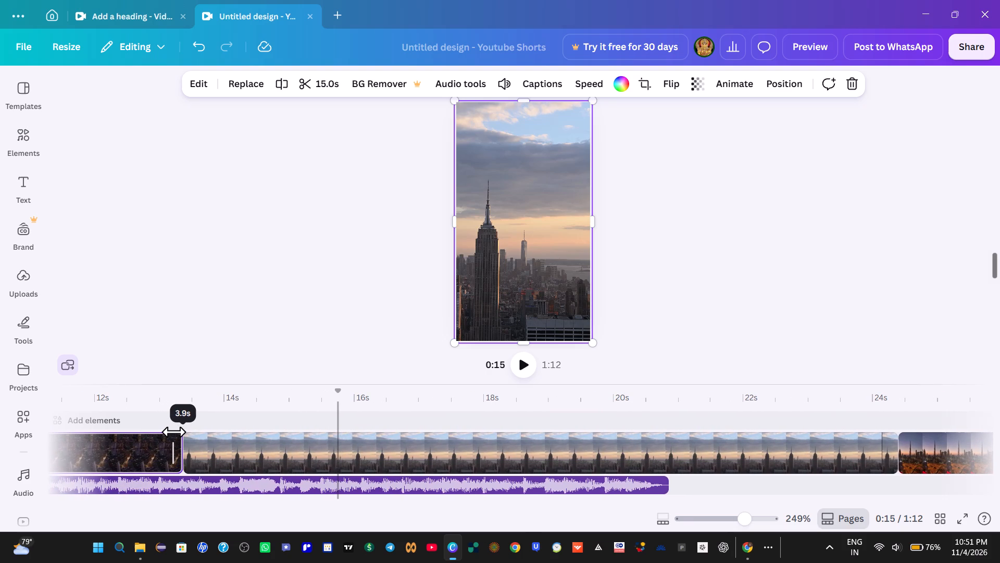
pyautogui.moveTo(173, 432); pyautogui.dragTo(174, 432)
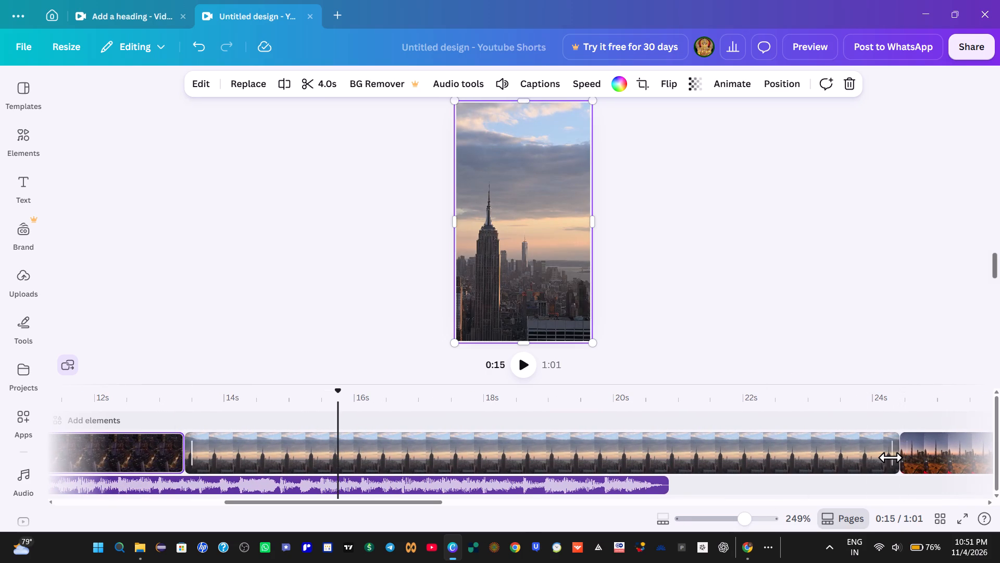
# Trim the end of the fourth clip, the Empire State Building skyline shot, to a length of 4.0 s.
pyautogui.moveTo(897, 456); pyautogui.dragTo(495, 443)
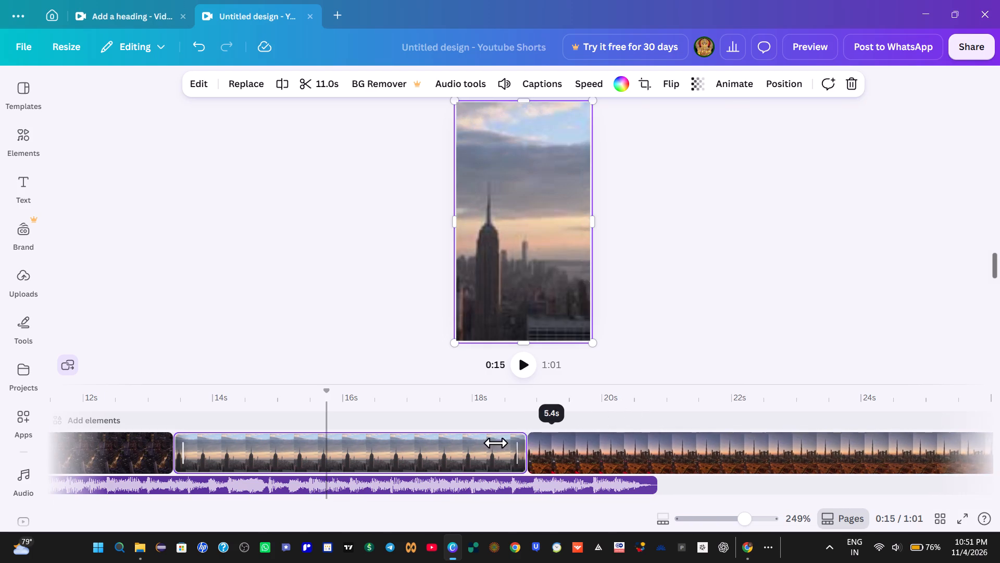
pyautogui.moveTo(495, 443); pyautogui.dragTo(487, 455)
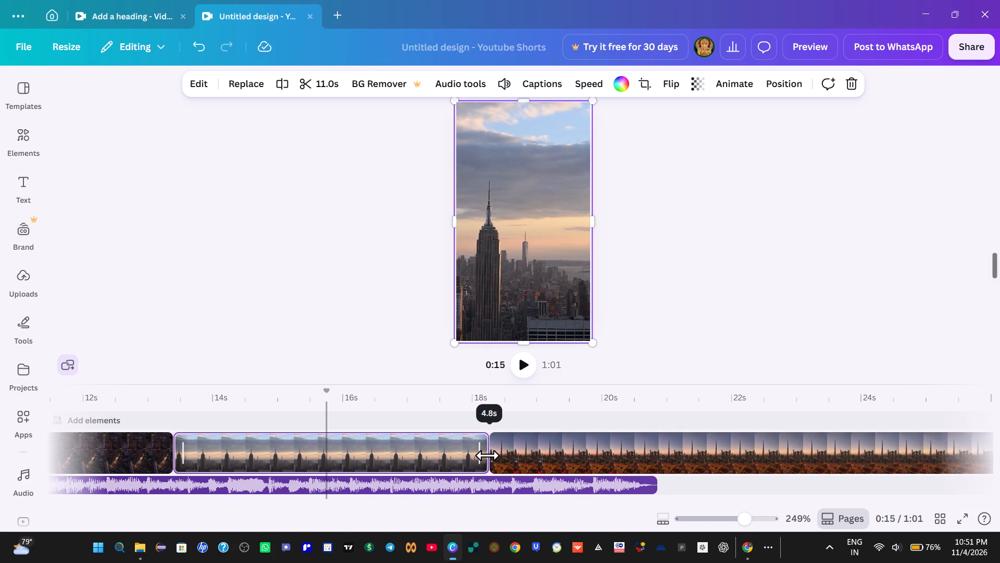
pyautogui.moveTo(487, 455); pyautogui.dragTo(473, 454)
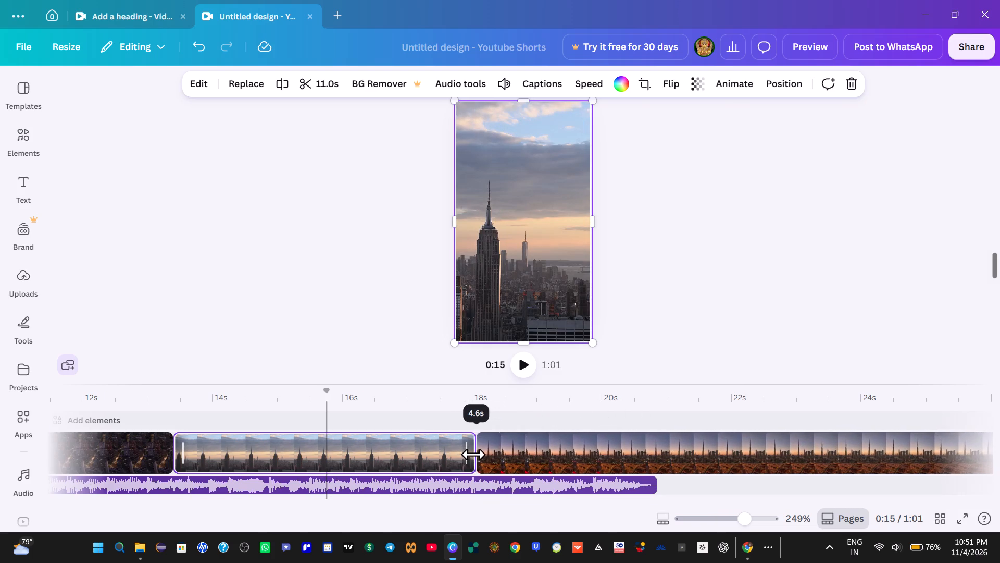
pyautogui.moveTo(473, 454); pyautogui.dragTo(439, 453)
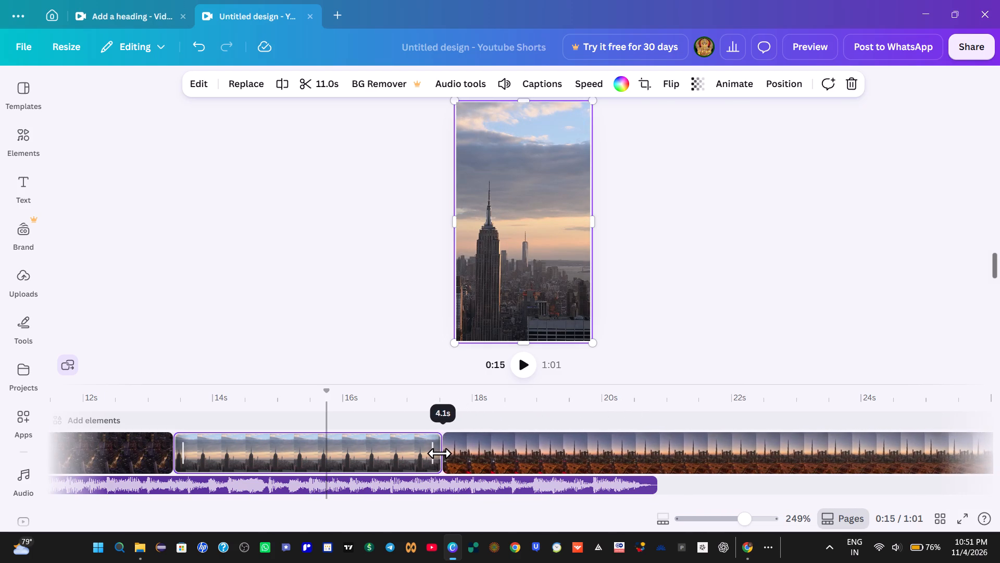
pyautogui.moveTo(439, 453); pyautogui.dragTo(435, 454)
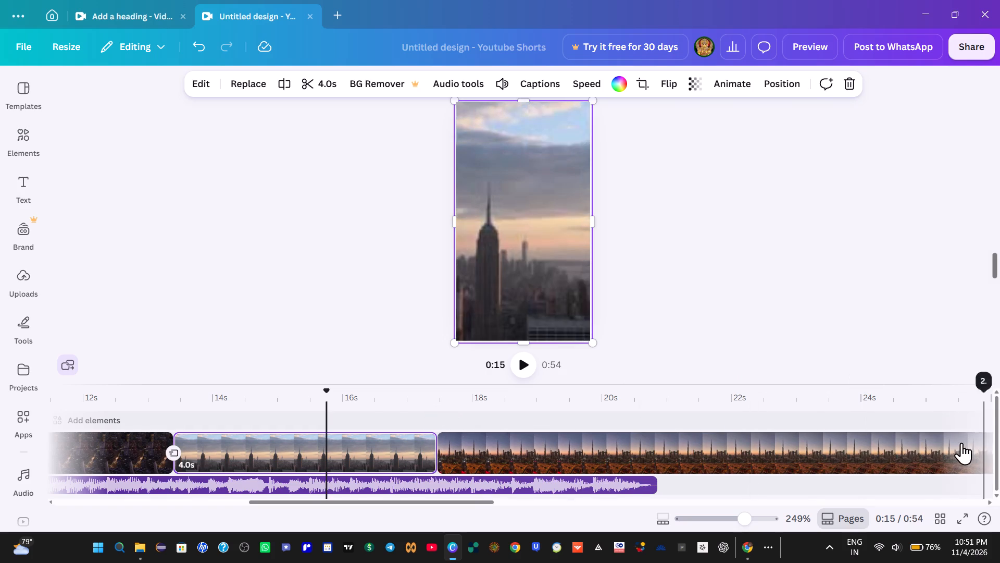
# Trim the end of the fifth clip, the Burj Khalifa sunset shot, to a length of 3.4 s.
pyautogui.moveTo(438, 500); pyautogui.dragTo(710, 501)
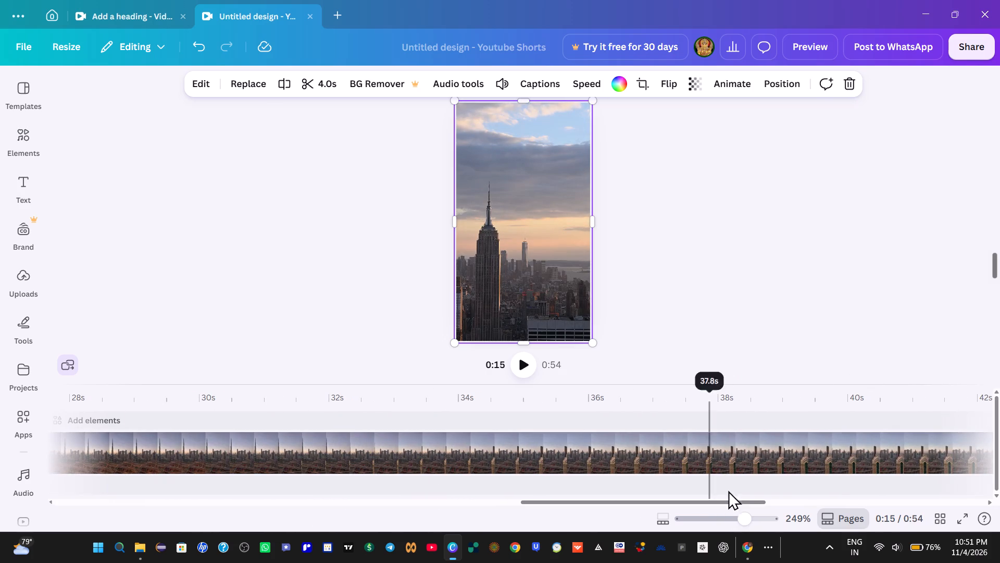
pyautogui.moveTo(714, 501); pyautogui.dragTo(852, 503)
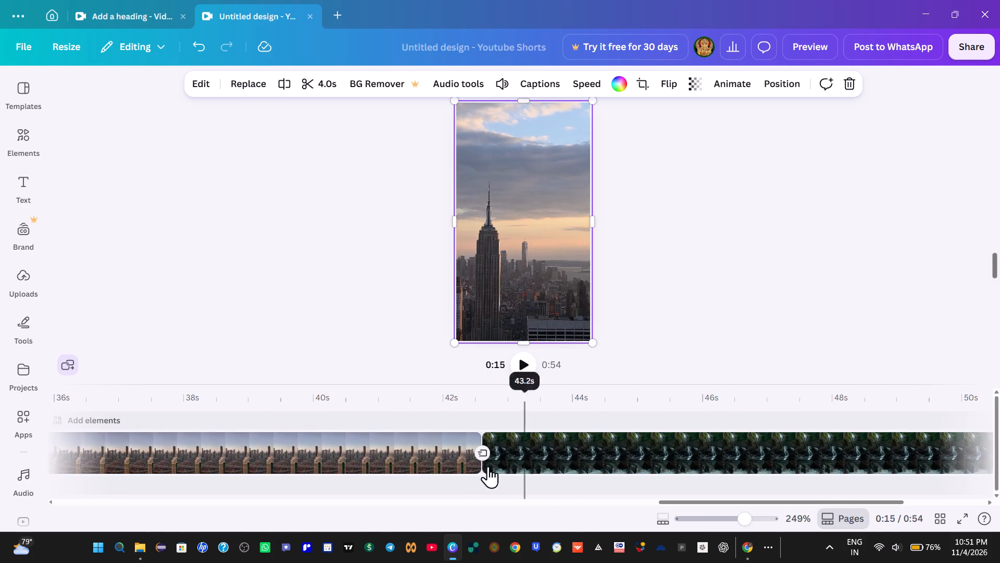
pyautogui.moveTo(479, 455); pyautogui.dragTo(144, 451)
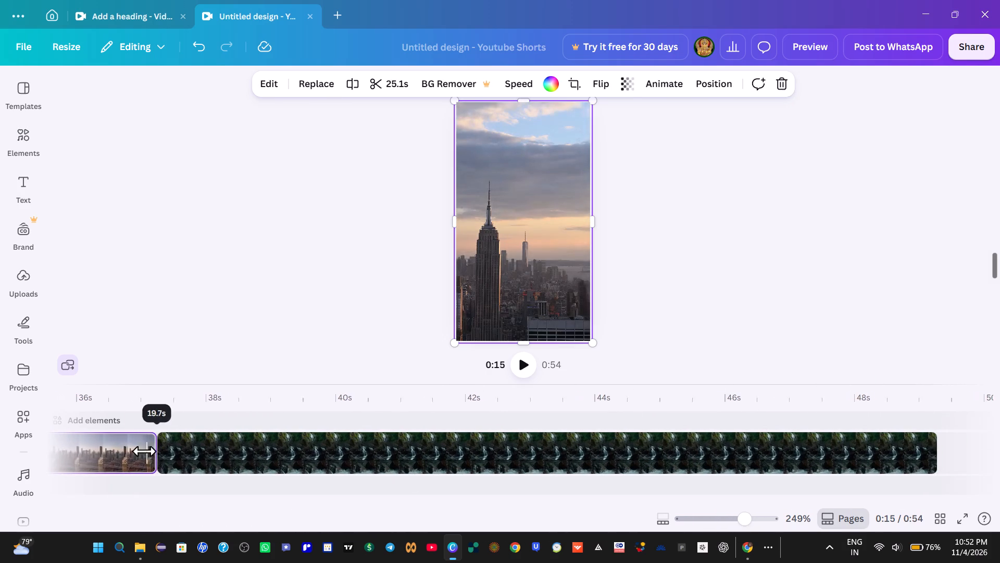
pyautogui.moveTo(144, 451); pyautogui.dragTo(95, 449)
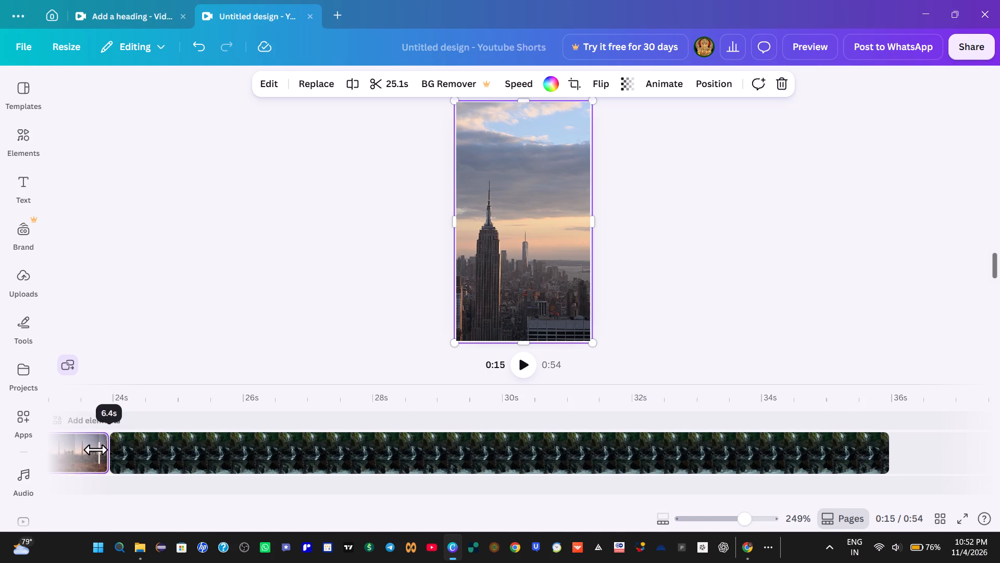
pyautogui.moveTo(95, 449); pyautogui.dragTo(315, 467)
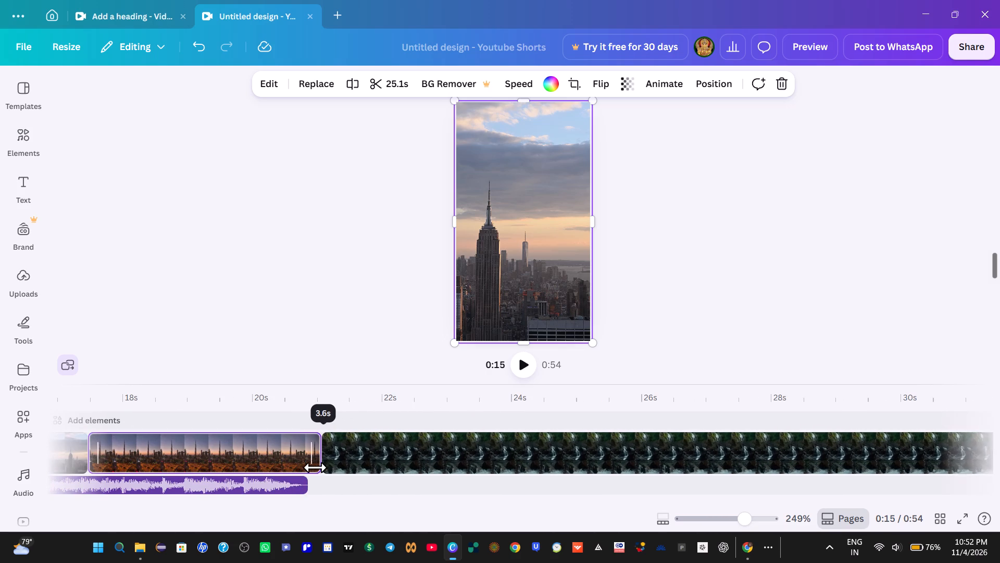
pyautogui.moveTo(315, 467); pyautogui.dragTo(305, 467)
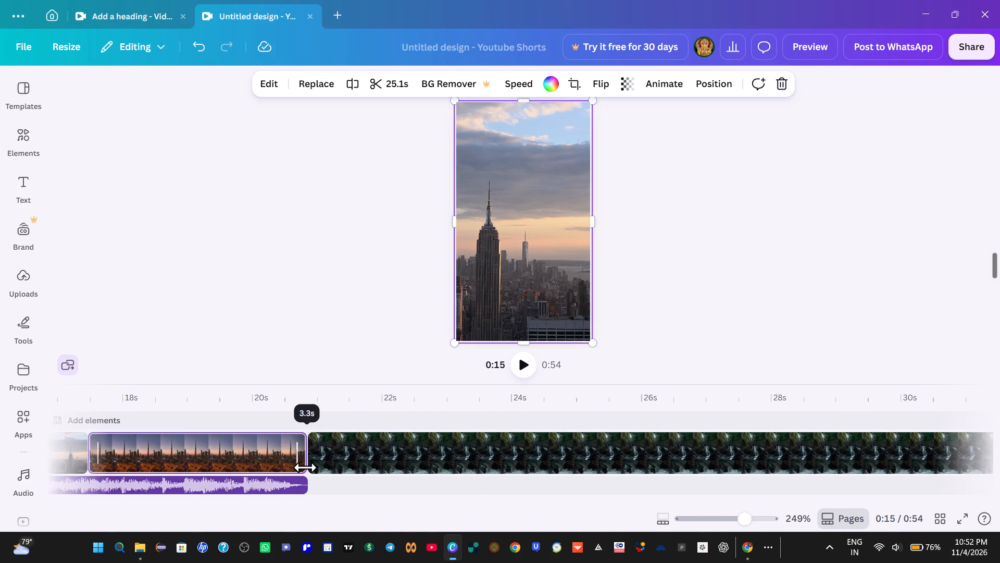
pyautogui.moveTo(305, 467); pyautogui.dragTo(307, 468)
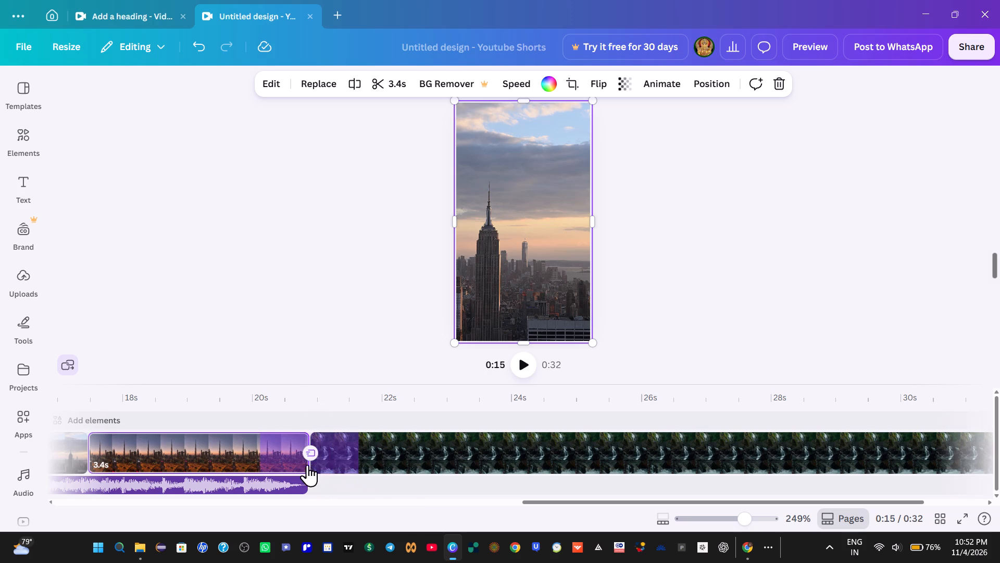
# Preview the sixth clip, the forest waterfall shot, and delete it from the end of the timeline.
pyautogui.rightClick(345, 445)
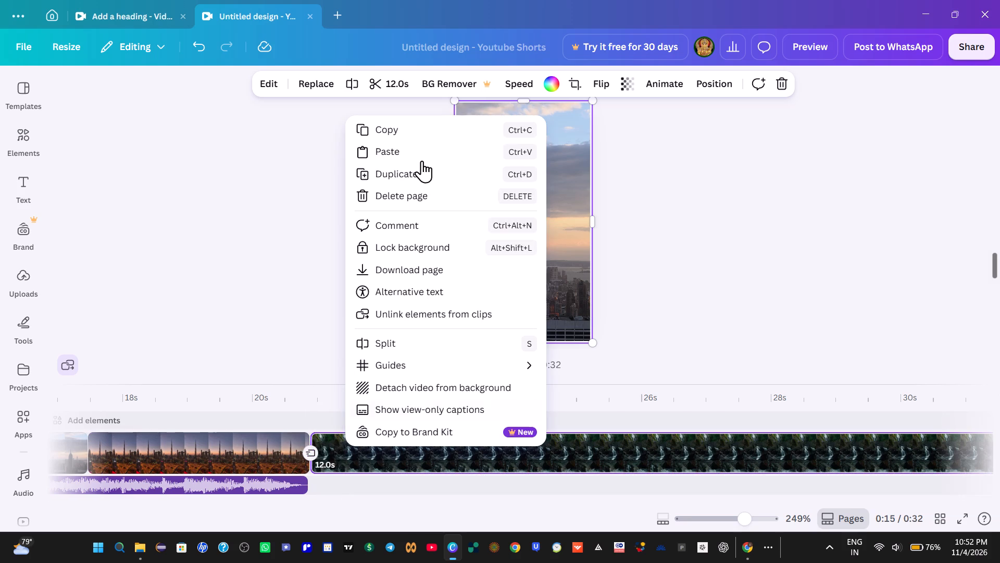
pyautogui.click(419, 460)
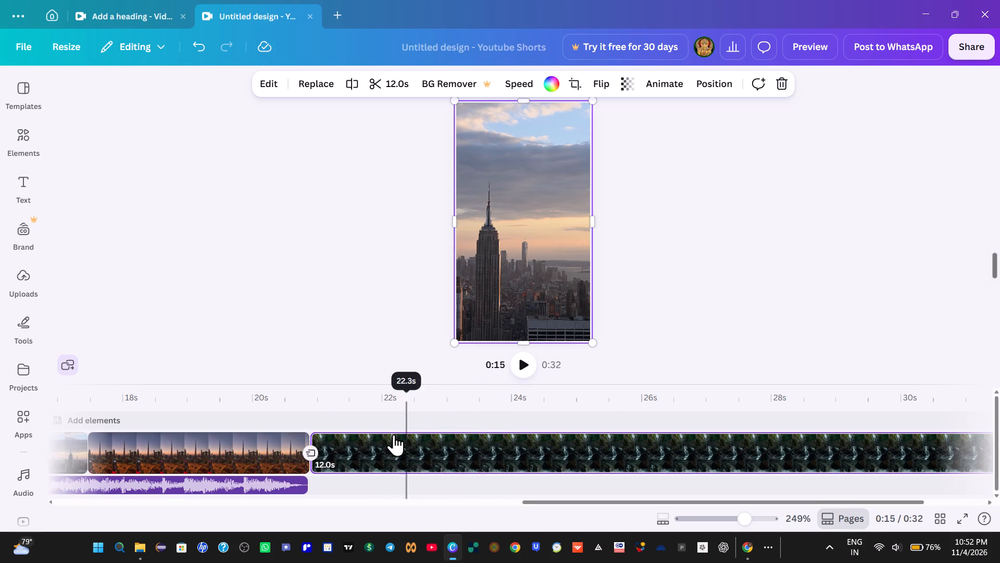
pyautogui.click(387, 438)
pyautogui.click(344, 439)
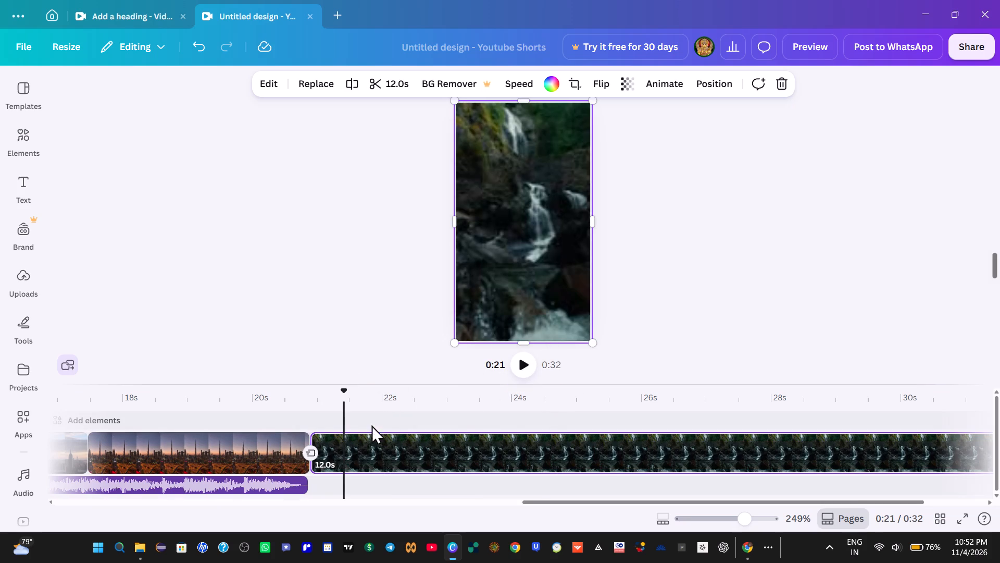
pyautogui.click(529, 366)
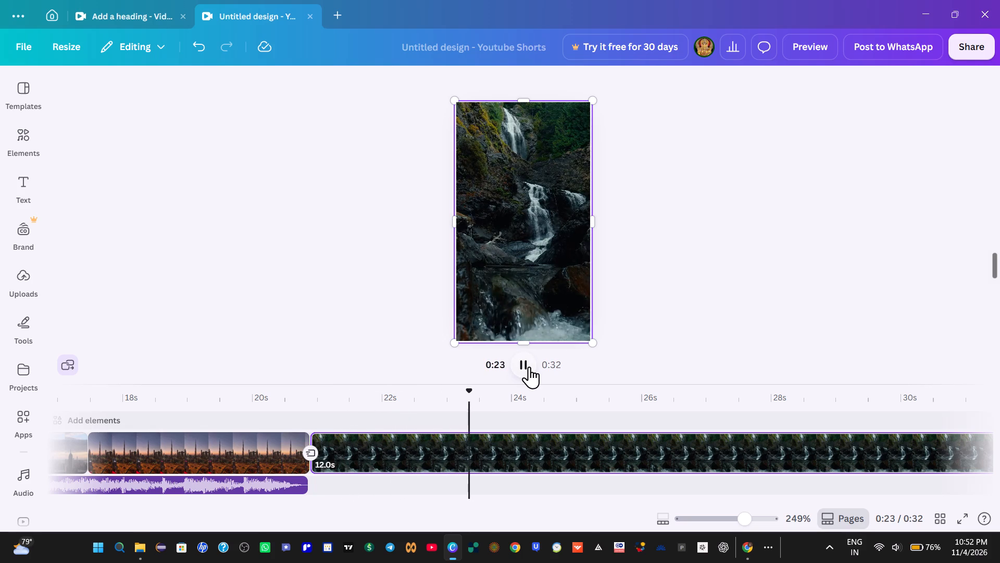
pyautogui.click(529, 366)
pyautogui.rightClick(417, 443)
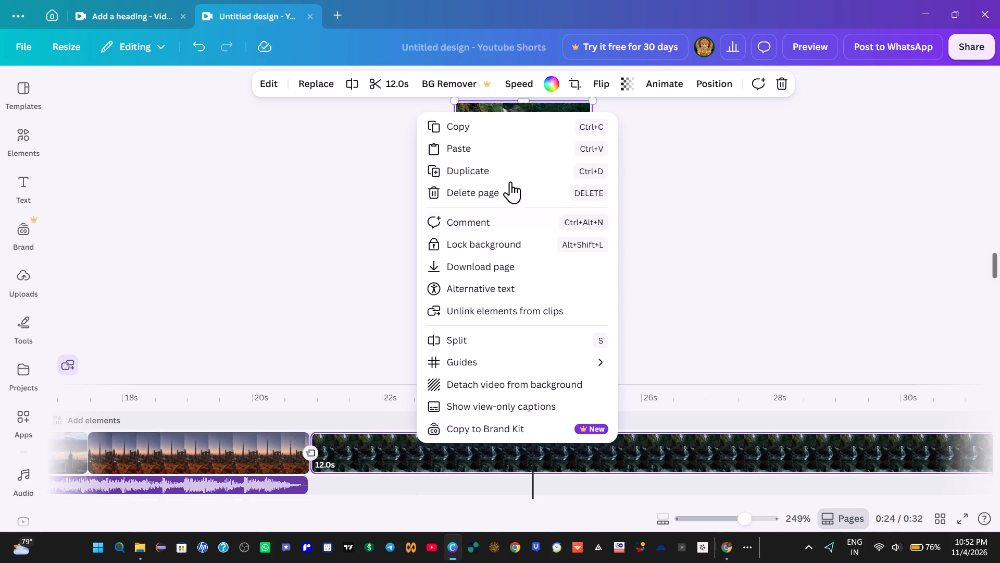
pyautogui.click(481, 187)
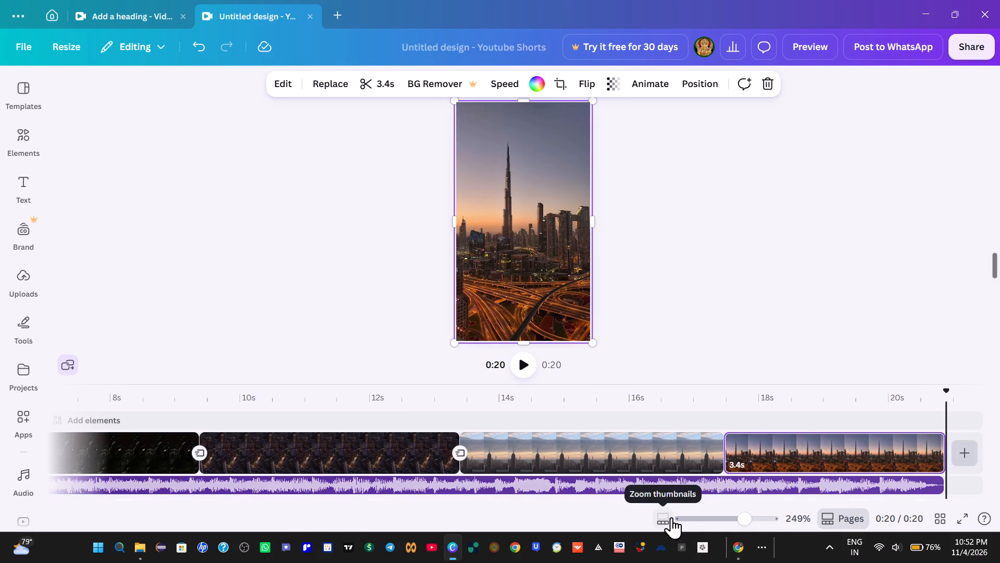
# Shorten the first clip, the aerial night city shot, from its end to a length of 4.0 s.
pyautogui.moveTo(686, 516); pyautogui.dragTo(676, 518)
pyautogui.moveTo(687, 518); pyautogui.dragTo(740, 515)
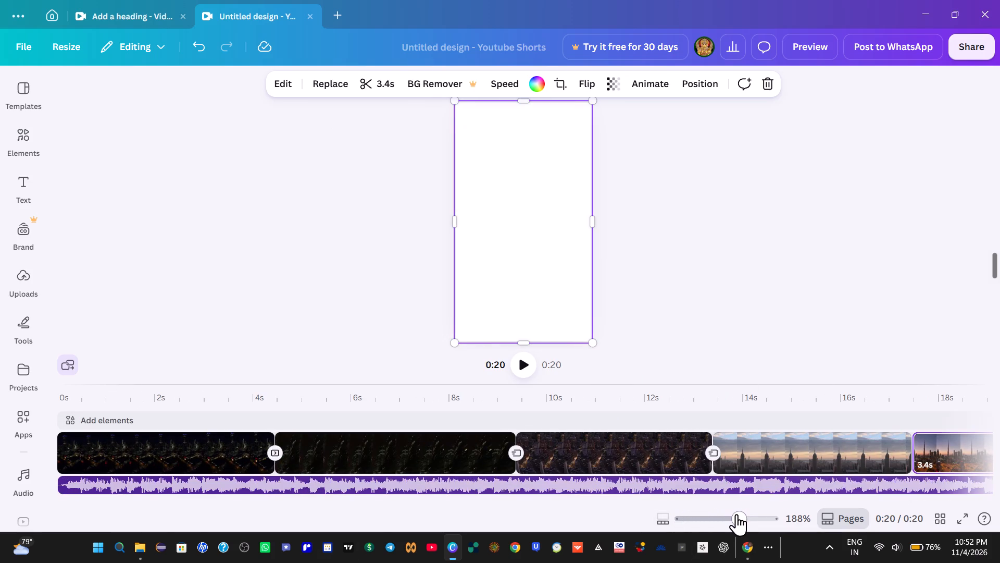
pyautogui.moveTo(736, 515); pyautogui.dragTo(728, 515)
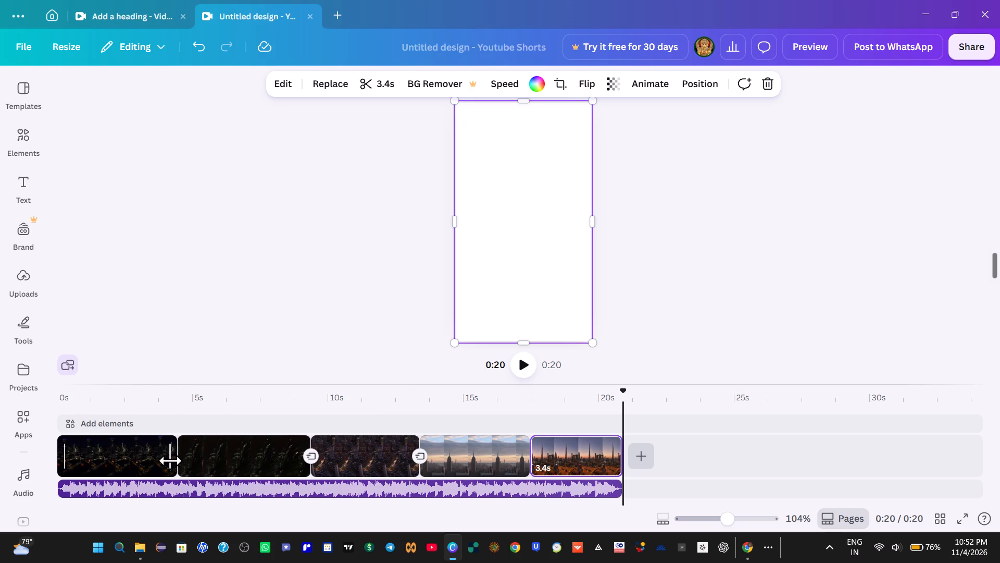
pyautogui.moveTo(170, 460); pyautogui.dragTo(158, 460)
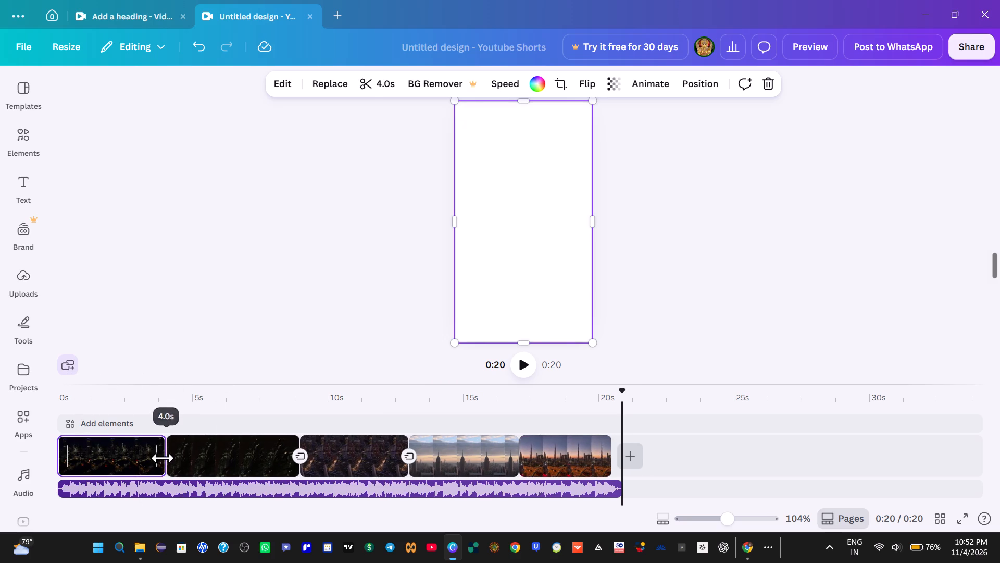
# Shorten the second clip, the night skyscraper shot, from its end to a length of 4.0 s.
pyautogui.moveTo(295, 451); pyautogui.dragTo(293, 452)
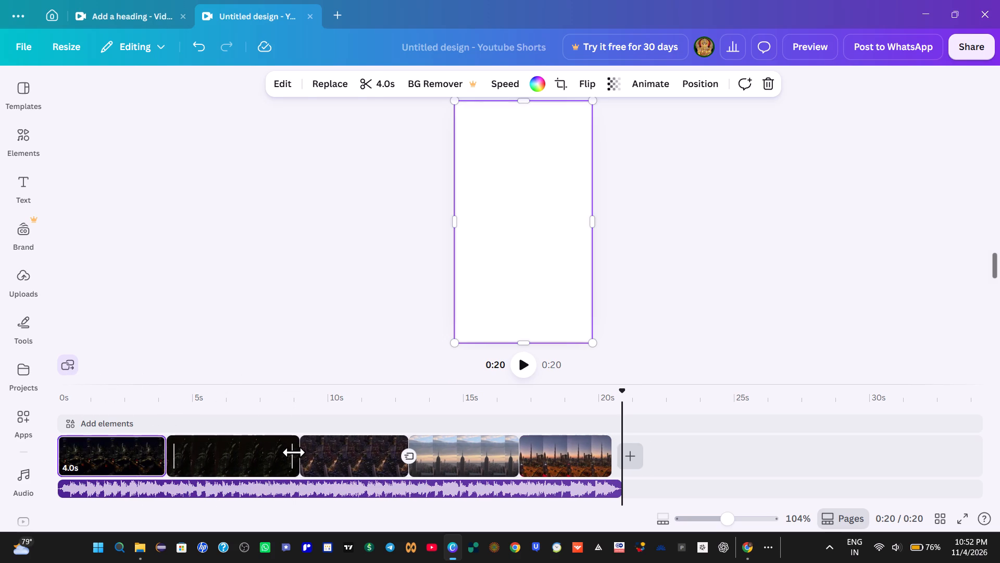
pyautogui.moveTo(293, 452); pyautogui.dragTo(283, 451)
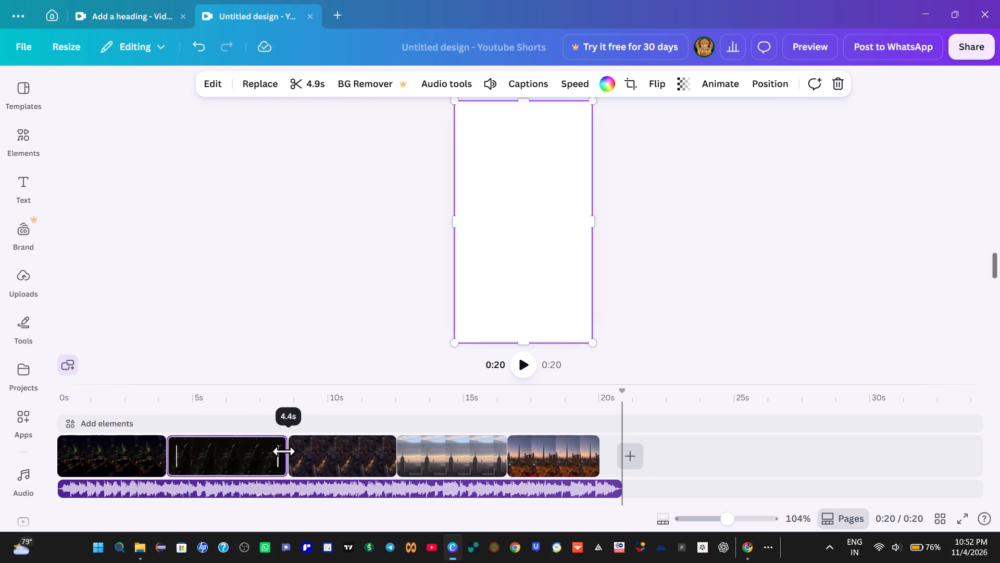
pyautogui.moveTo(283, 451); pyautogui.dragTo(279, 450)
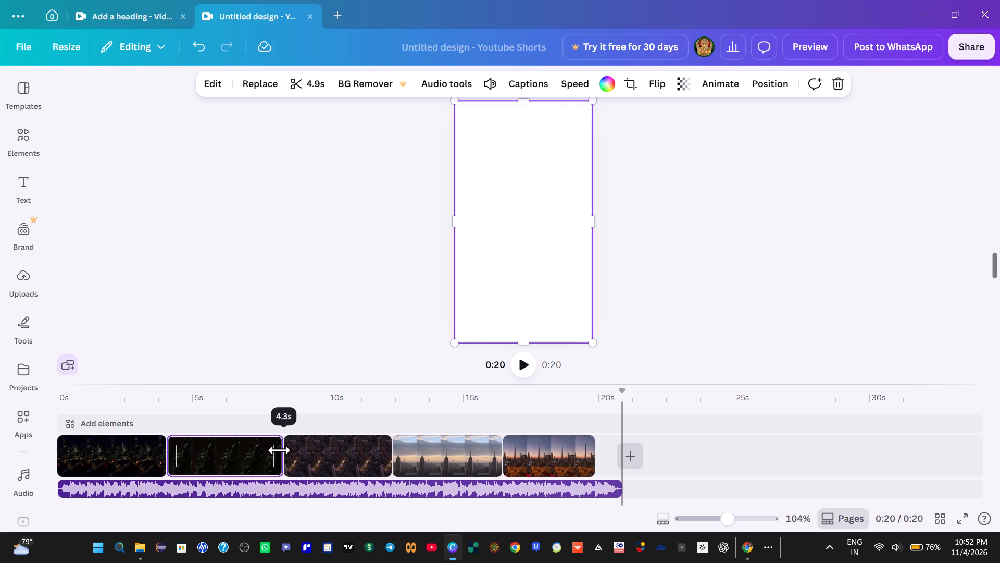
pyautogui.moveTo(279, 450); pyautogui.dragTo(273, 450)
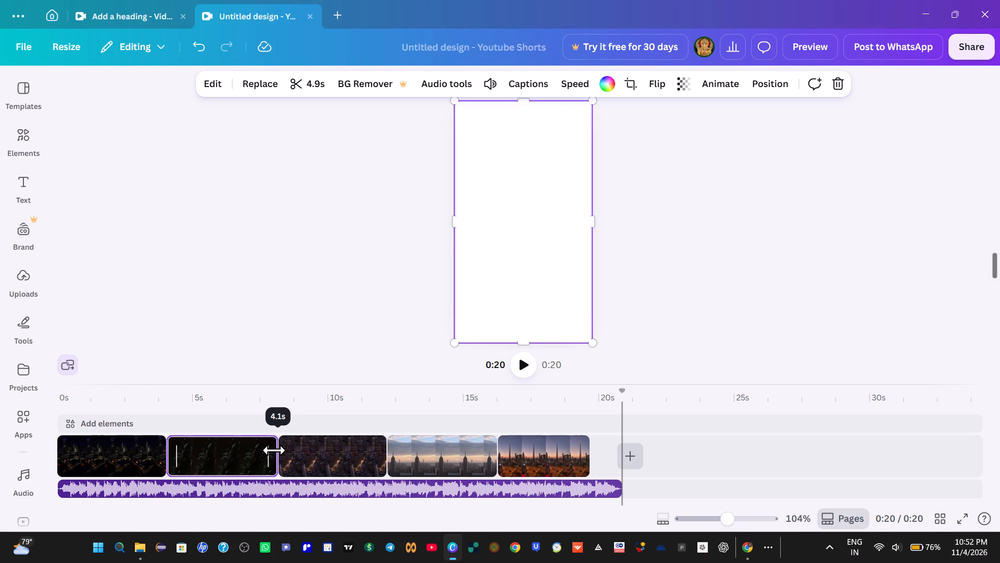
pyautogui.moveTo(273, 450); pyautogui.dragTo(272, 450)
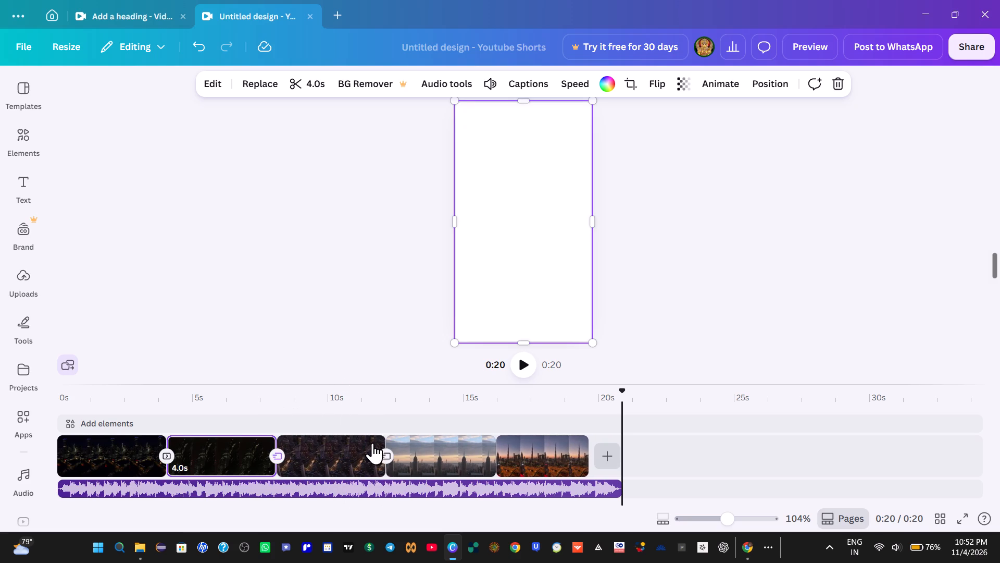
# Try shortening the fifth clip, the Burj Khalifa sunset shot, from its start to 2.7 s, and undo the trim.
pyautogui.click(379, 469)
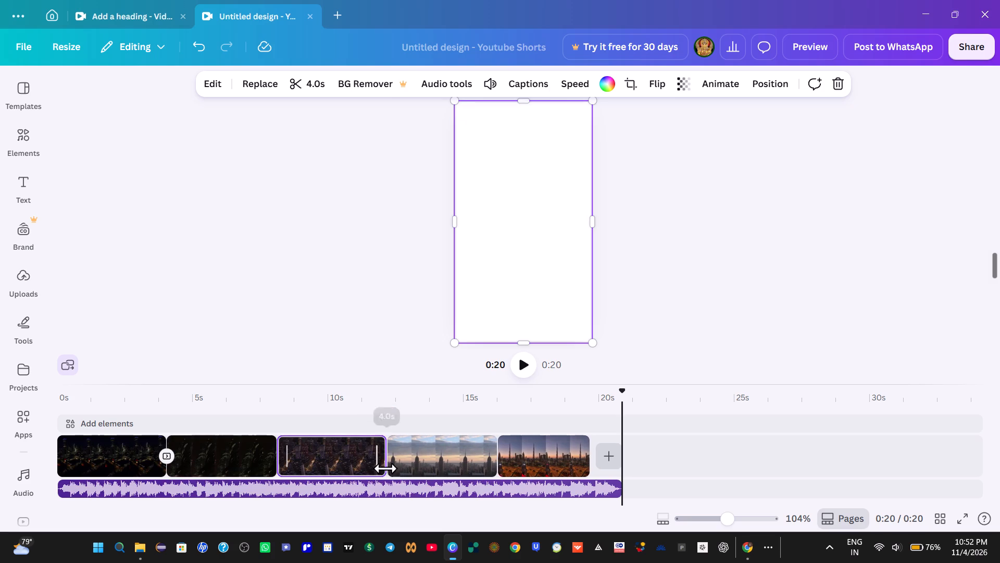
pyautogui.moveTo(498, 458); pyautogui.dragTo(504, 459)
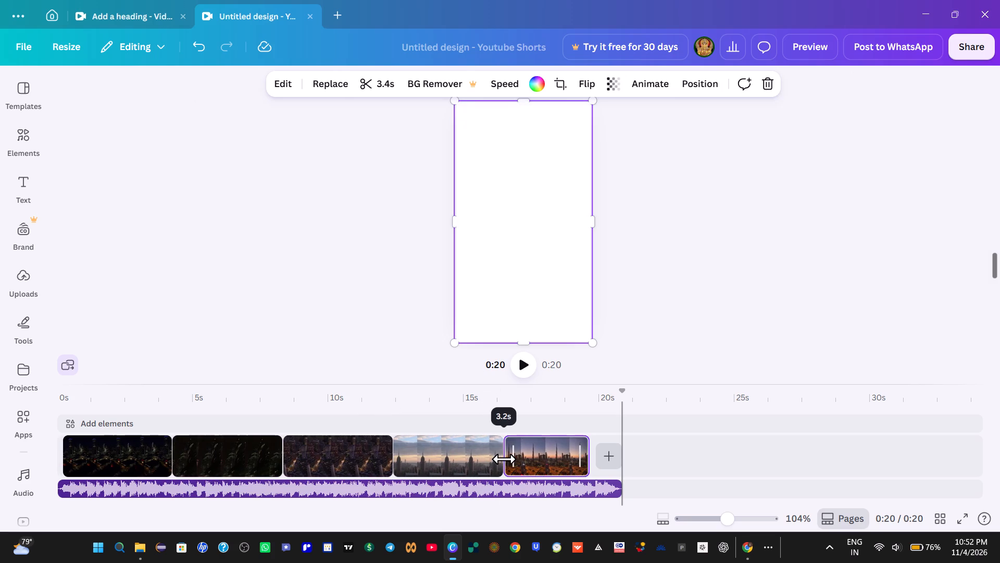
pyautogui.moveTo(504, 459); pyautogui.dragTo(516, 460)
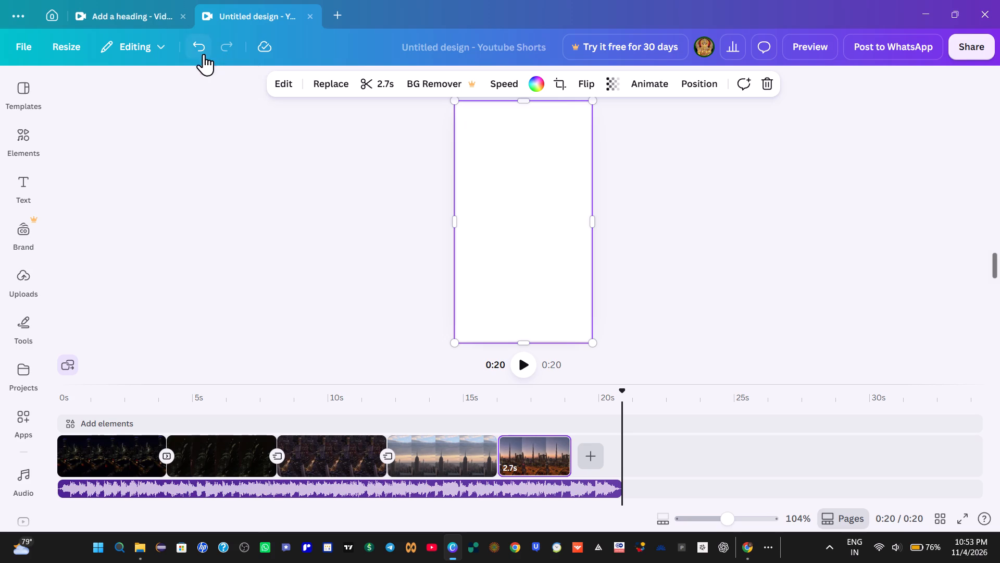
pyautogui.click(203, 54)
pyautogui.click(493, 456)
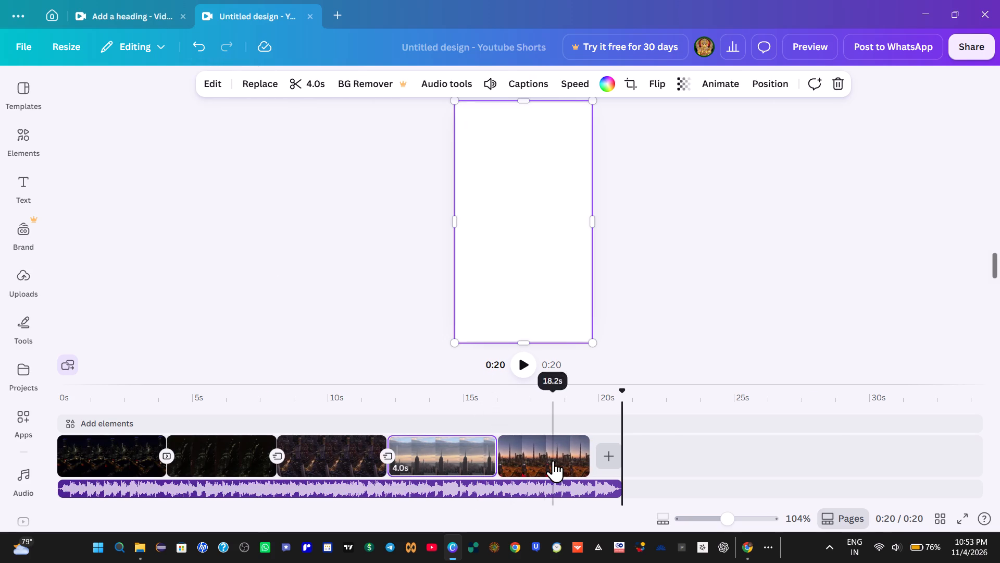
# Extend the end of the fifth clip, the Burj Khalifa sunset shot, to line up with the end of the soundtrack.
pyautogui.moveTo(586, 455); pyautogui.dragTo(593, 458)
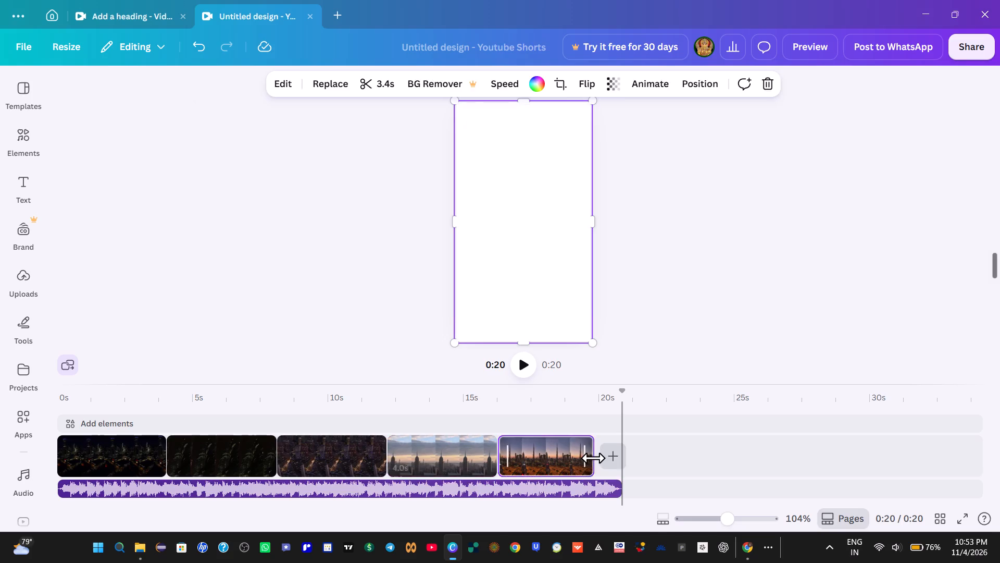
pyautogui.moveTo(593, 458); pyautogui.dragTo(616, 459)
# Play back the opening and extend the end of the first clip, the aerial night city shot, to a length of 4.7 s.
pyautogui.click(56, 435)
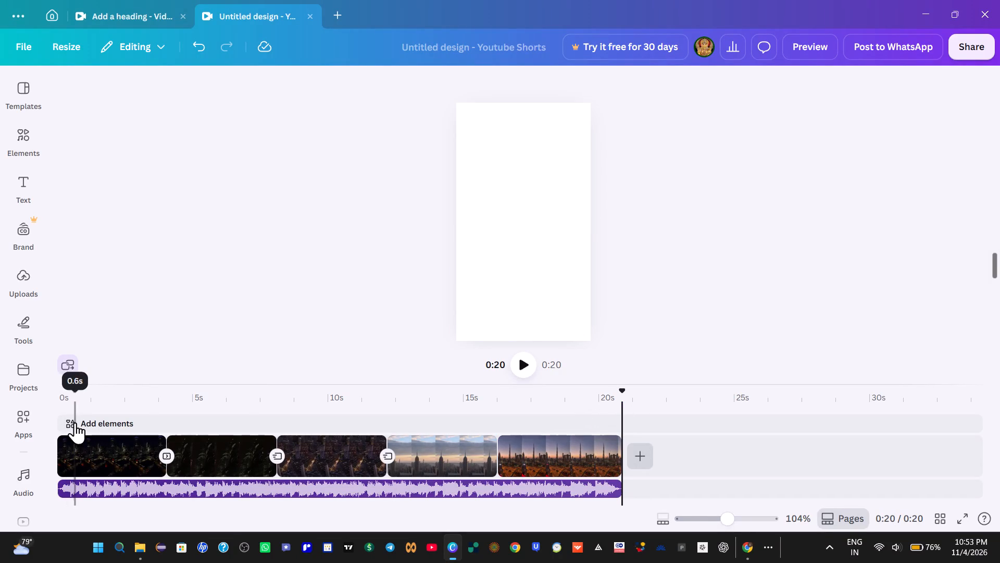
pyautogui.click(75, 422)
pyautogui.click(64, 461)
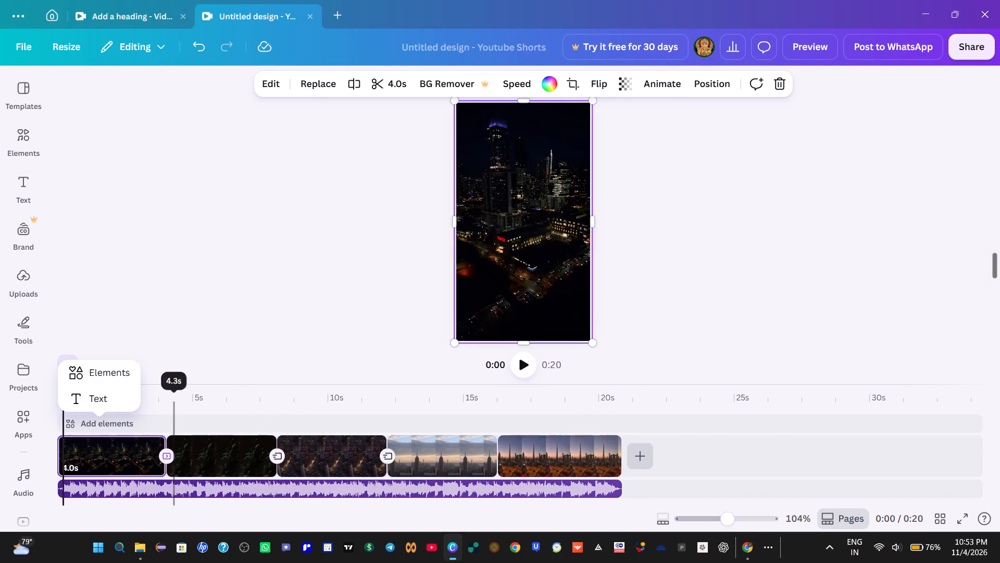
pyautogui.click(520, 361)
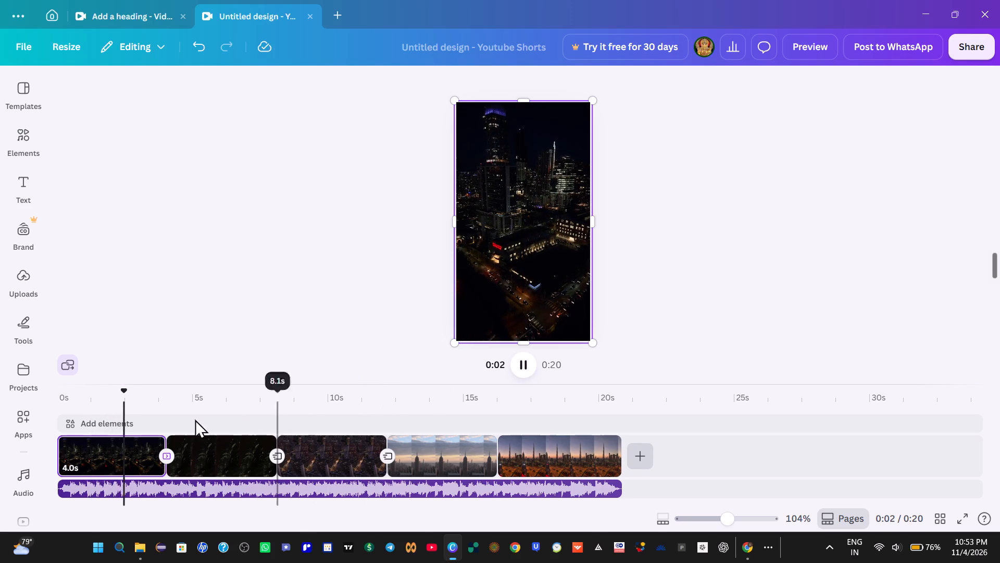
pyautogui.click(58, 436)
pyautogui.press('space')
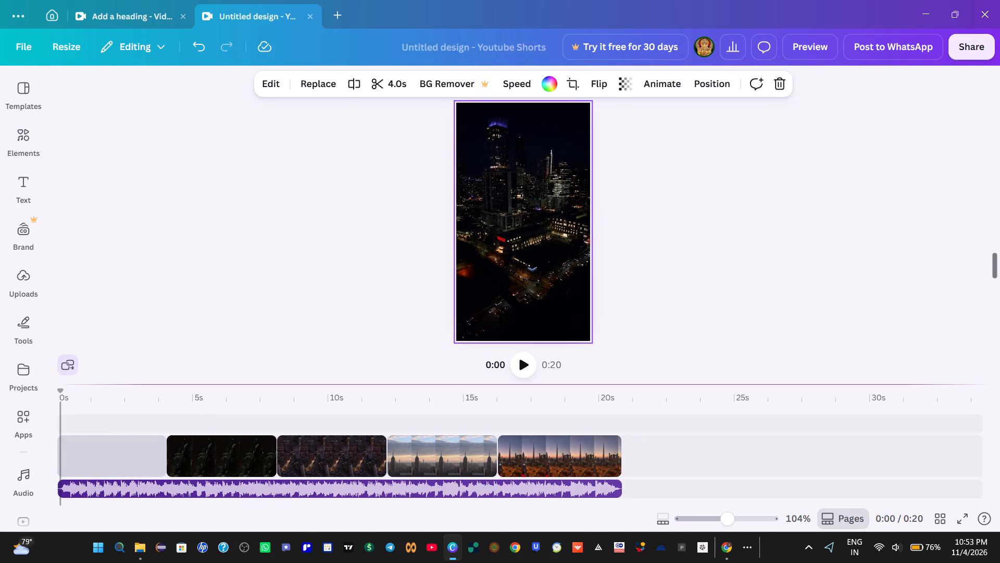
pyautogui.click(520, 367)
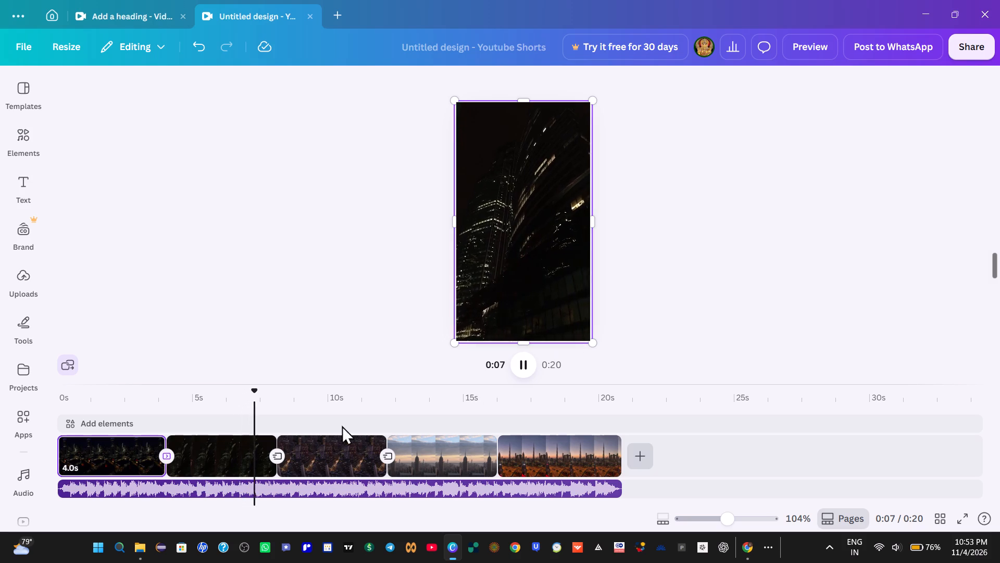
pyautogui.click(124, 431)
pyautogui.press('space')
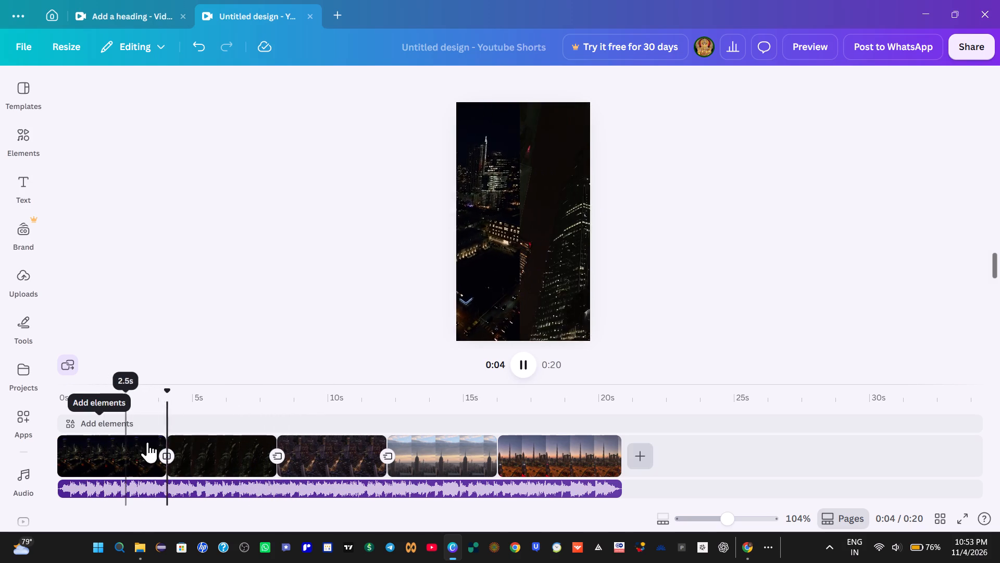
pyautogui.press('space')
pyautogui.moveTo(165, 463); pyautogui.dragTo(183, 469)
pyautogui.click(158, 433)
pyautogui.press('space')
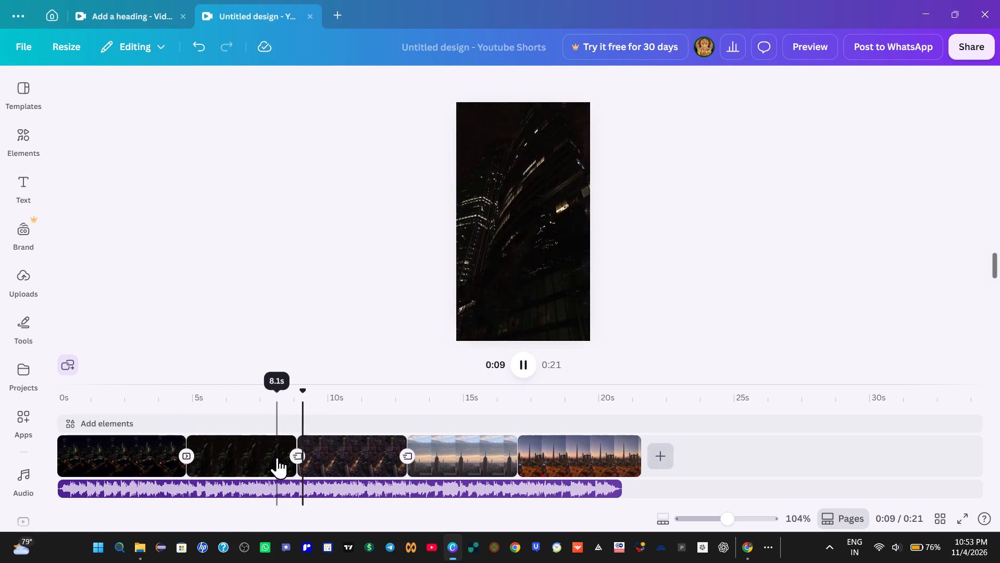
# Replay the second clip, the night skyscraper shot, and shorten it from its end to finish just before the 8 s mark.
pyautogui.press('space')
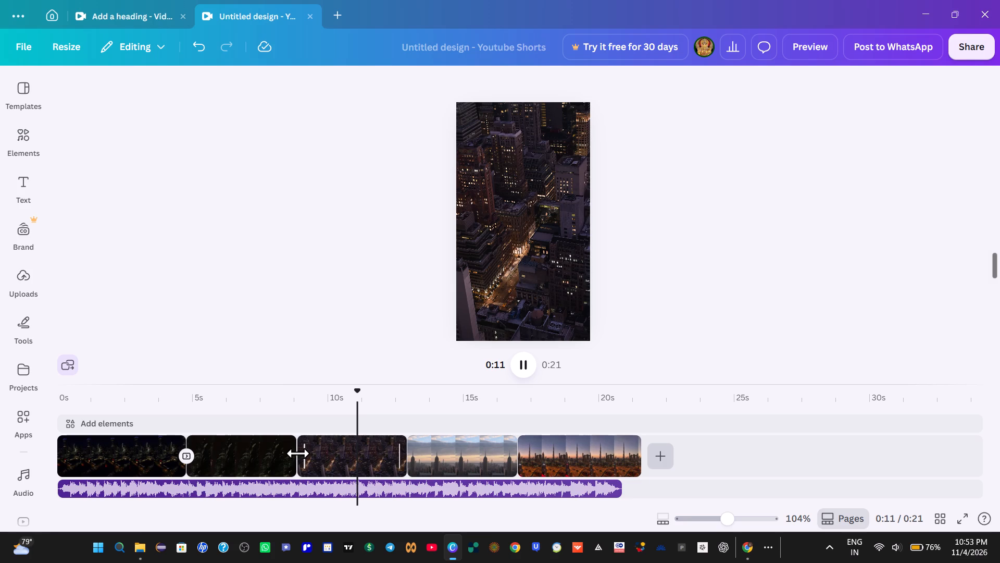
pyautogui.click(259, 439)
pyautogui.press('space')
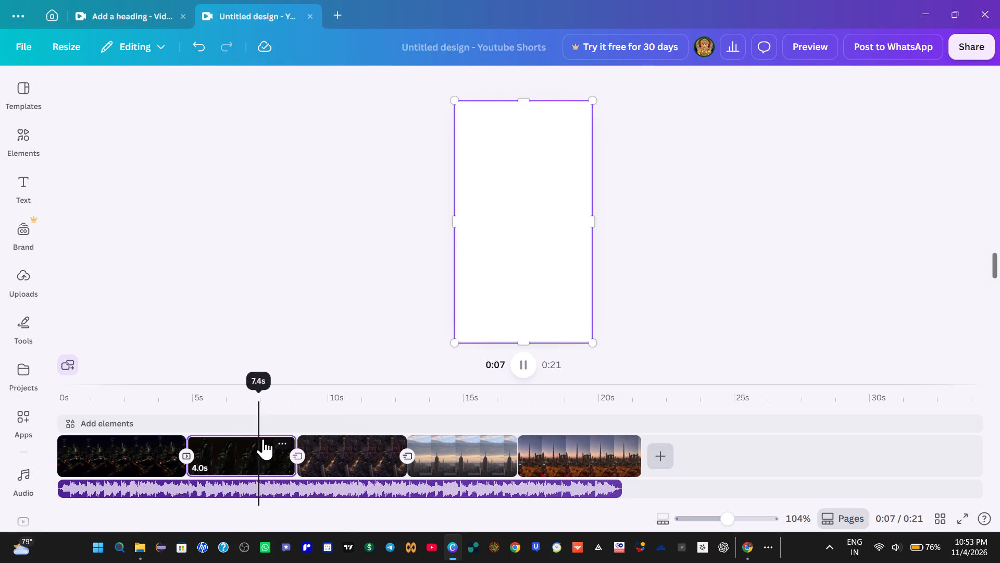
pyautogui.click(236, 433)
pyautogui.press('space')
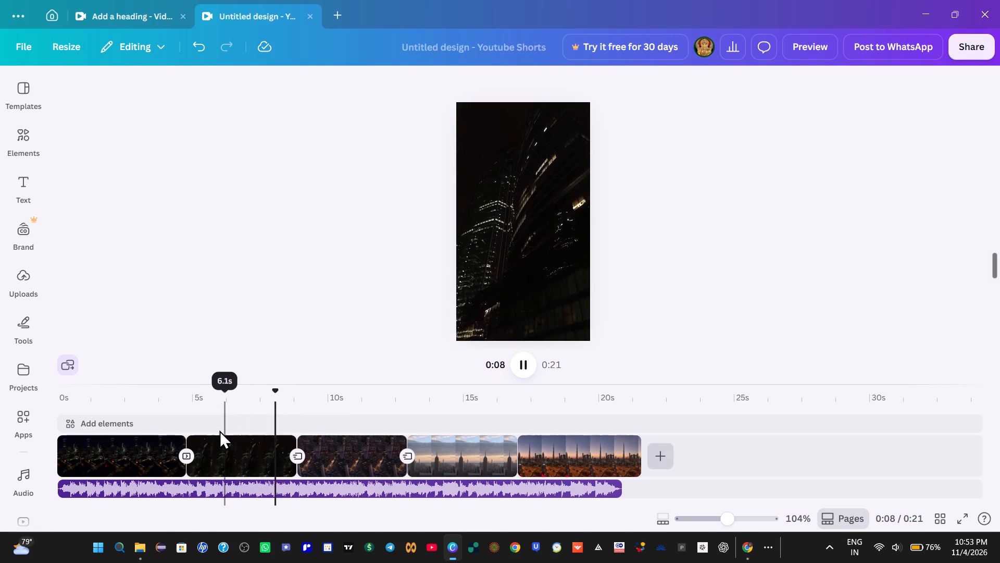
pyautogui.click(218, 429)
pyautogui.press('space')
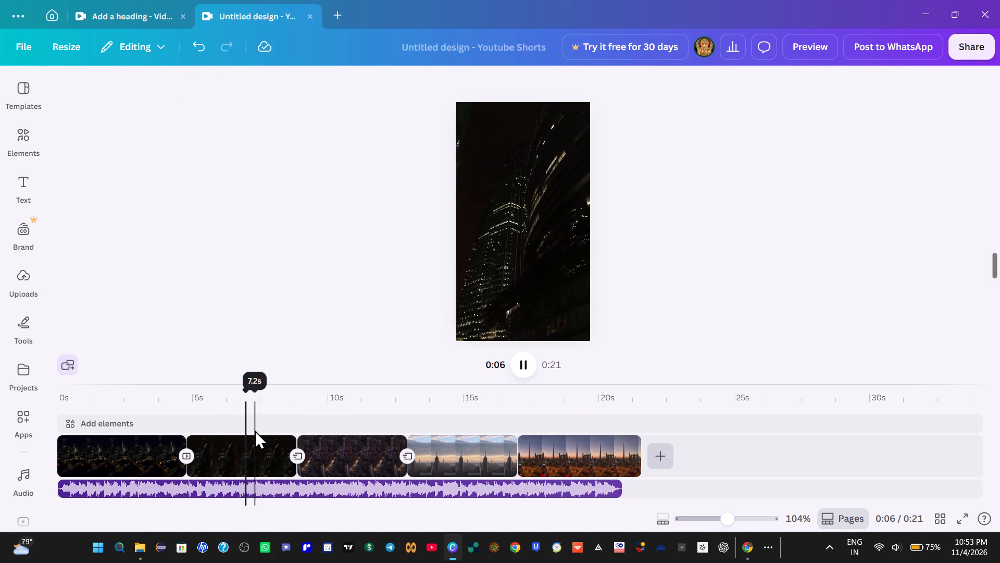
pyautogui.press('space')
pyautogui.press('space')
pyautogui.press('space')
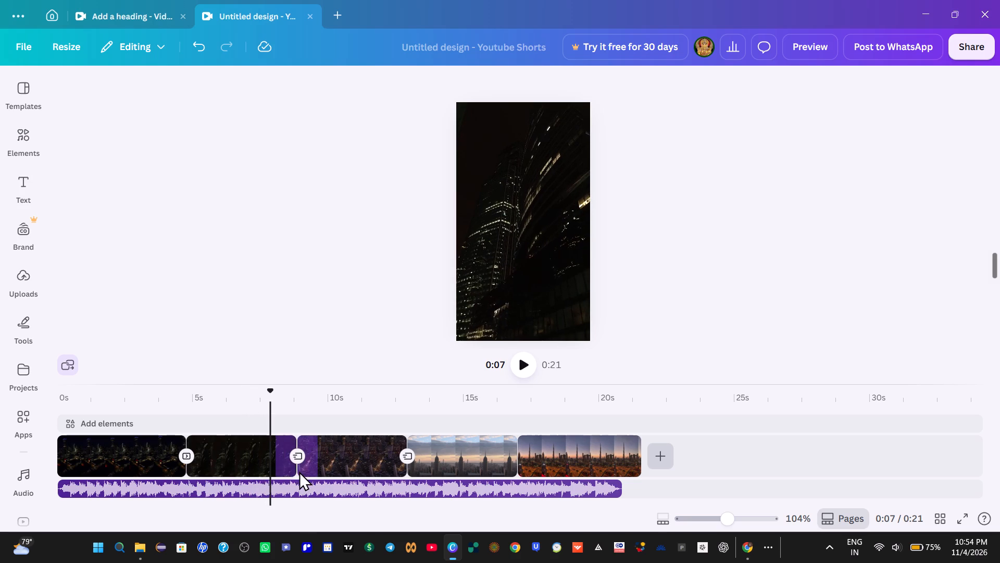
pyautogui.moveTo(290, 471); pyautogui.dragTo(267, 473)
pyautogui.click(243, 422)
pyautogui.press('space')
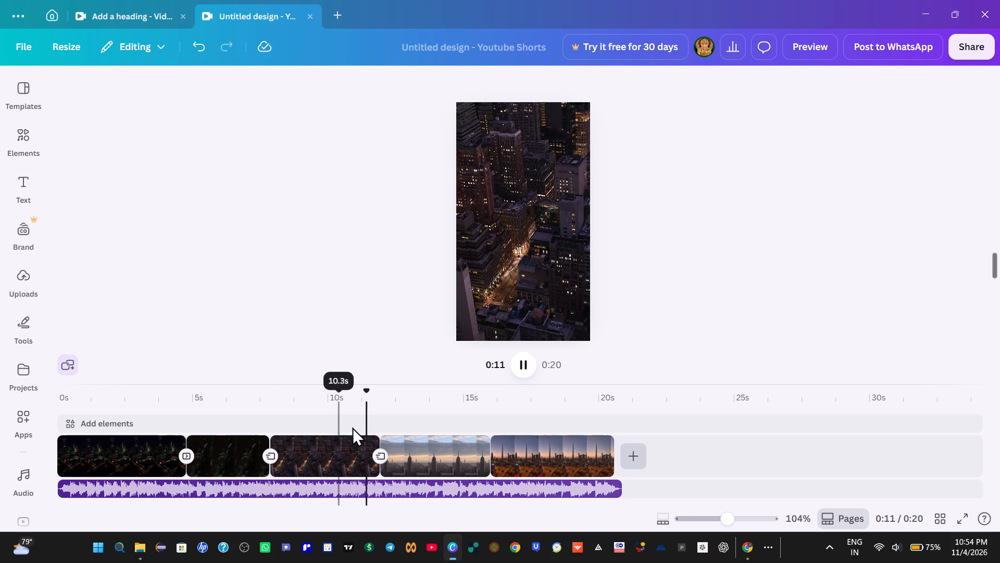
# Replay the third clip, the aerial dusk streets shot, and shorten it from its end to a length of 3.4 s.
pyautogui.click(323, 433)
pyautogui.press('space')
pyautogui.press('space')
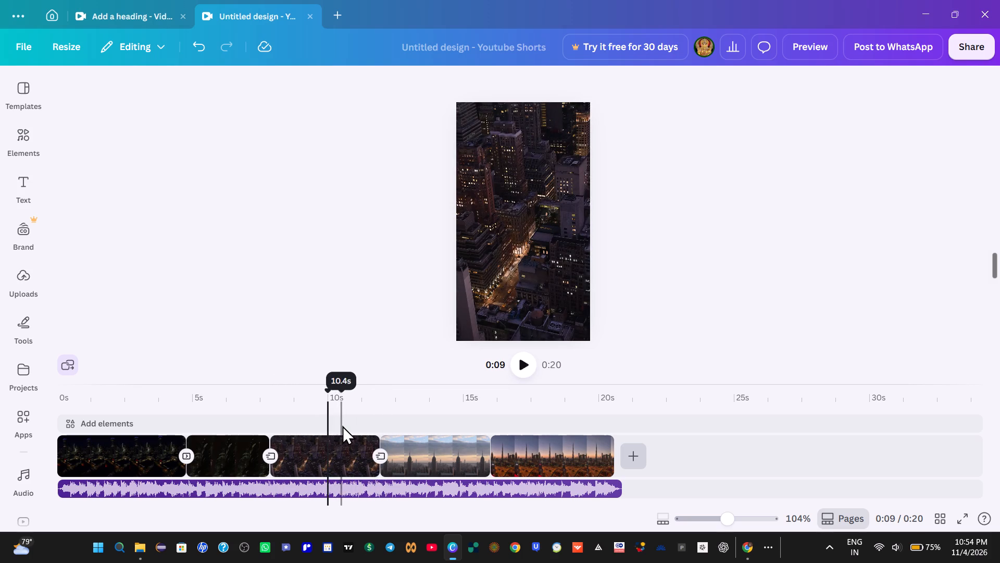
pyautogui.press('space')
pyautogui.press('space')
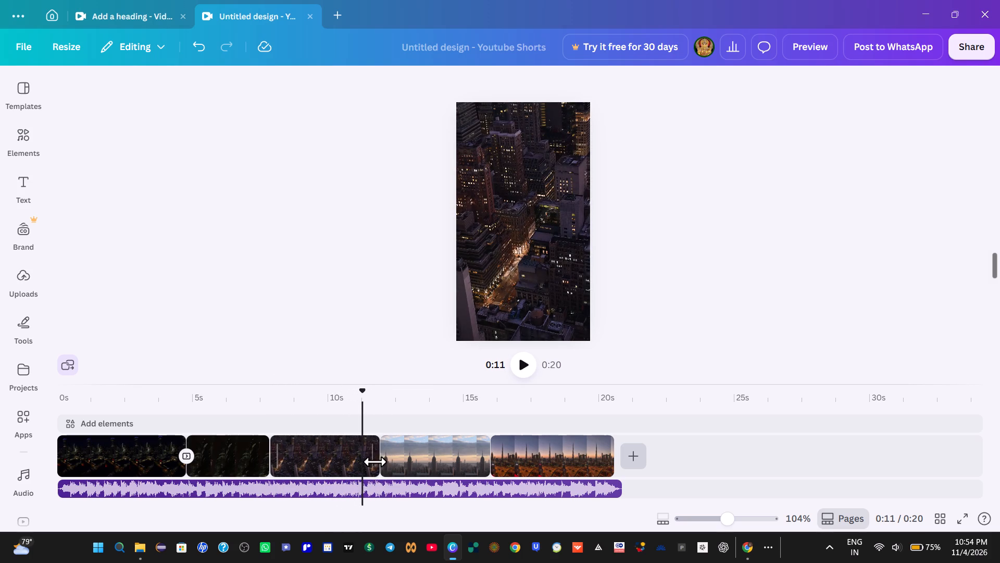
pyautogui.moveTo(375, 469); pyautogui.dragTo(359, 470)
pyautogui.click(336, 427)
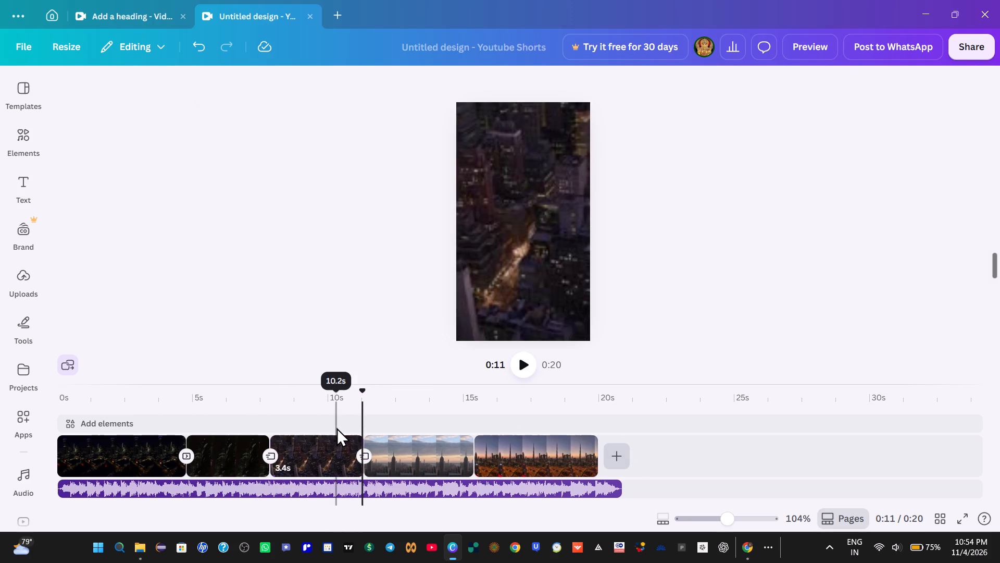
pyautogui.press('space')
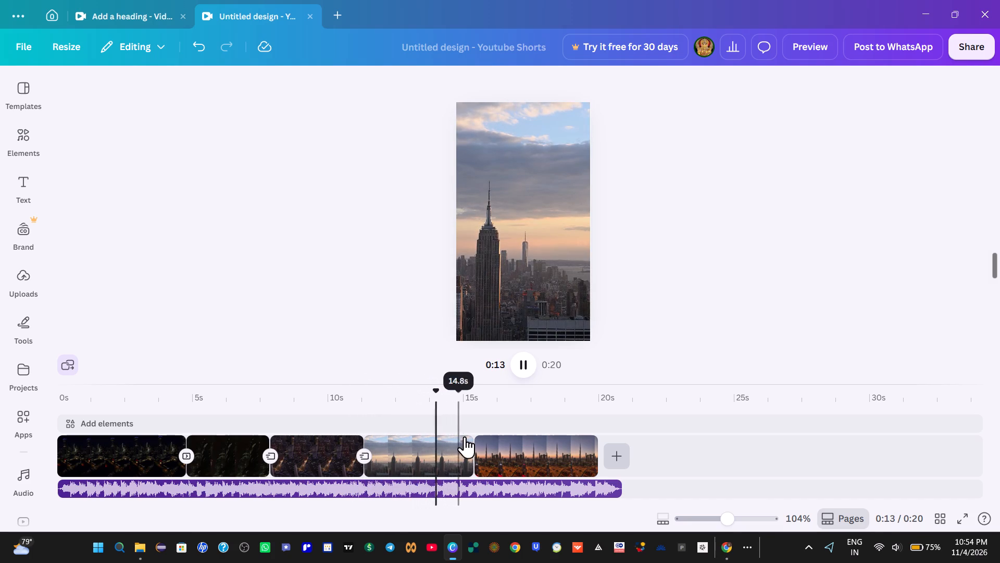
# Shorten the fourth clip, the Empire State Building shot, from its end to a length of 3.6 s and play the result.
pyautogui.press('space')
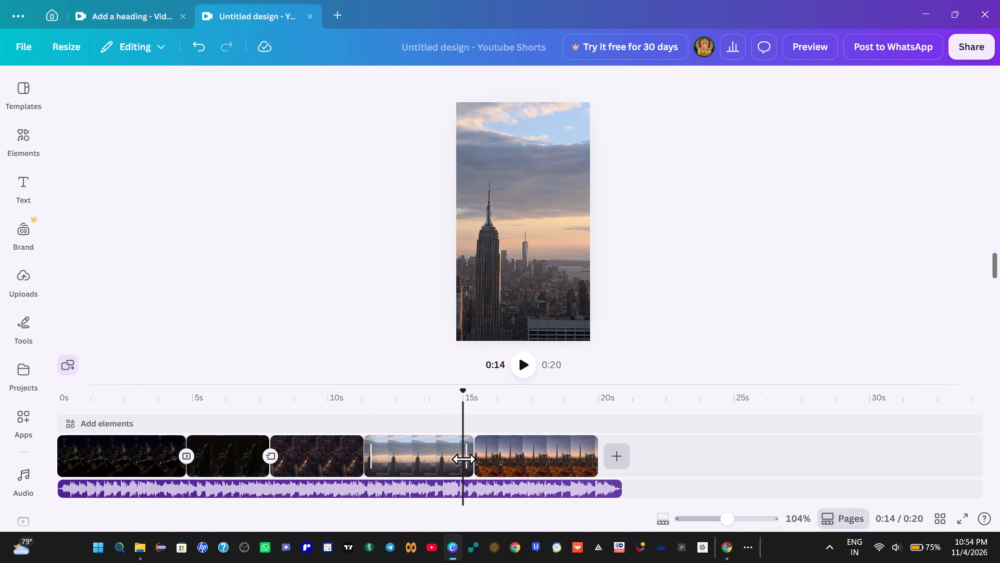
pyautogui.moveTo(464, 459); pyautogui.dragTo(456, 459)
pyautogui.click(439, 431)
pyautogui.press('space')
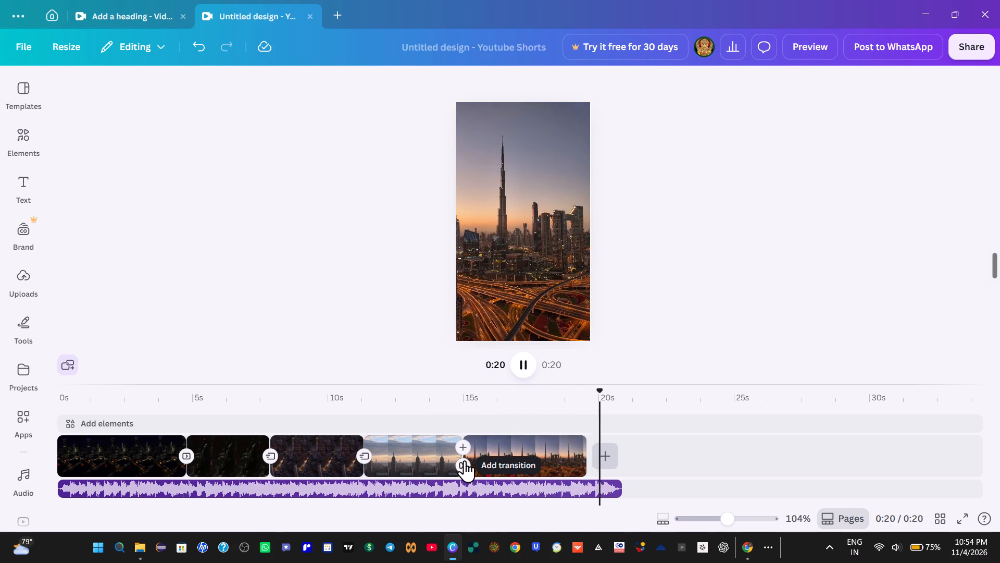
# Extend the end of the fifth clip, the Burj Khalifa sunset shot, to 5.8 s to match the soundtrack's end.
pyautogui.moveTo(582, 452); pyautogui.dragTo(611, 460)
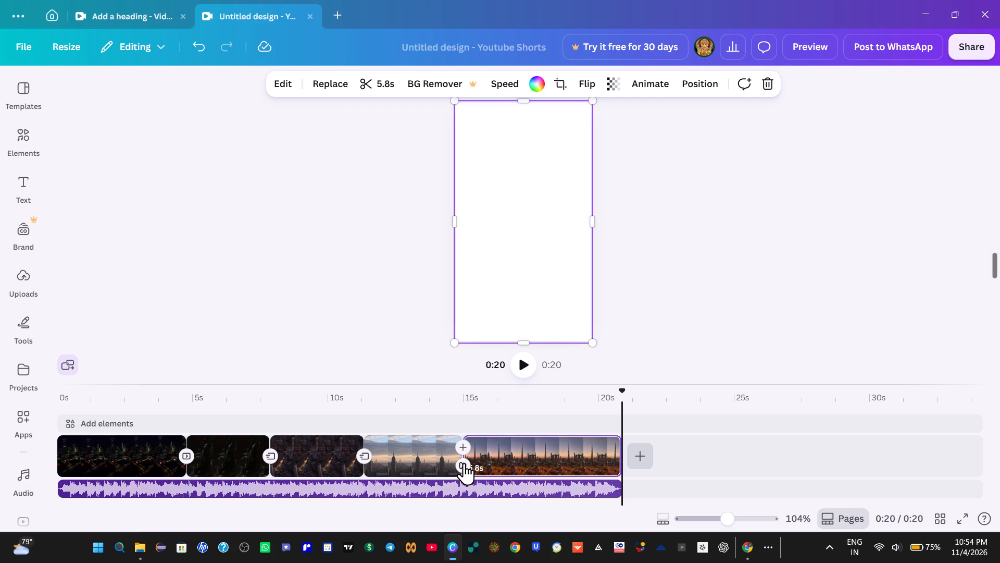
# Add a Flow transition between the fourth and fifth clips.
pyautogui.click(464, 464)
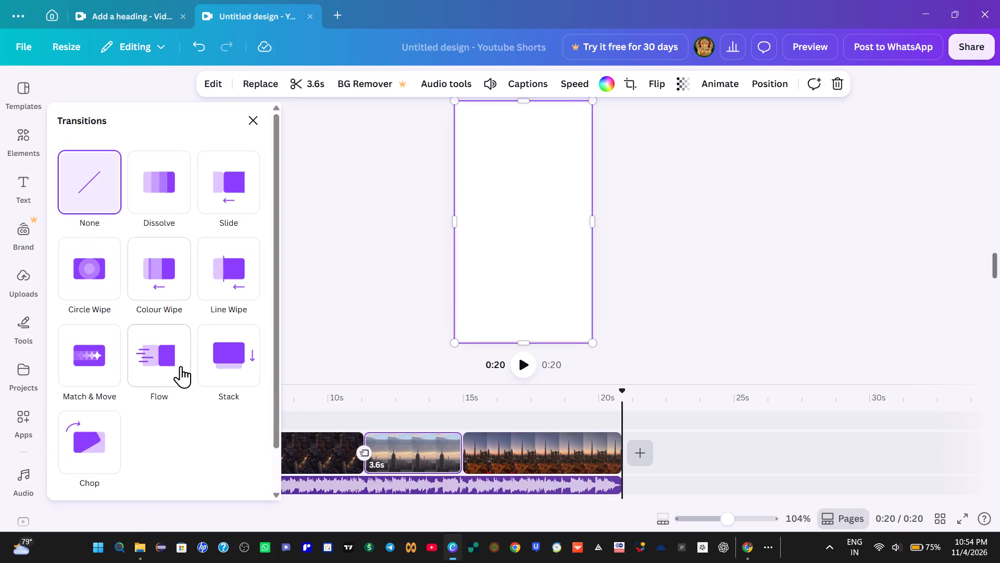
pyautogui.click(181, 368)
pyautogui.click(754, 335)
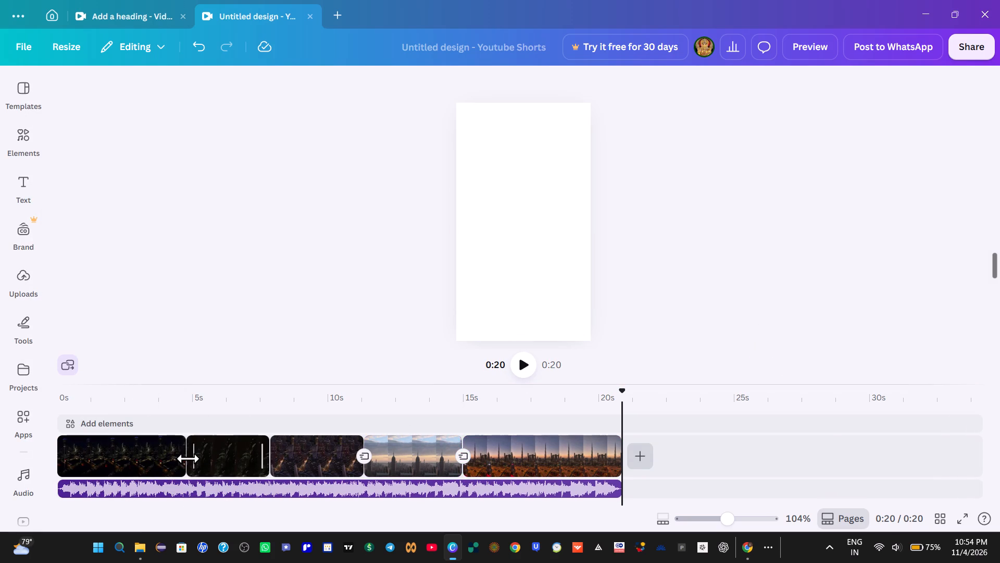
# Change the transition between the first and second clips to Match & Move.
pyautogui.rightClick(183, 458)
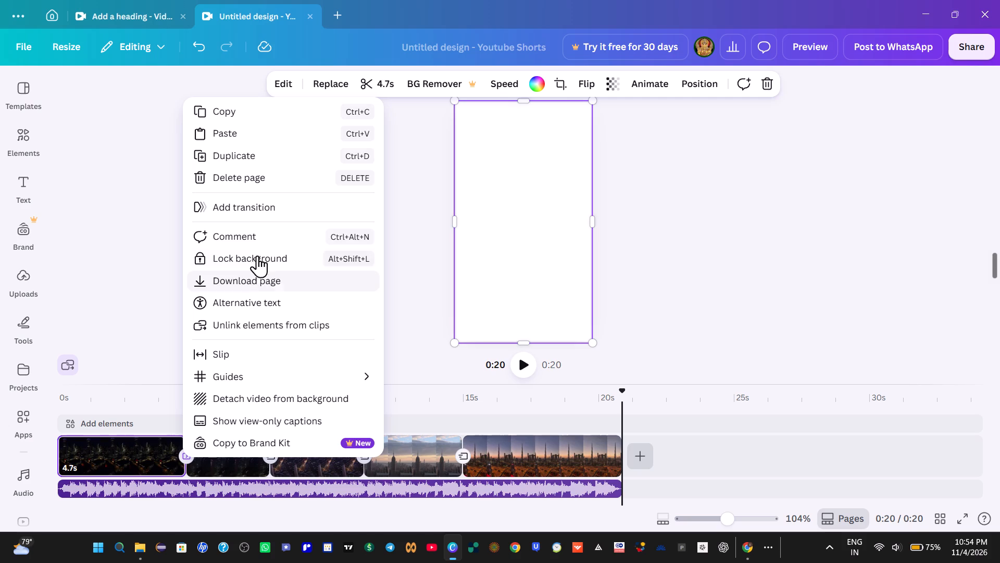
pyautogui.click(262, 203)
pyautogui.scroll(-1, 165, 428)
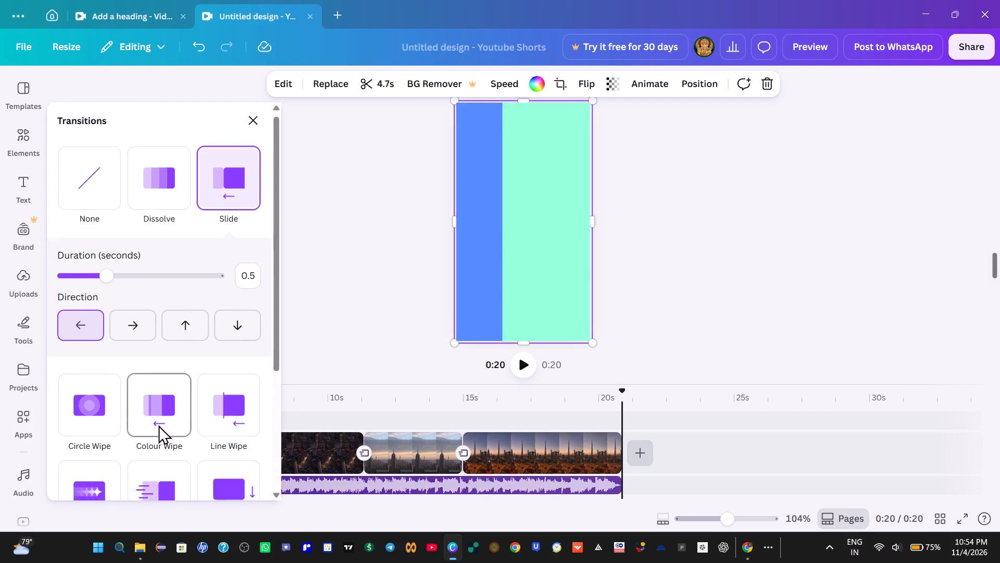
pyautogui.click(108, 439)
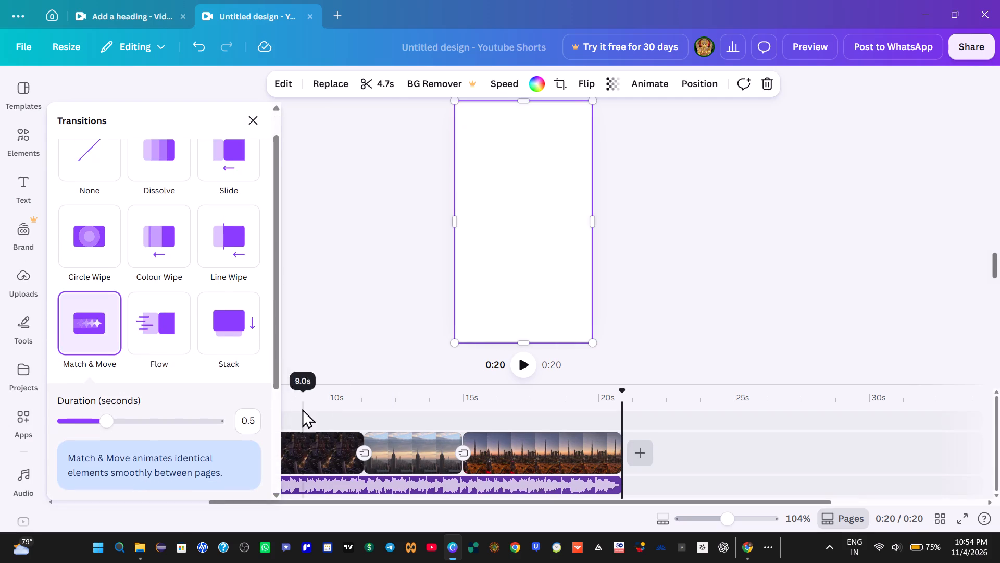
pyautogui.click(307, 369)
# Play the video from just before the first transition through to the end to review the cuts and transitions.
pyautogui.click(62, 450)
pyautogui.click(162, 422)
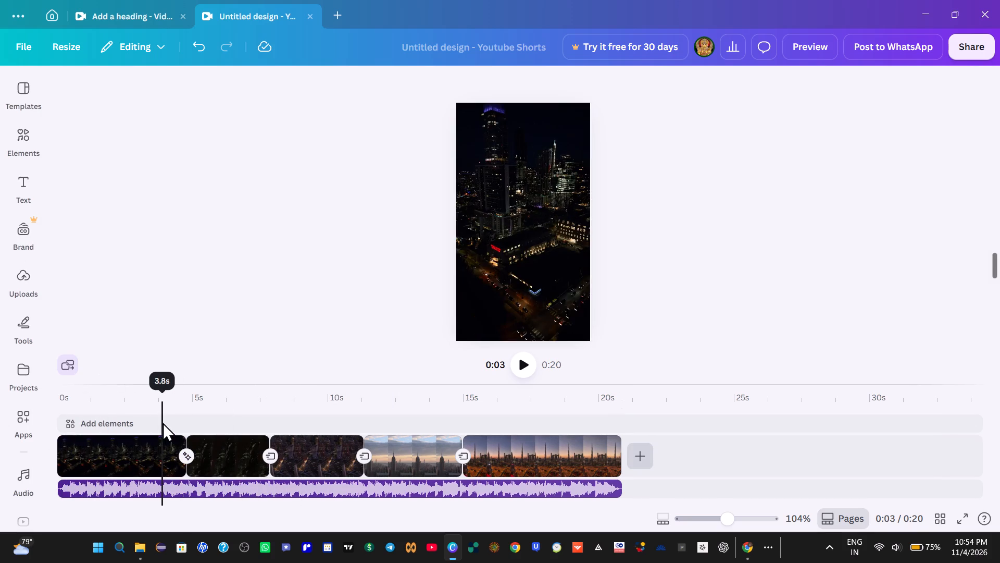
pyautogui.press('space')
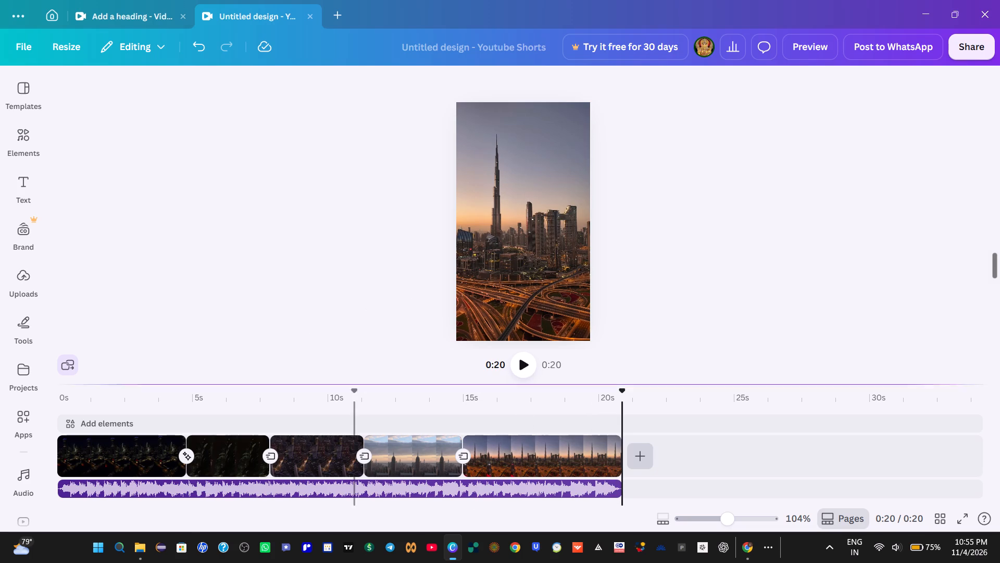
# Add a default heading text over the first clip, starting about 2 s into the timeline.
pyautogui.click(110, 440)
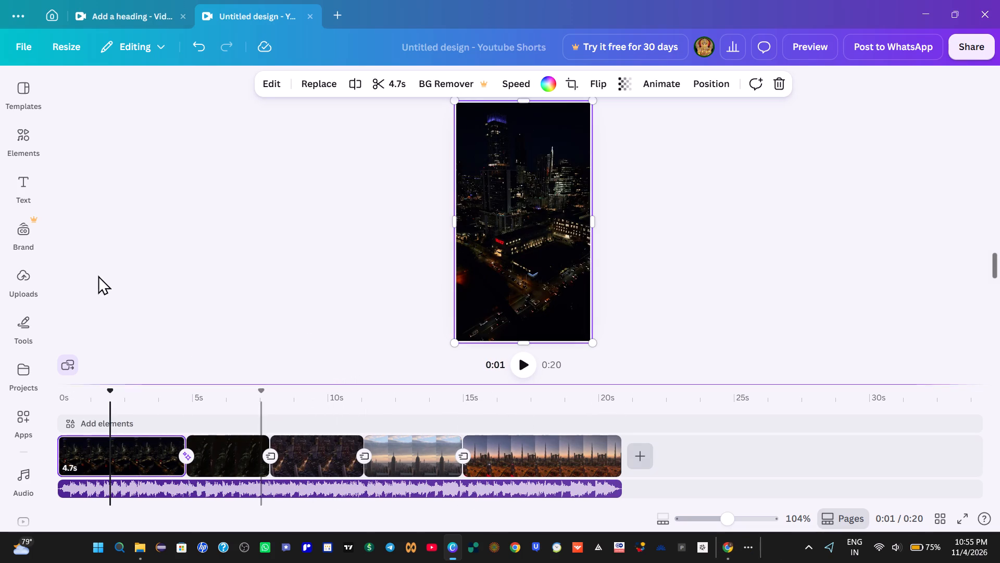
pyautogui.click(19, 200)
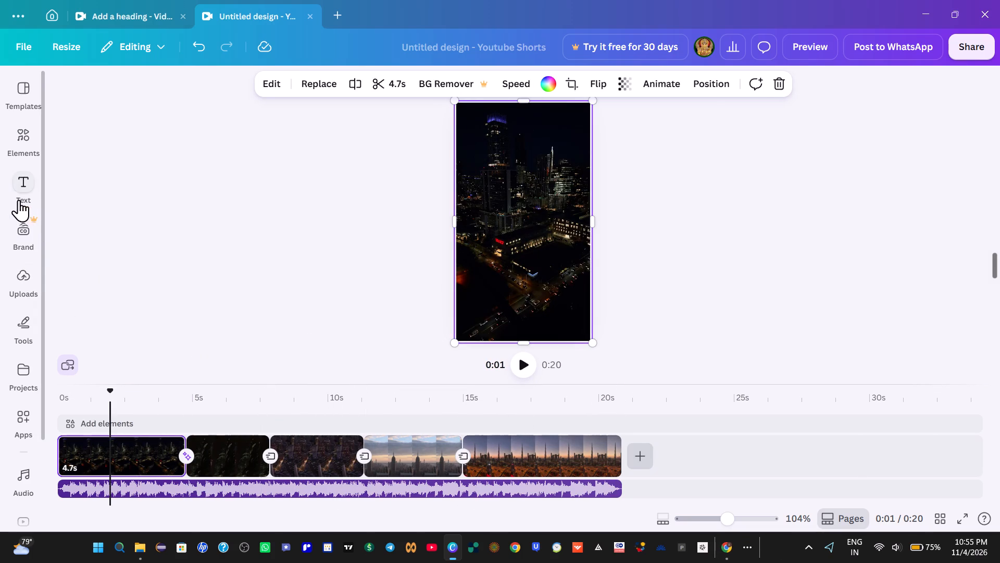
pyautogui.click(183, 279)
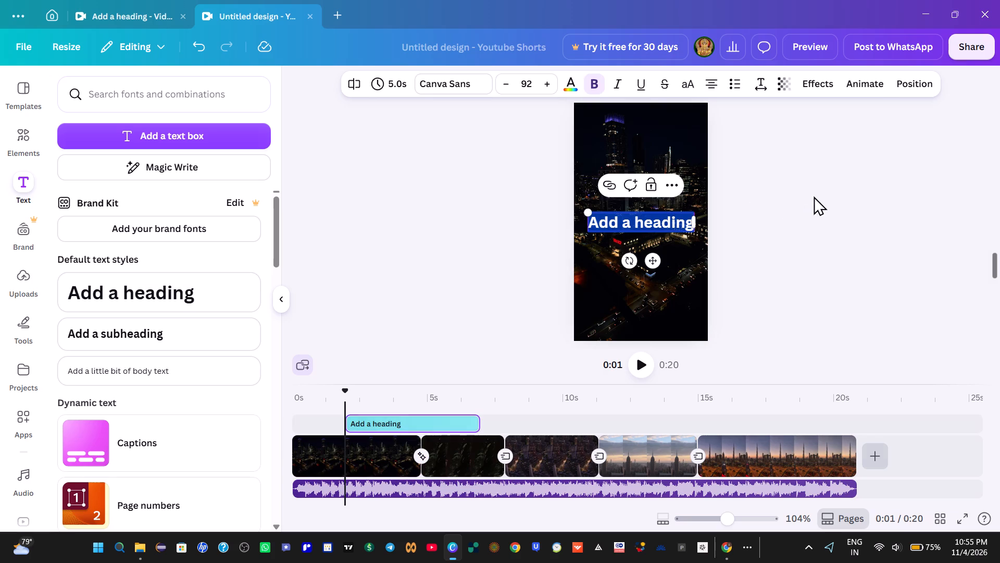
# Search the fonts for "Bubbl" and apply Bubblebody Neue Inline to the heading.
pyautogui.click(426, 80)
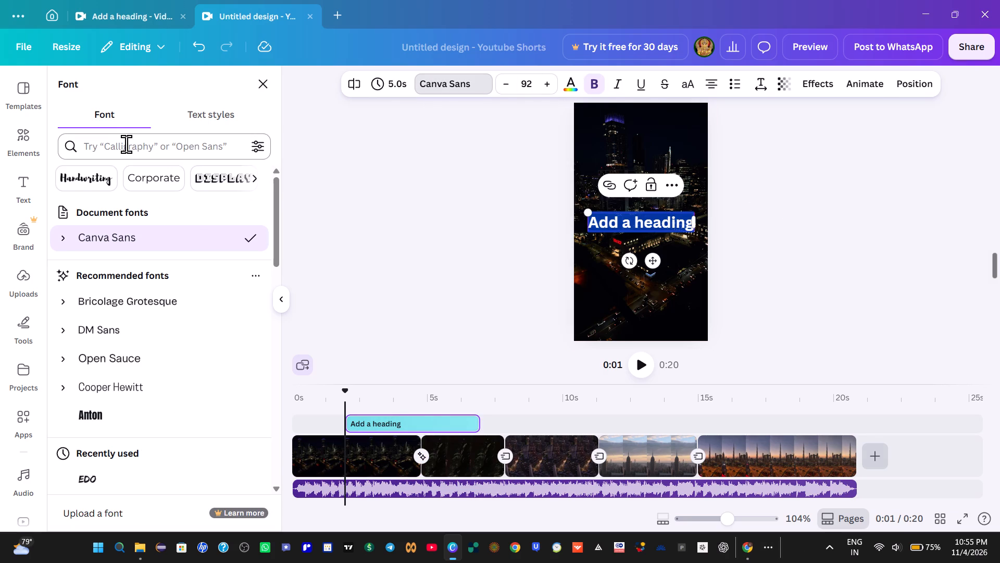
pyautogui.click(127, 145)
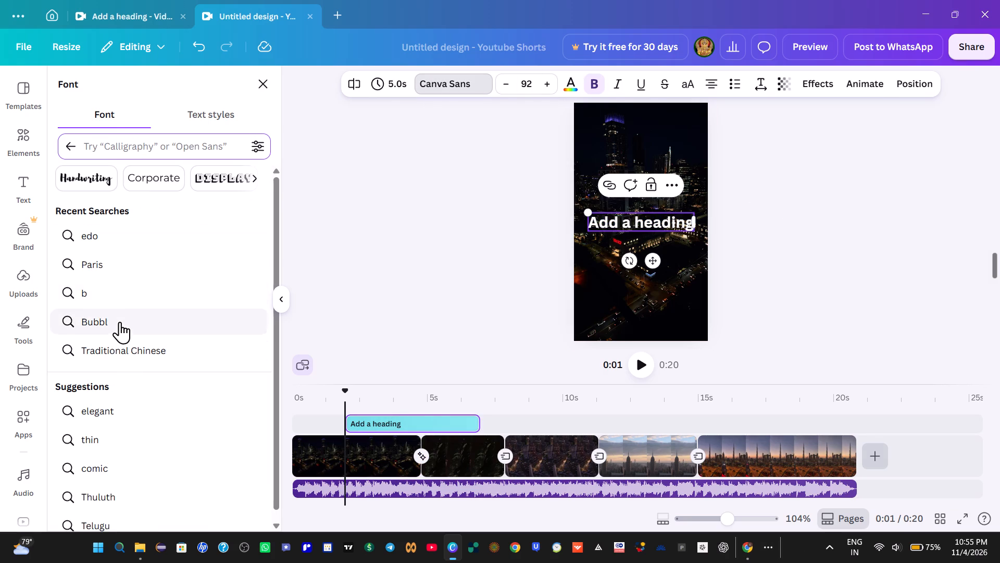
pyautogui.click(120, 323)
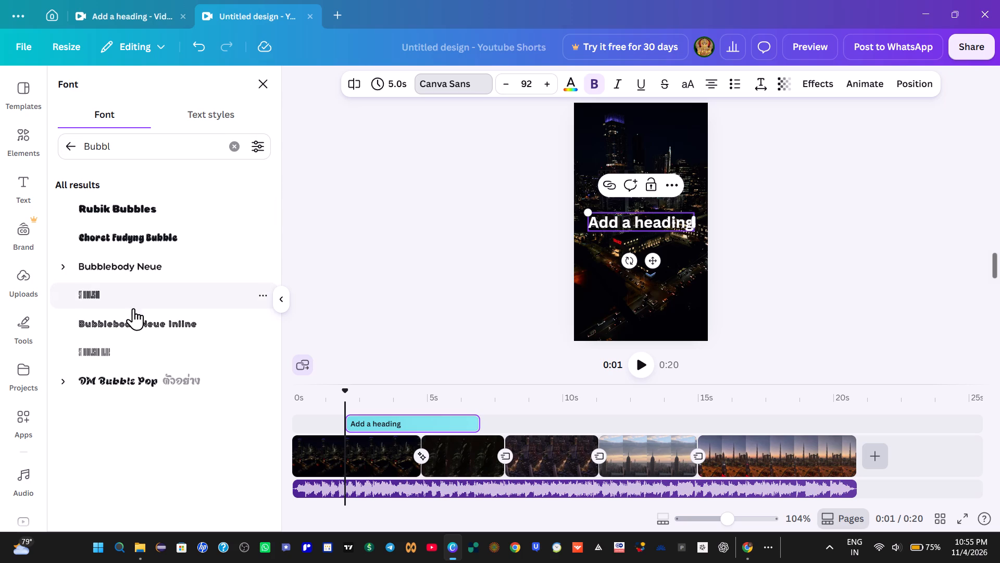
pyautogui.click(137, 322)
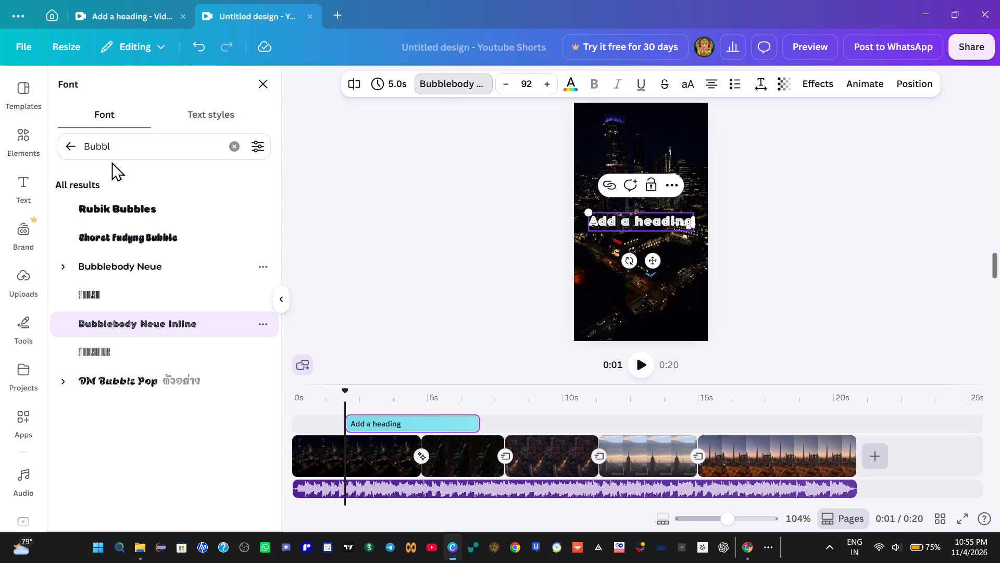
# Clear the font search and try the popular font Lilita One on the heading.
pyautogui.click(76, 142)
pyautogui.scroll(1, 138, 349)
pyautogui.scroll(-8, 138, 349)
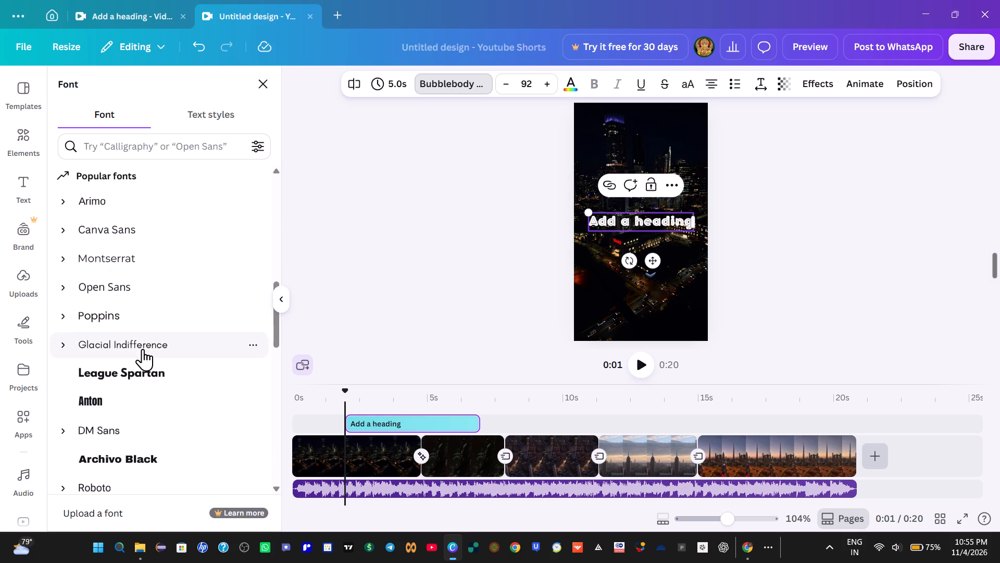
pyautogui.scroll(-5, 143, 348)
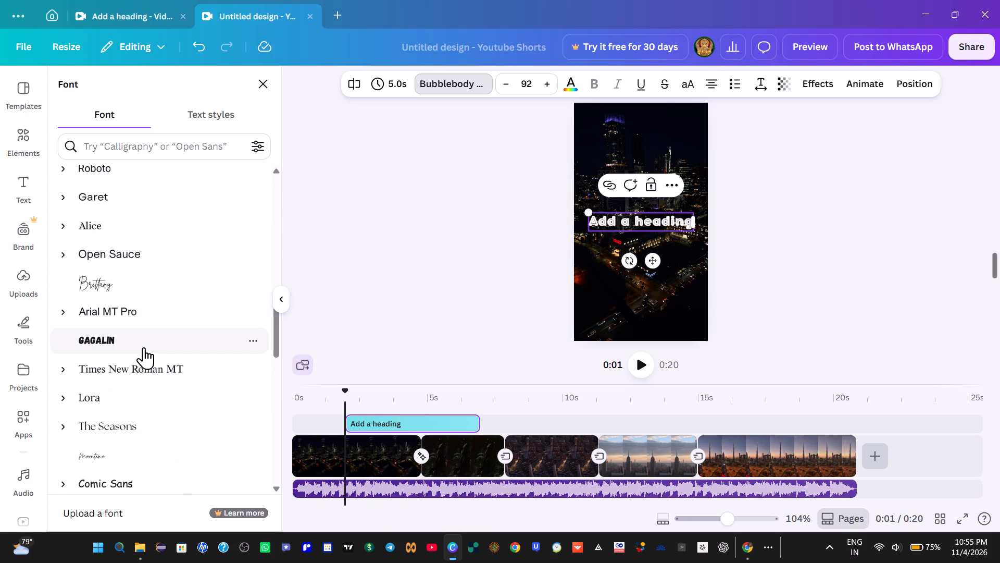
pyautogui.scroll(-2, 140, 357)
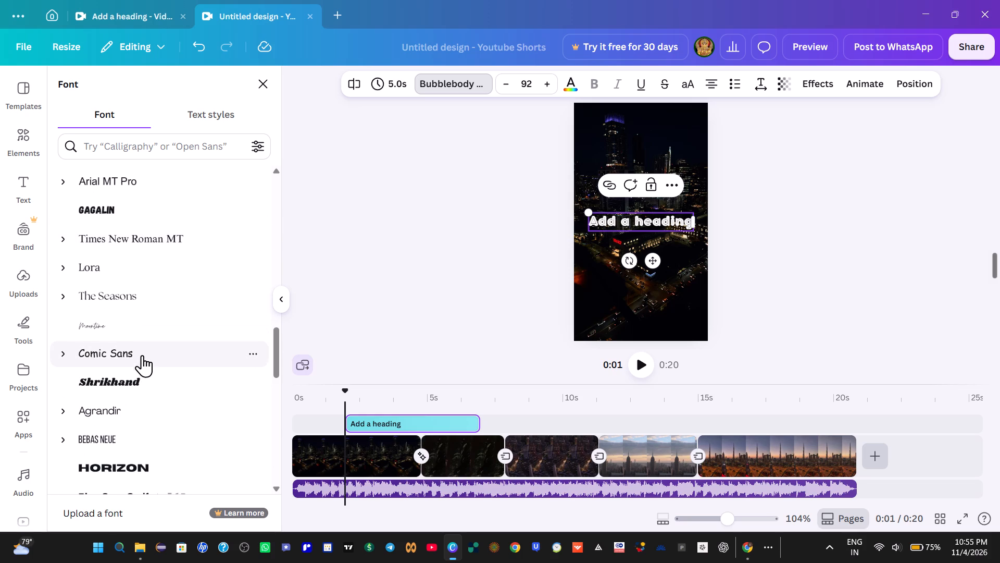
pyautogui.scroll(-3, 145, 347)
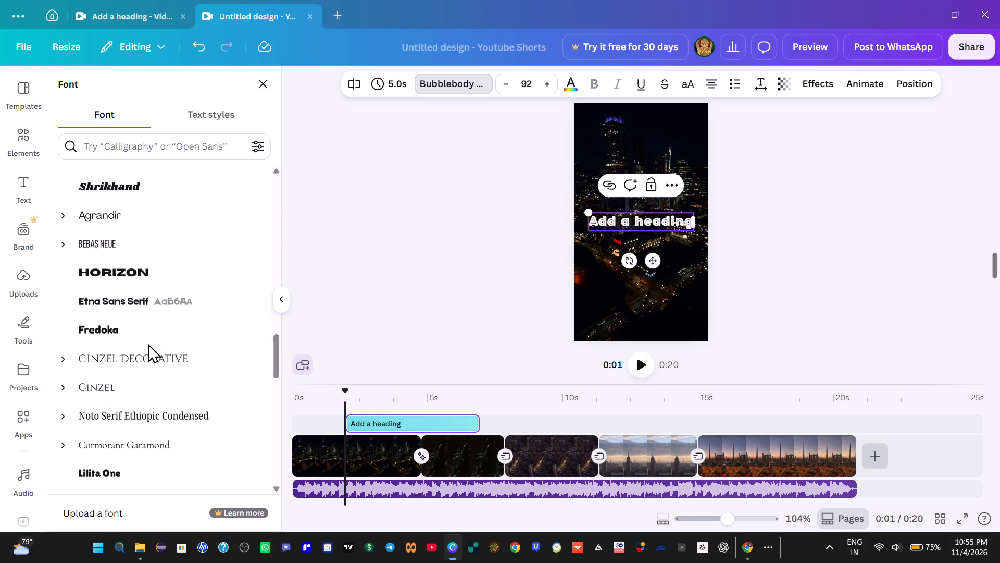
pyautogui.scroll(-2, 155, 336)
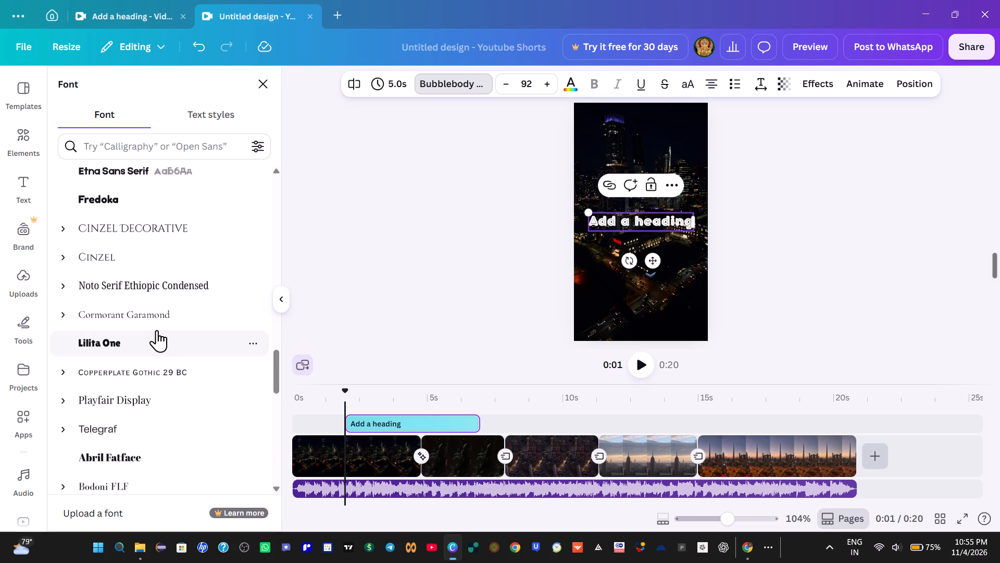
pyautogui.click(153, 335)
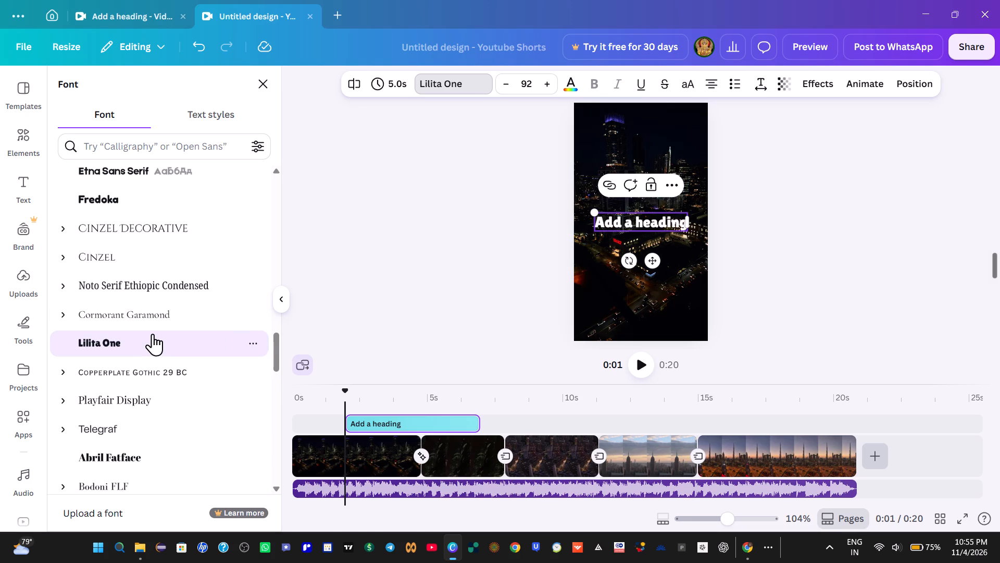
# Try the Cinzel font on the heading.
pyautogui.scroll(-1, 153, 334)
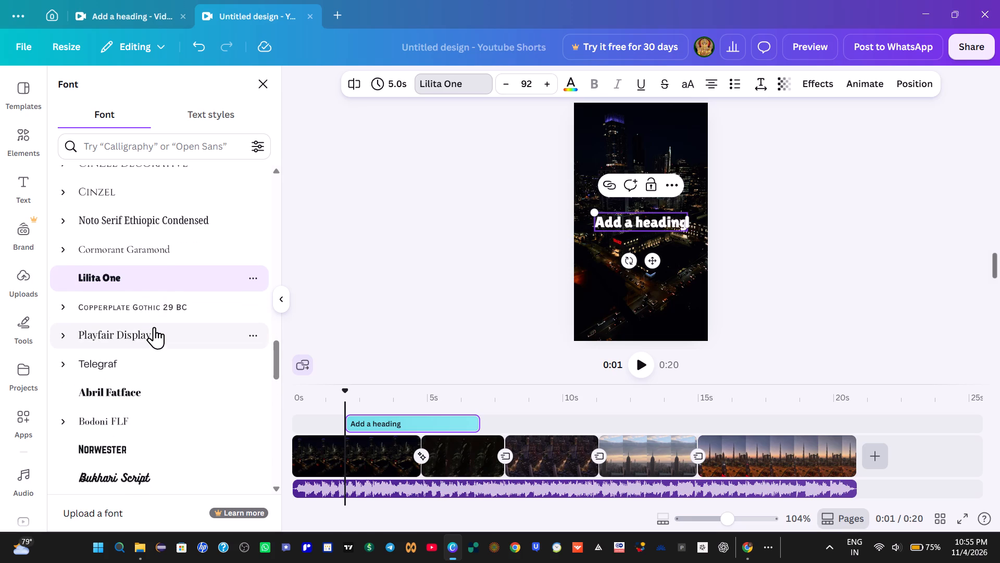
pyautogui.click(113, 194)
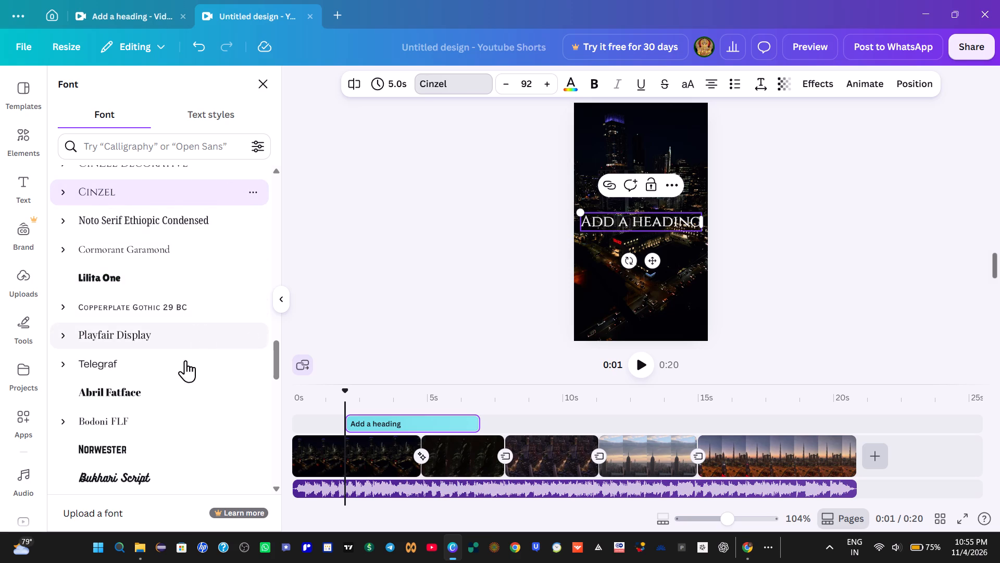
# Find the Lovelo font further down the font list and apply it to the heading.
pyautogui.scroll(-3, 152, 399)
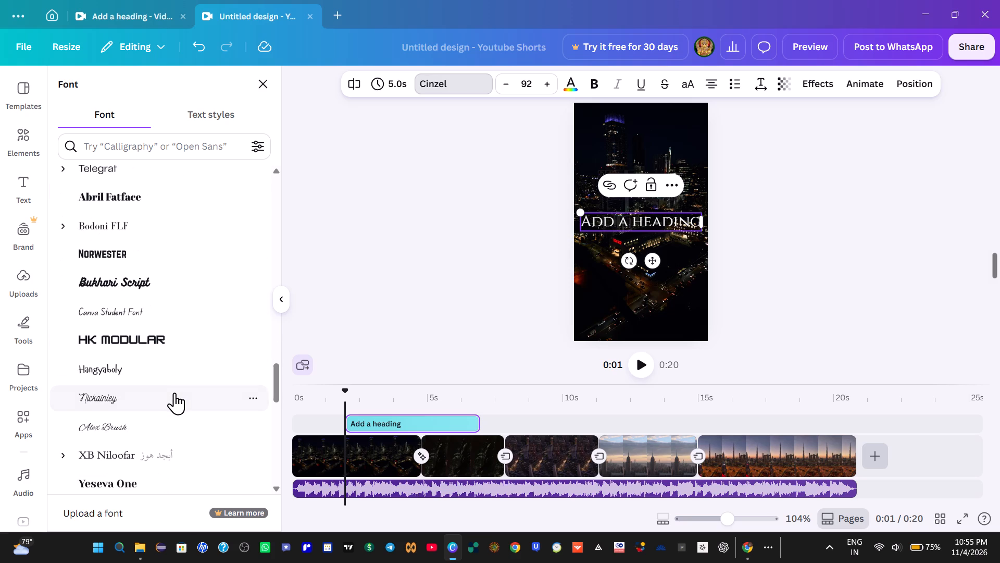
pyautogui.scroll(-2, 187, 377)
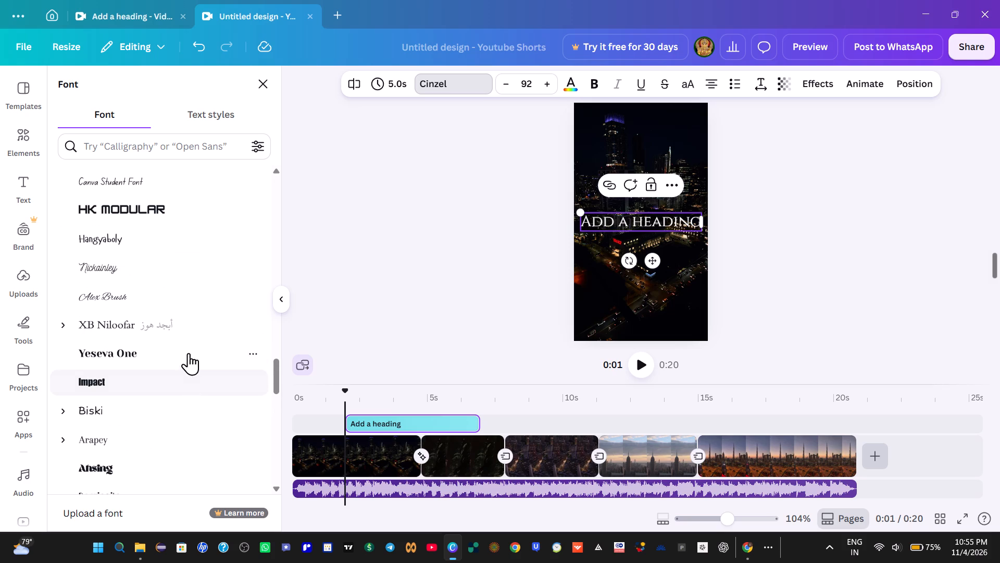
pyautogui.scroll(-2, 178, 330)
pyautogui.scroll(-2, 124, 266)
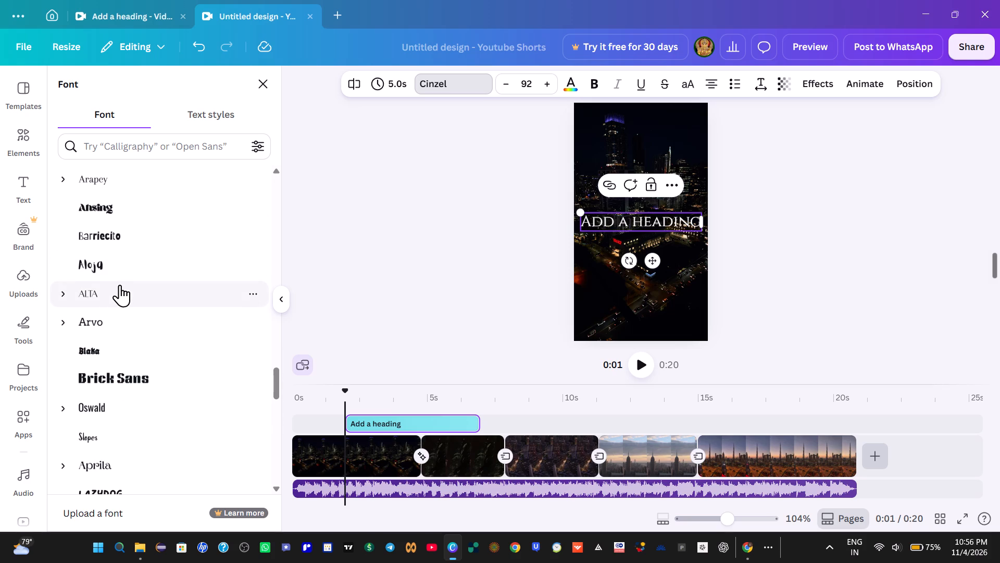
pyautogui.scroll(-3, 121, 283)
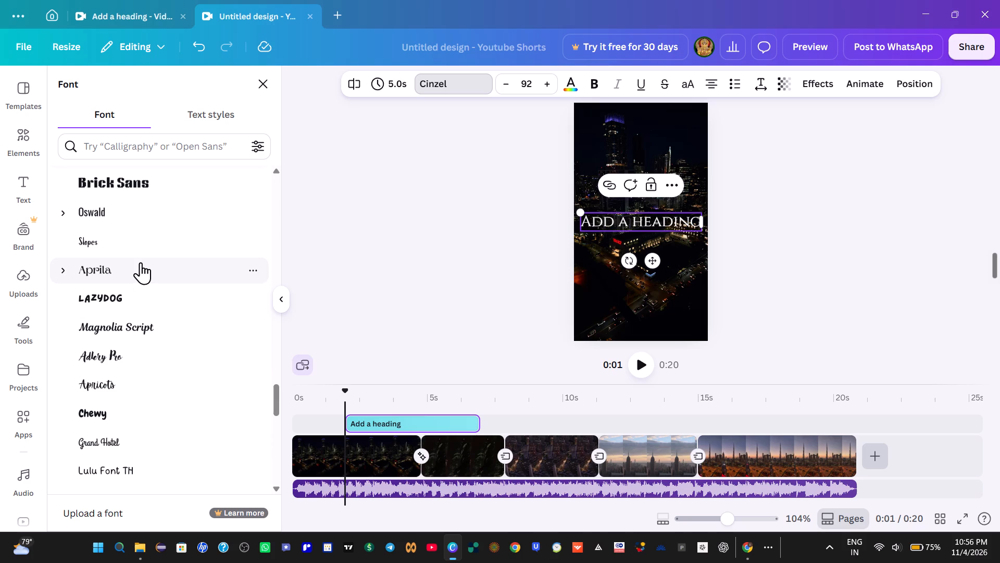
pyautogui.scroll(-2, 141, 262)
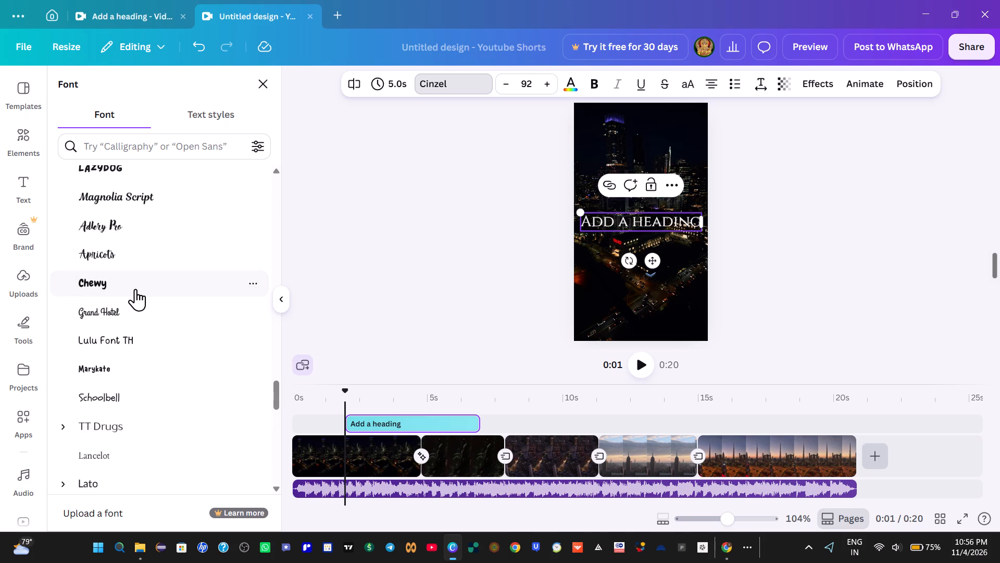
pyautogui.scroll(-3, 136, 285)
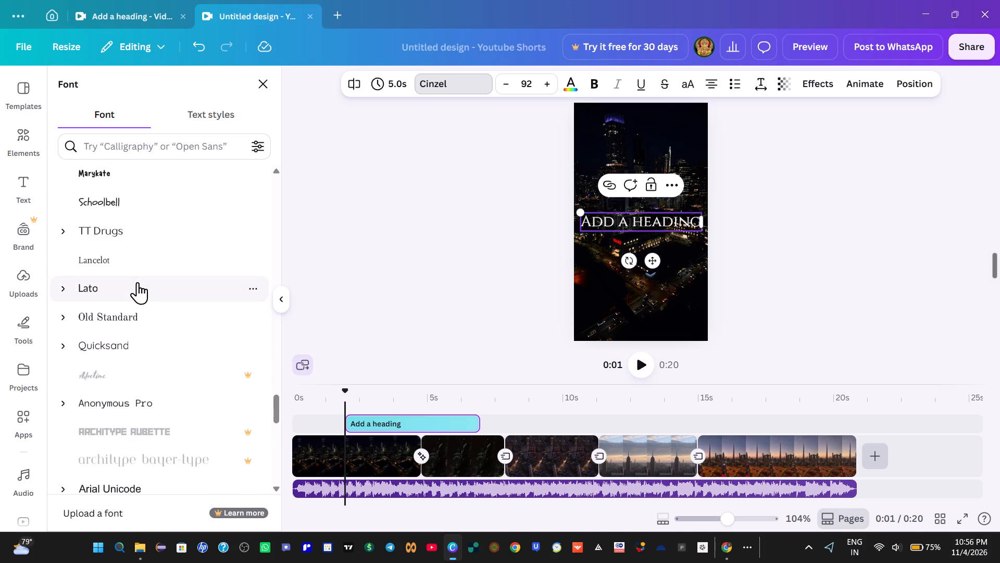
pyautogui.scroll(-5, 137, 282)
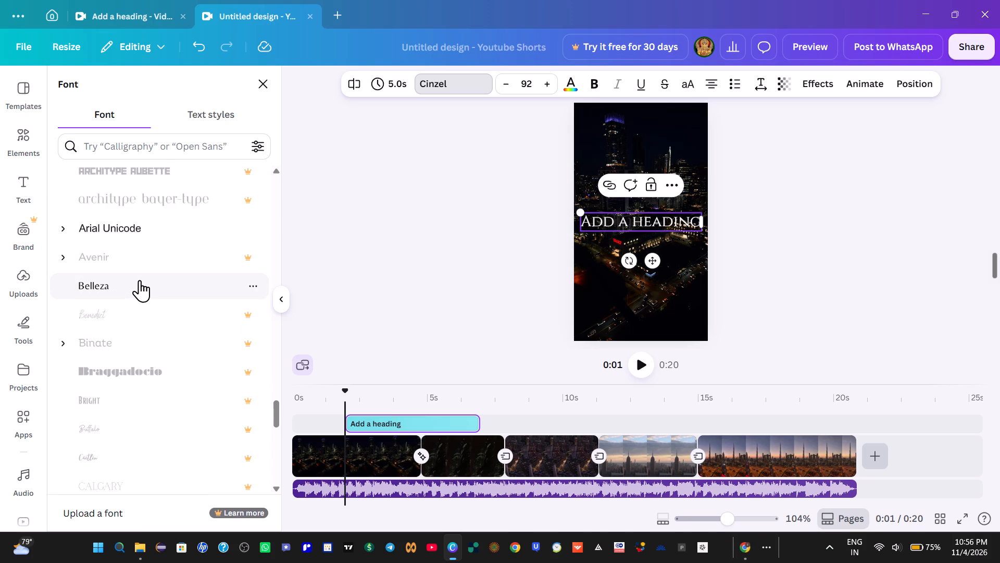
pyautogui.scroll(-6, 140, 280)
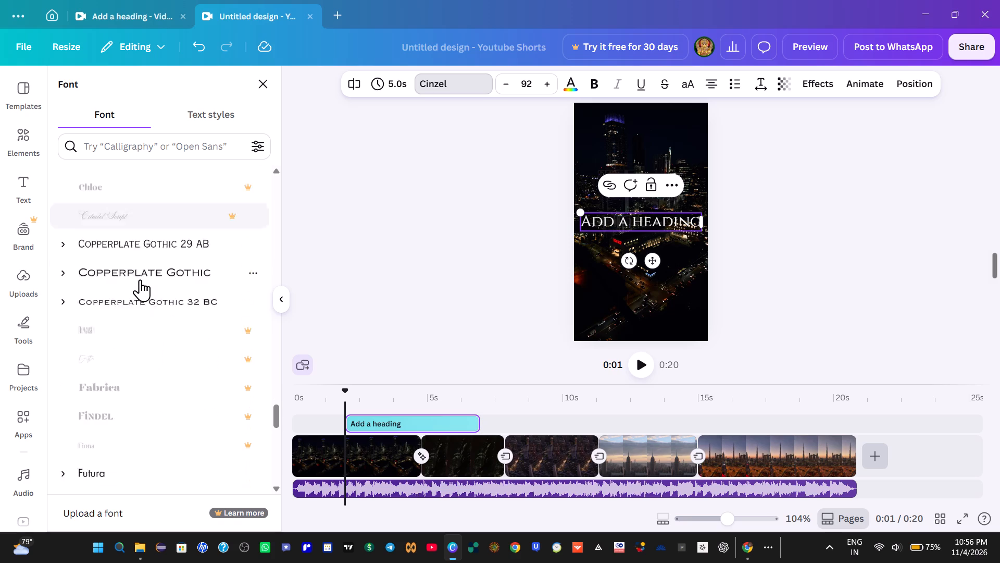
pyautogui.scroll(-7, 140, 279)
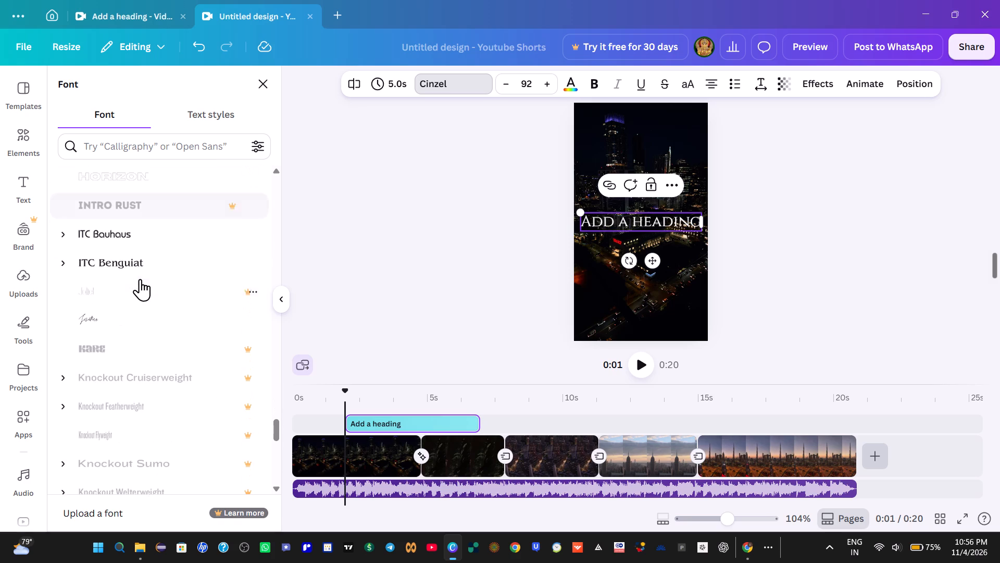
pyautogui.scroll(-2, 146, 268)
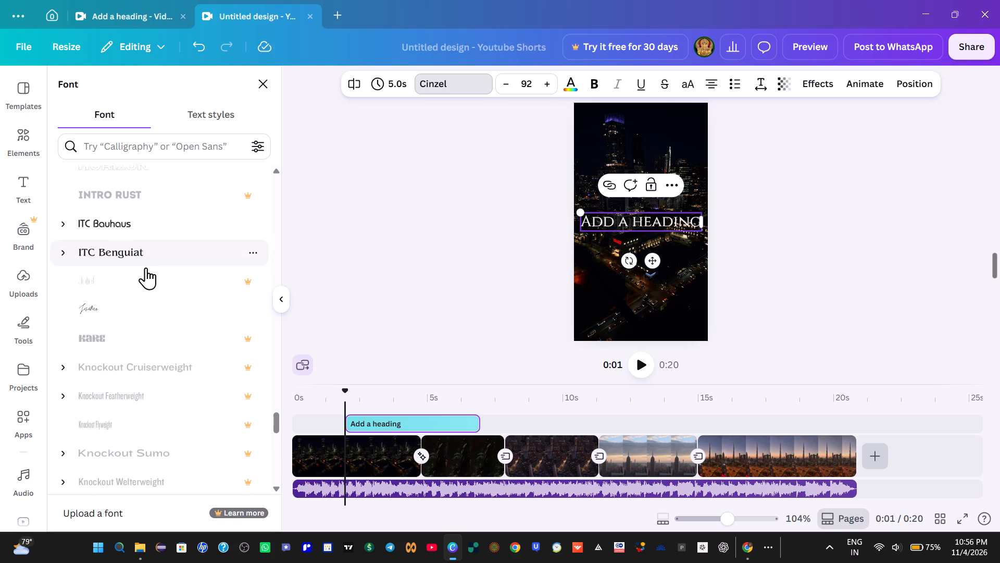
pyautogui.scroll(-3, 146, 267)
pyautogui.click(126, 272)
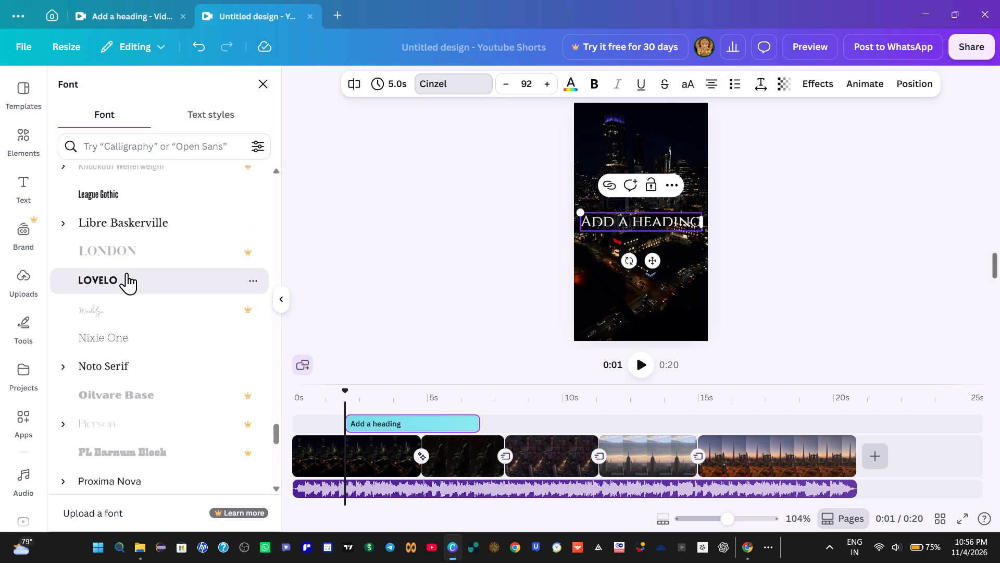
# Browse the rest of the font list, through the alphabetical fonts beginning with A, for a suitable heading font.
pyautogui.scroll(-2, 132, 265)
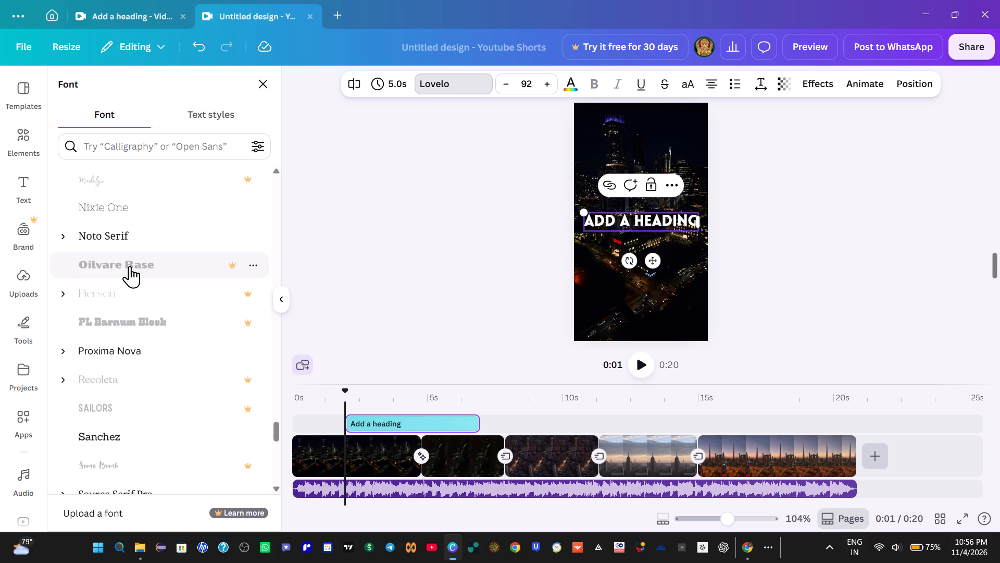
pyautogui.scroll(-4, 130, 266)
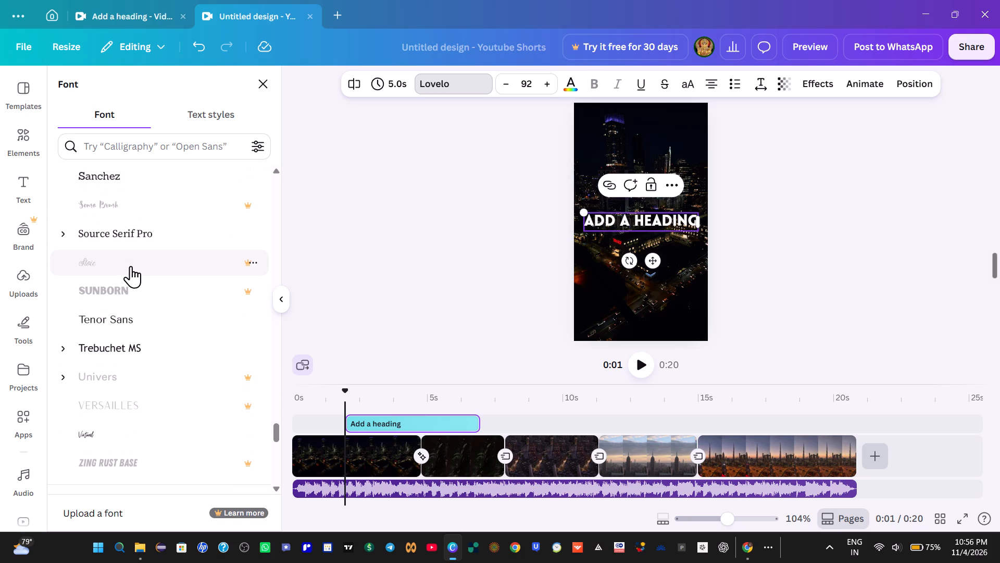
pyautogui.scroll(-6, 131, 266)
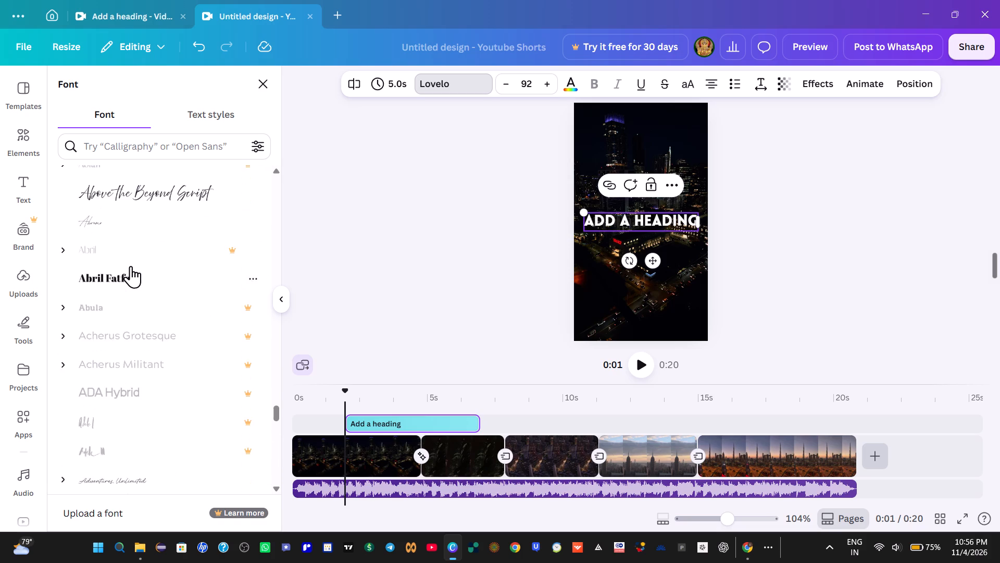
pyautogui.scroll(-5, 131, 266)
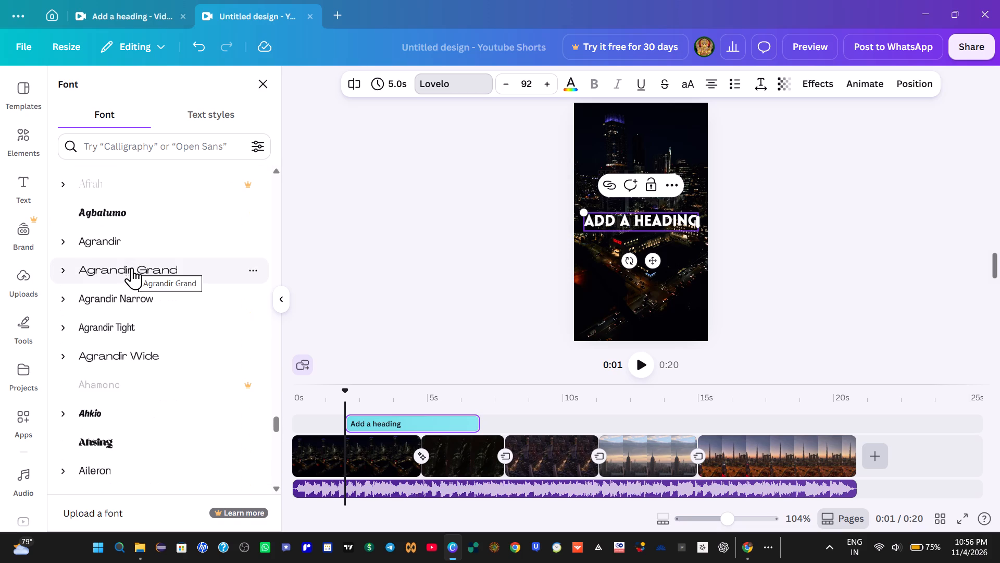
pyautogui.scroll(-2, 142, 288)
pyautogui.scroll(-1, 190, 347)
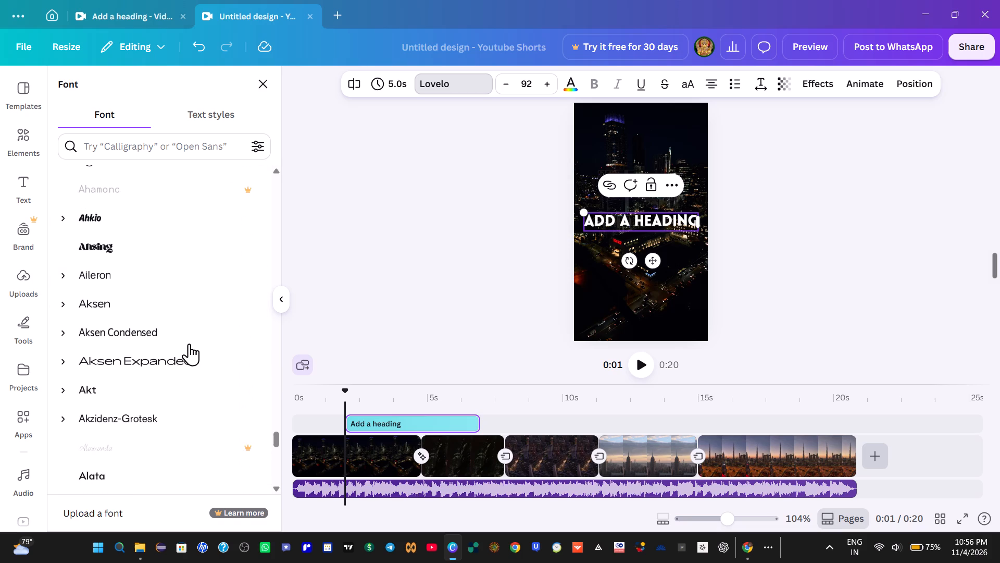
pyautogui.scroll(-2, 186, 331)
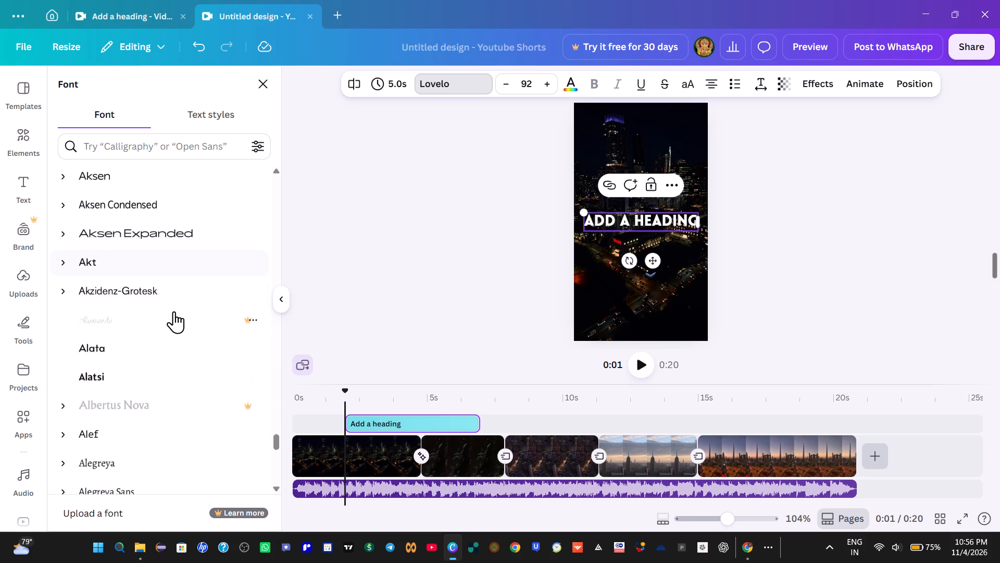
pyautogui.scroll(-2, 174, 311)
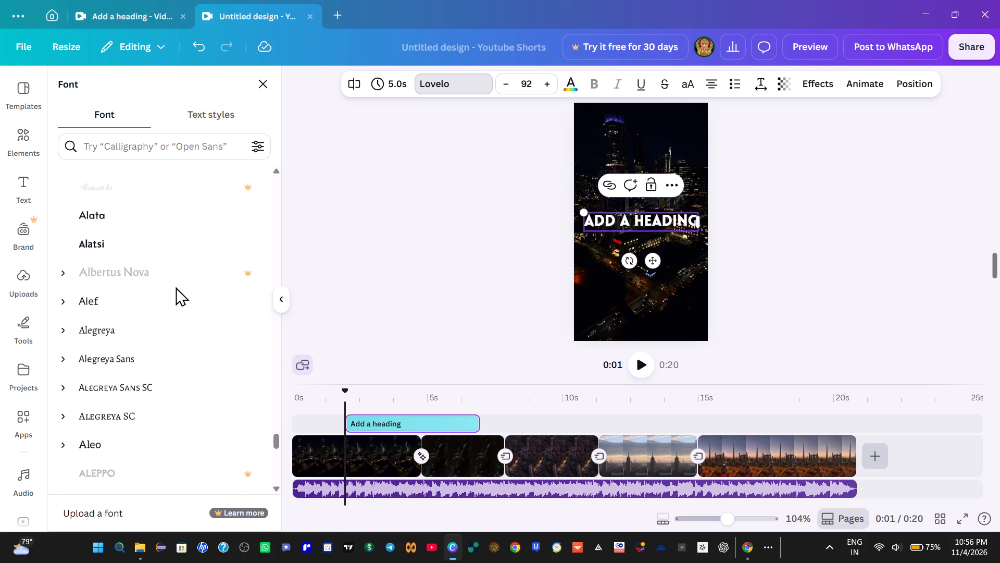
pyautogui.scroll(-1, 184, 266)
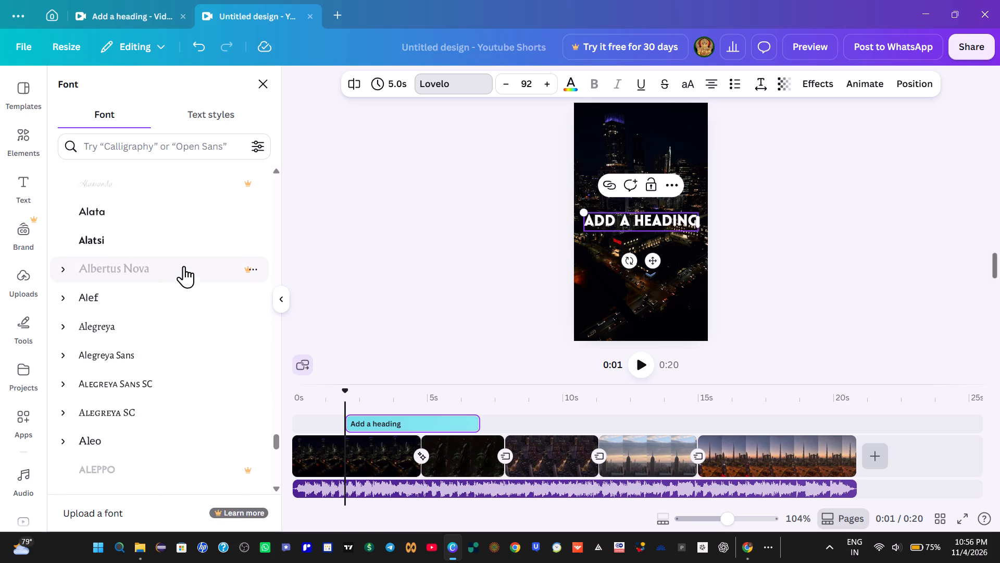
pyautogui.scroll(-1, 190, 258)
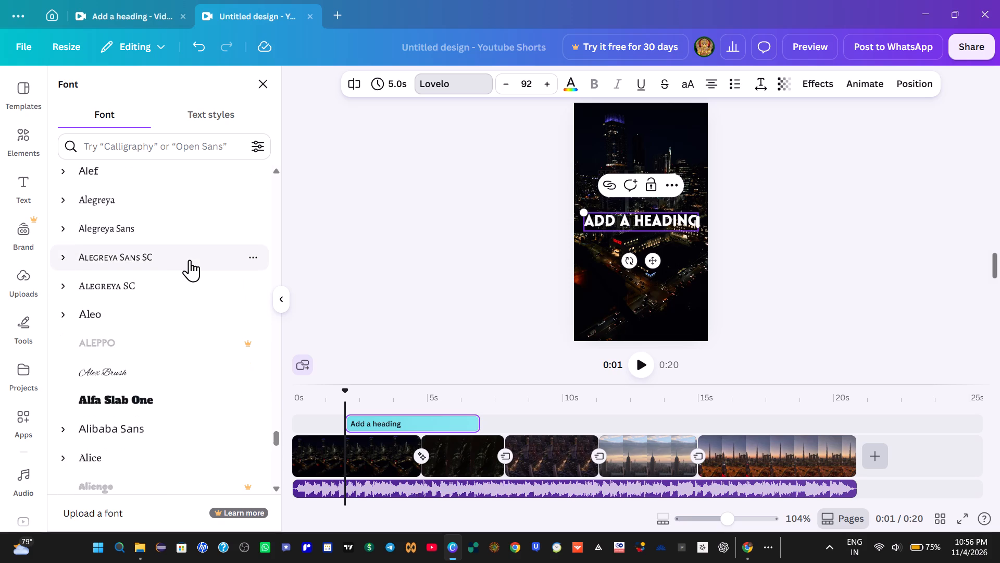
pyautogui.scroll(-1, 195, 252)
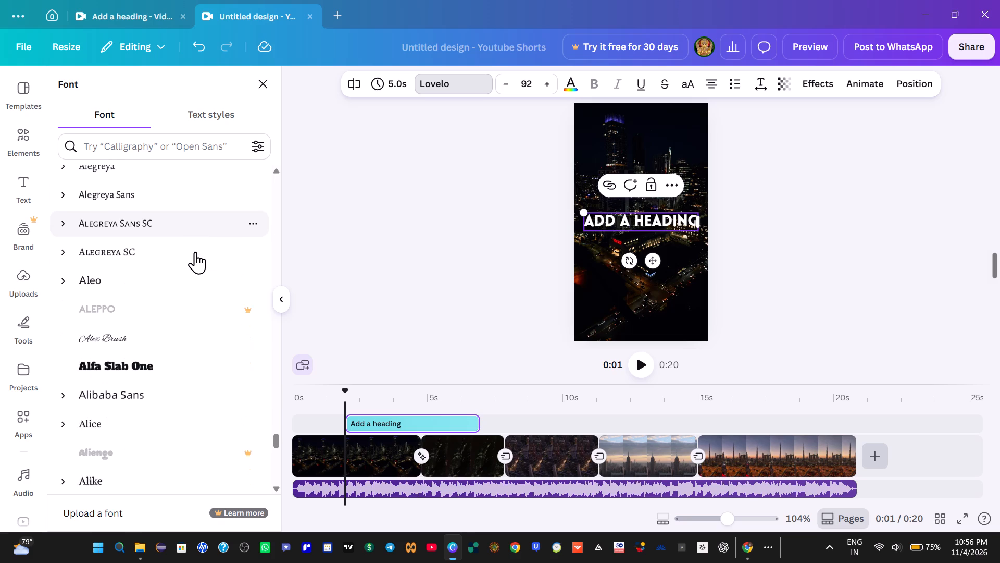
pyautogui.scroll(-5, 181, 251)
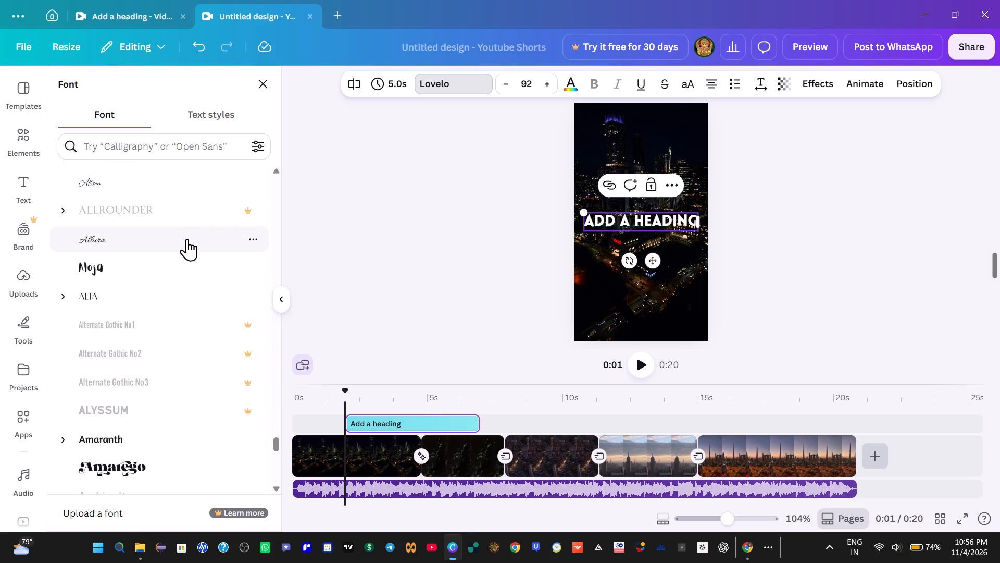
pyautogui.rightClick(187, 239)
pyautogui.scroll(-5, 187, 239)
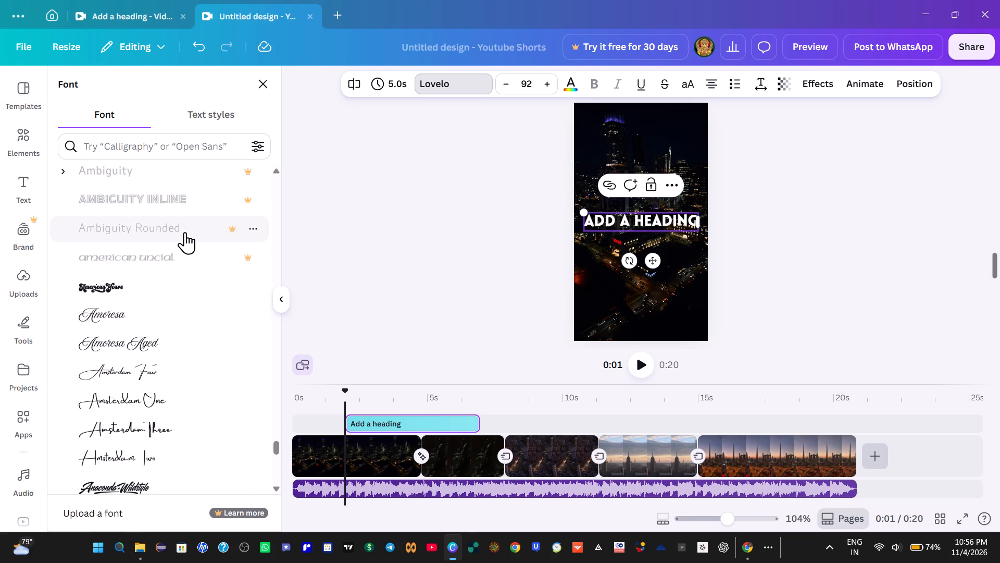
pyautogui.scroll(-2, 178, 235)
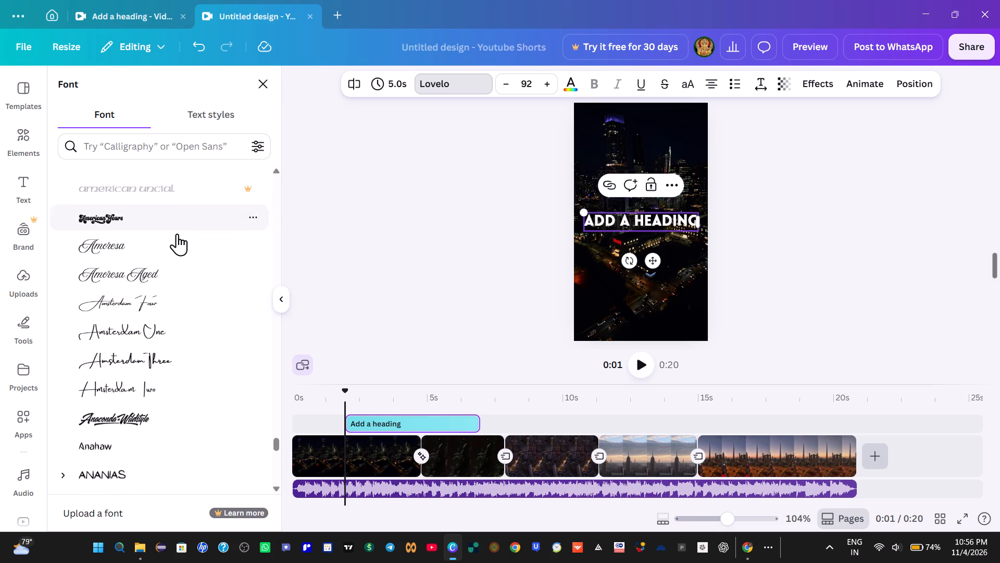
pyautogui.scroll(-1, 177, 230)
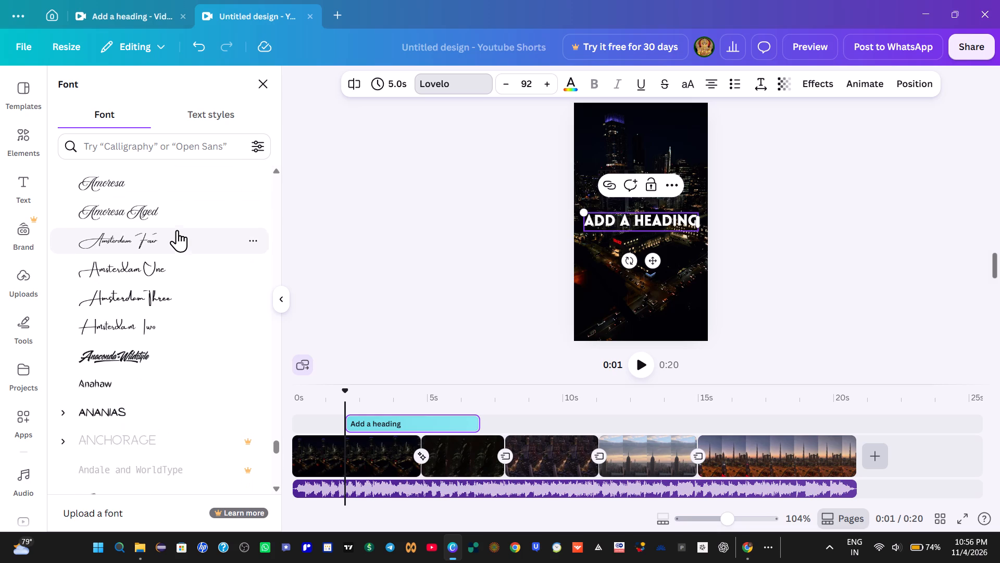
pyautogui.scroll(-2, 177, 230)
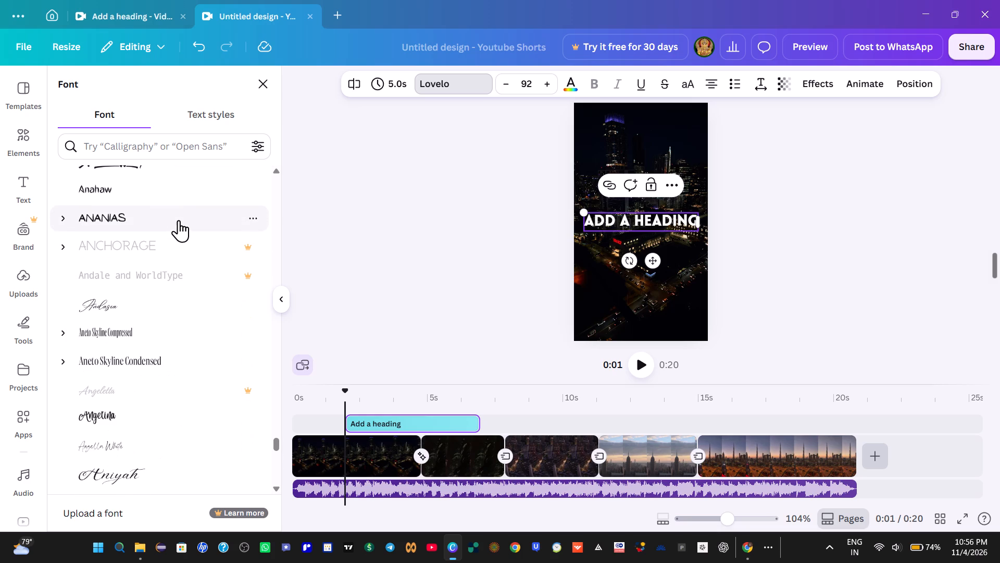
pyautogui.scroll(-3, 179, 220)
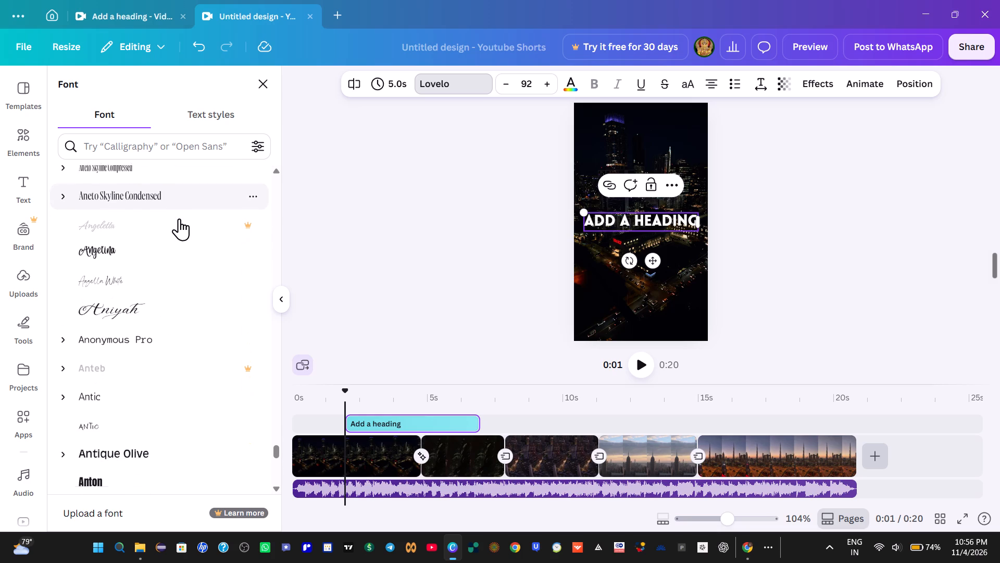
pyautogui.scroll(-2, 180, 214)
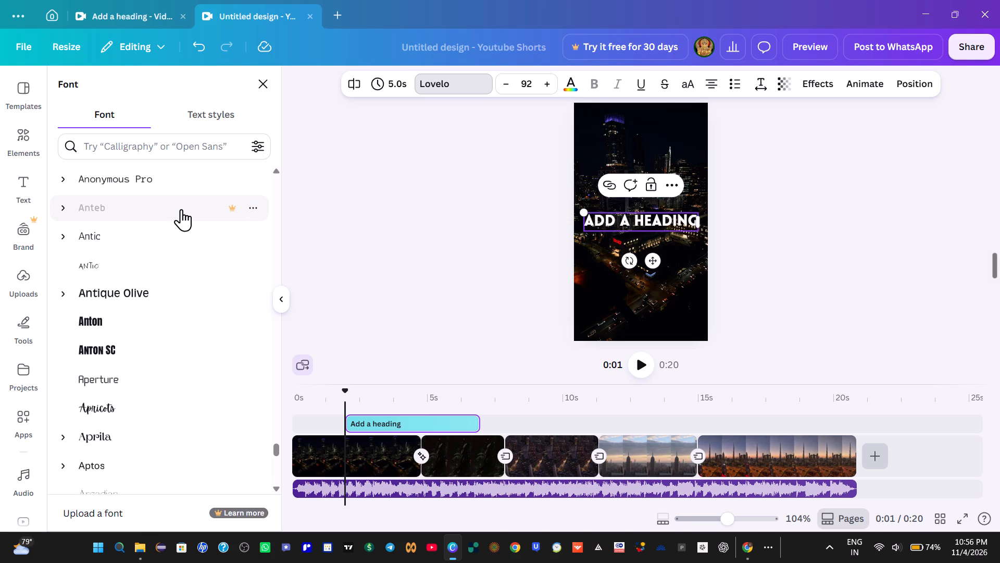
pyautogui.scroll(-4, 181, 209)
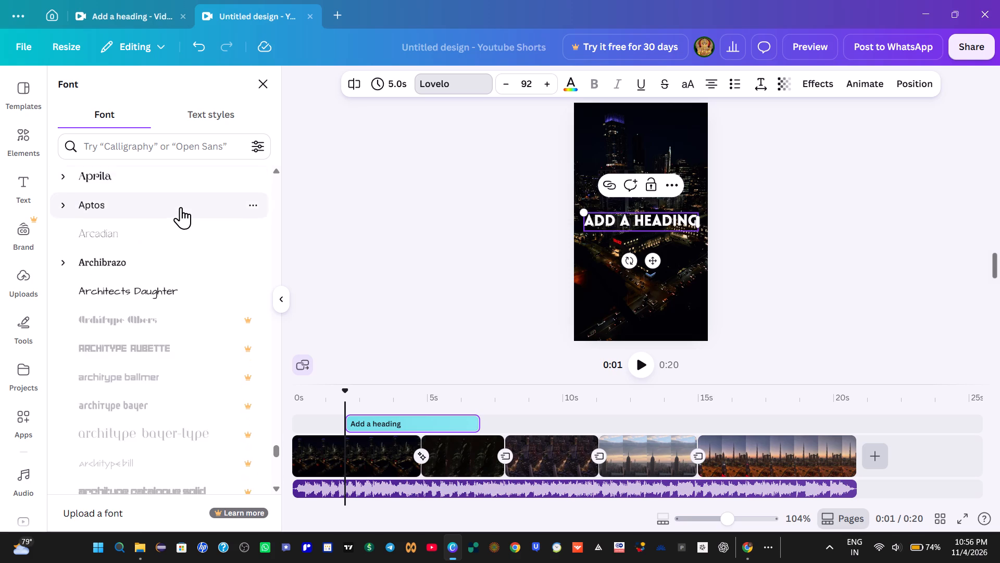
pyautogui.scroll(-2, 181, 207)
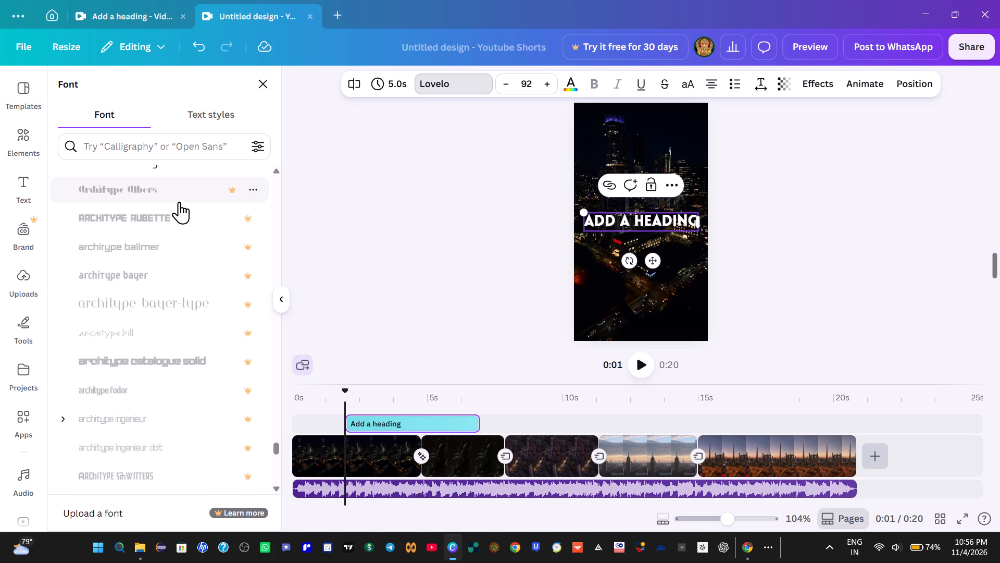
pyautogui.scroll(-4, 179, 202)
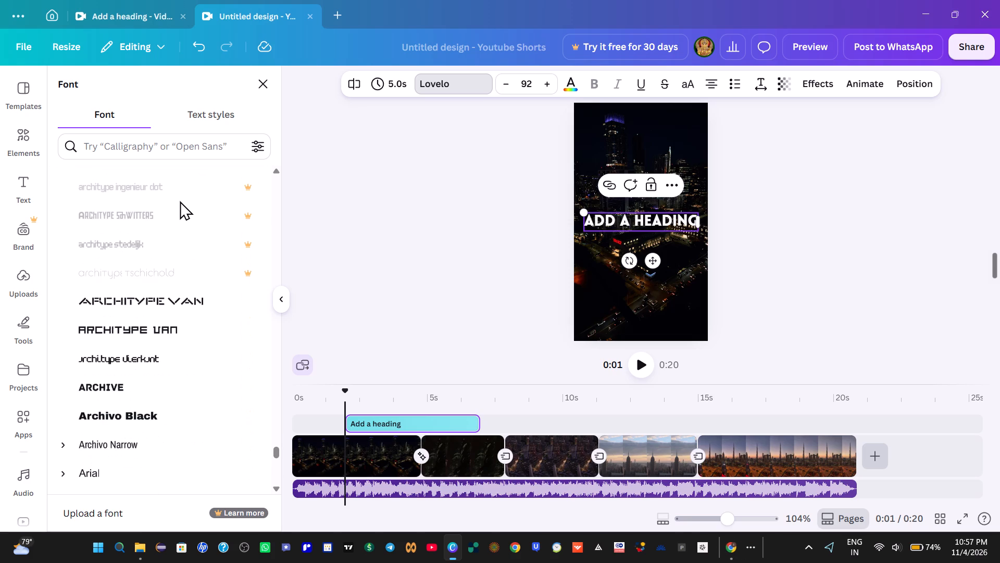
pyautogui.scroll(-4, 179, 198)
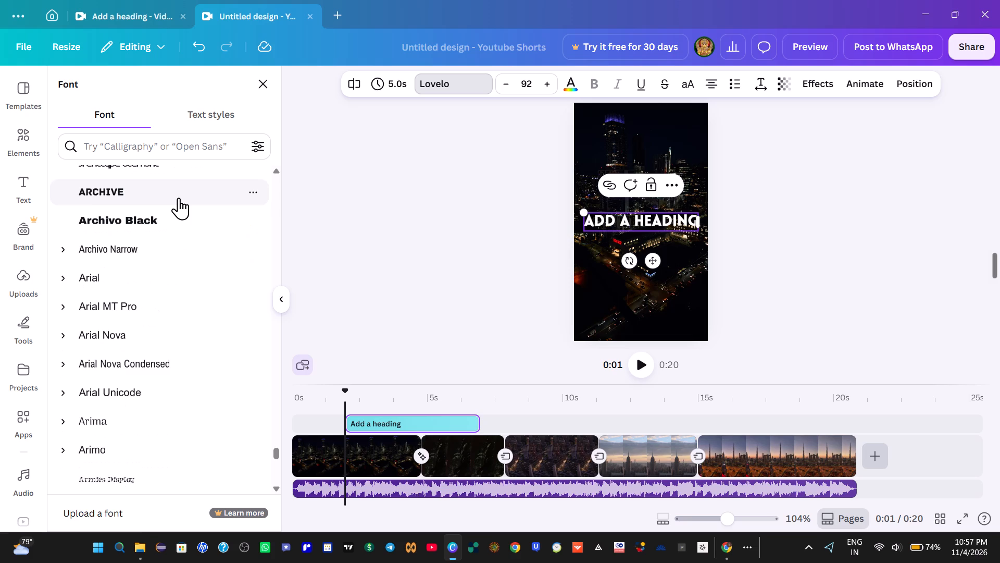
pyautogui.scroll(-2, 181, 217)
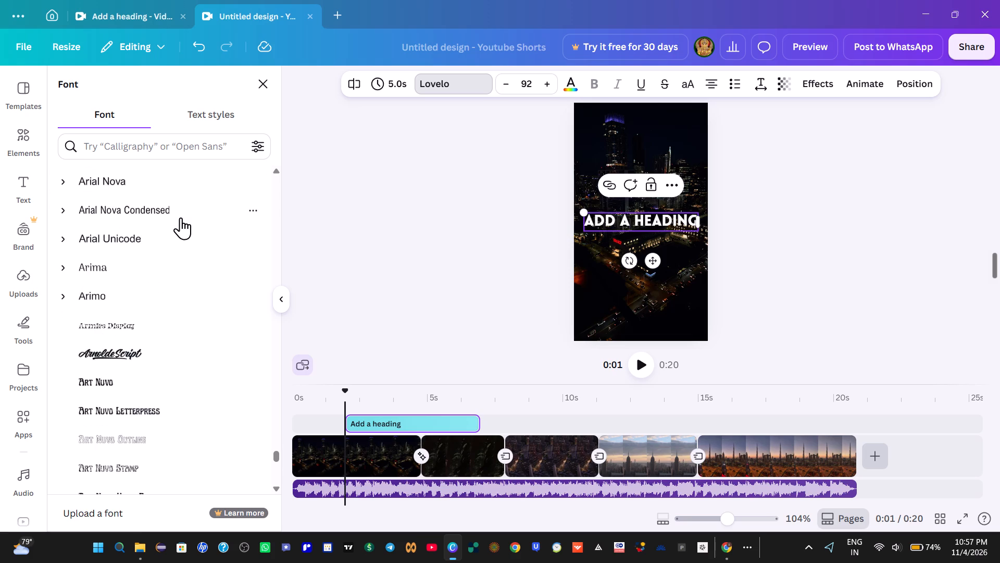
pyautogui.scroll(-1, 167, 229)
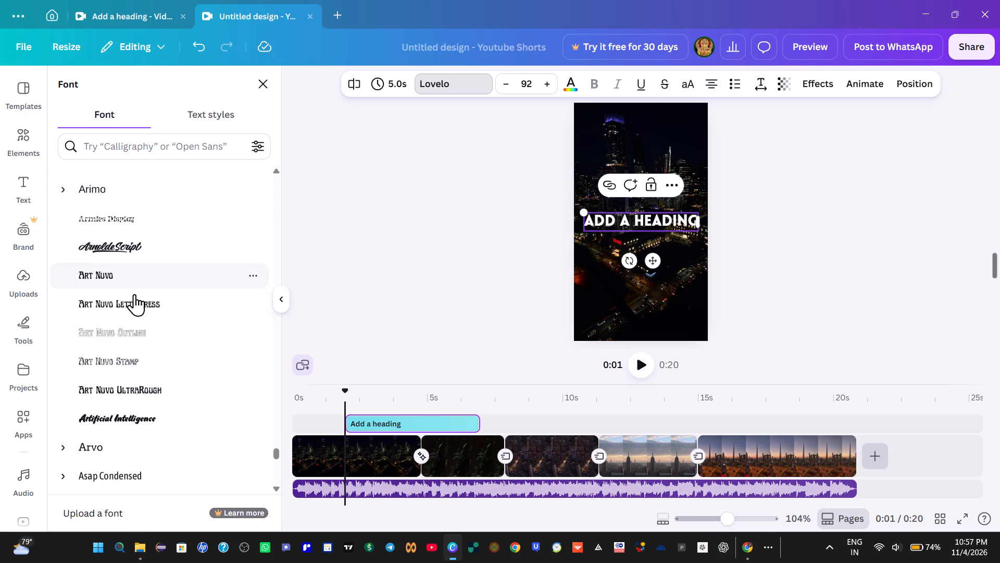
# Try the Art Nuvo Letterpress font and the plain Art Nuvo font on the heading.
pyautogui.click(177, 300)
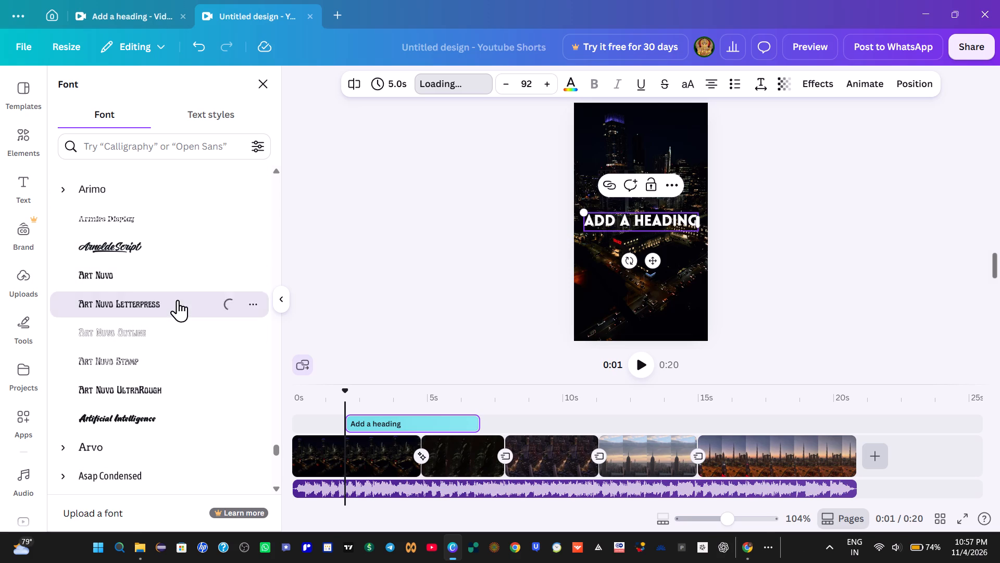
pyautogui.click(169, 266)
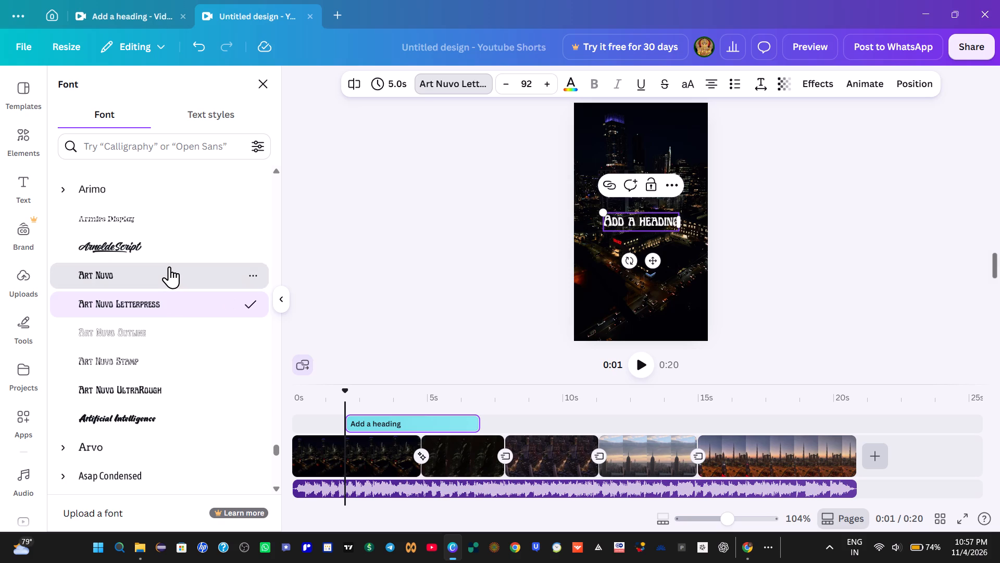
# Find the Atlante Display font further down the font list and apply it to the heading.
pyautogui.scroll(-3, 171, 261)
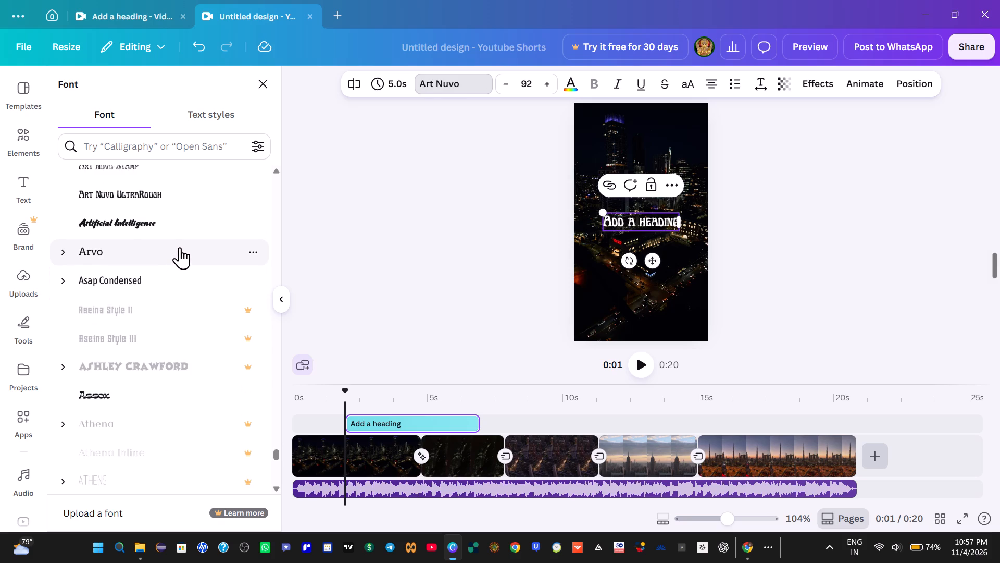
pyautogui.scroll(-3, 179, 248)
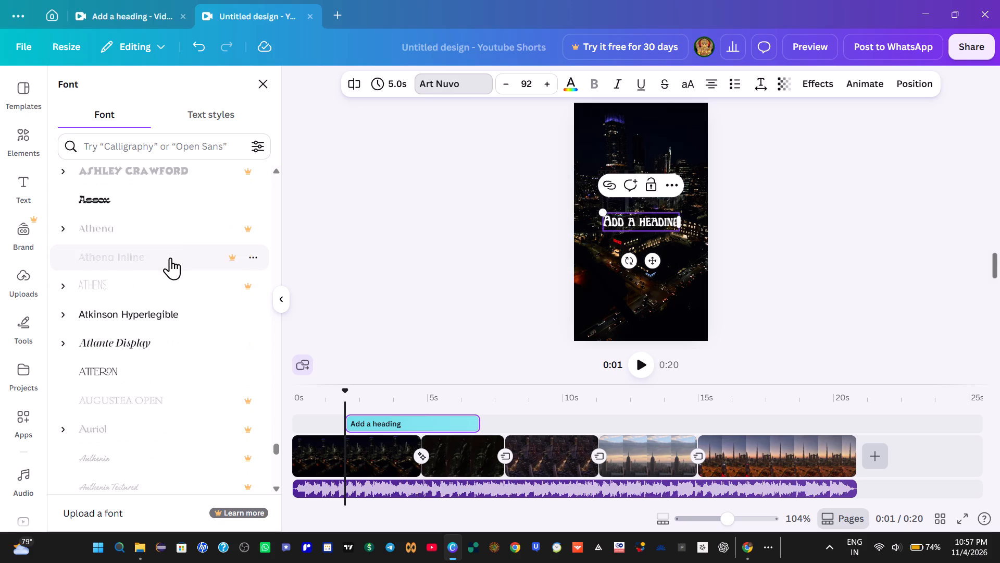
pyautogui.click(136, 331)
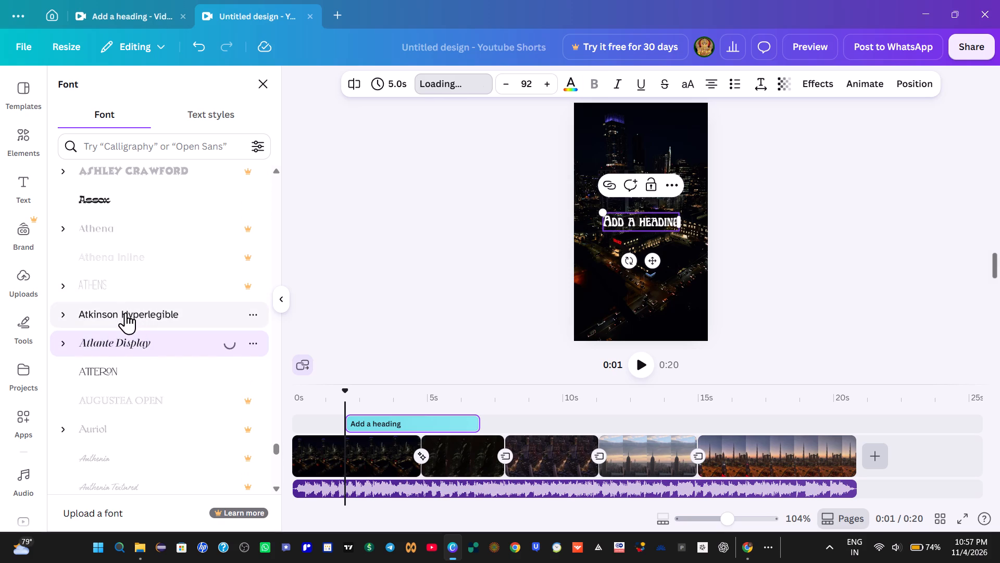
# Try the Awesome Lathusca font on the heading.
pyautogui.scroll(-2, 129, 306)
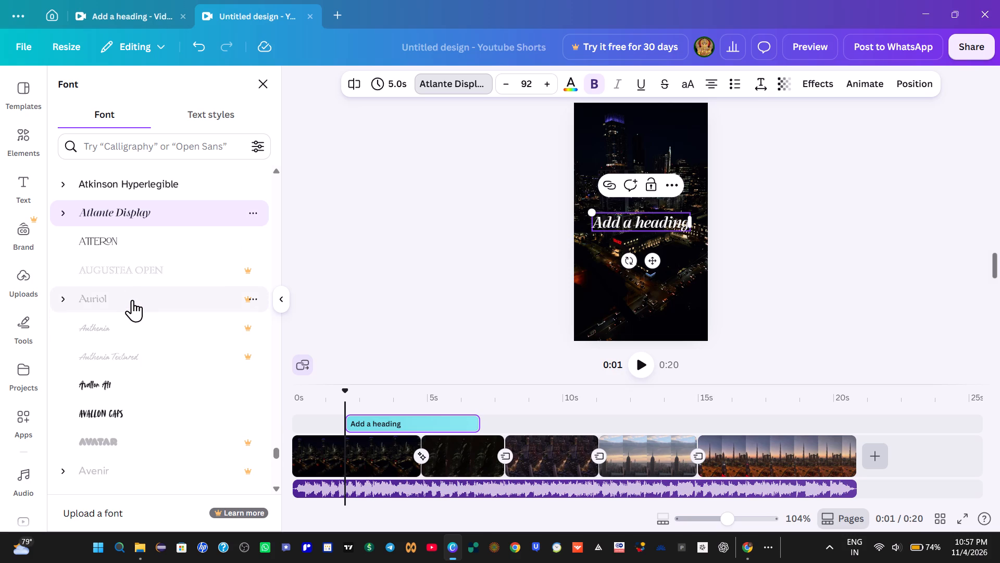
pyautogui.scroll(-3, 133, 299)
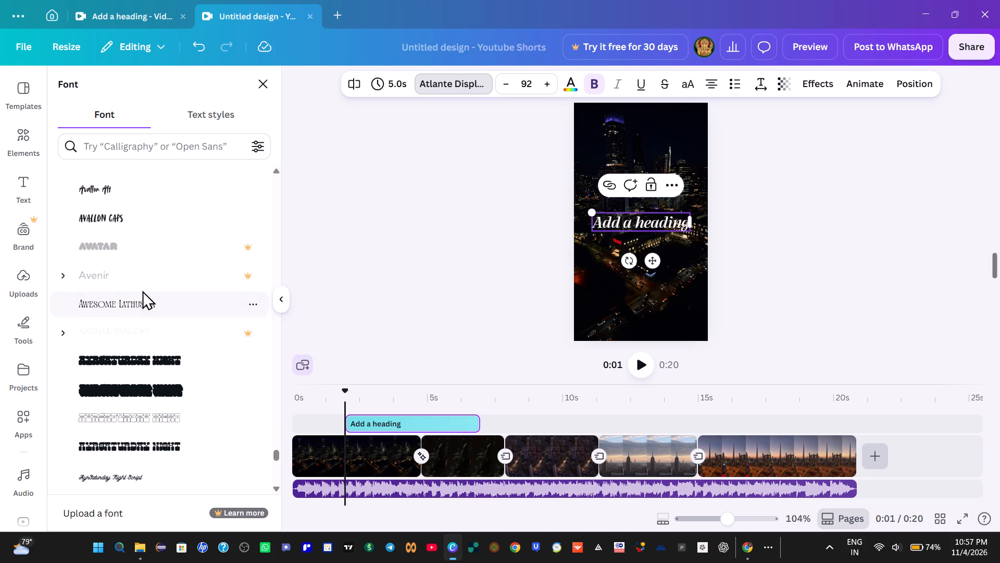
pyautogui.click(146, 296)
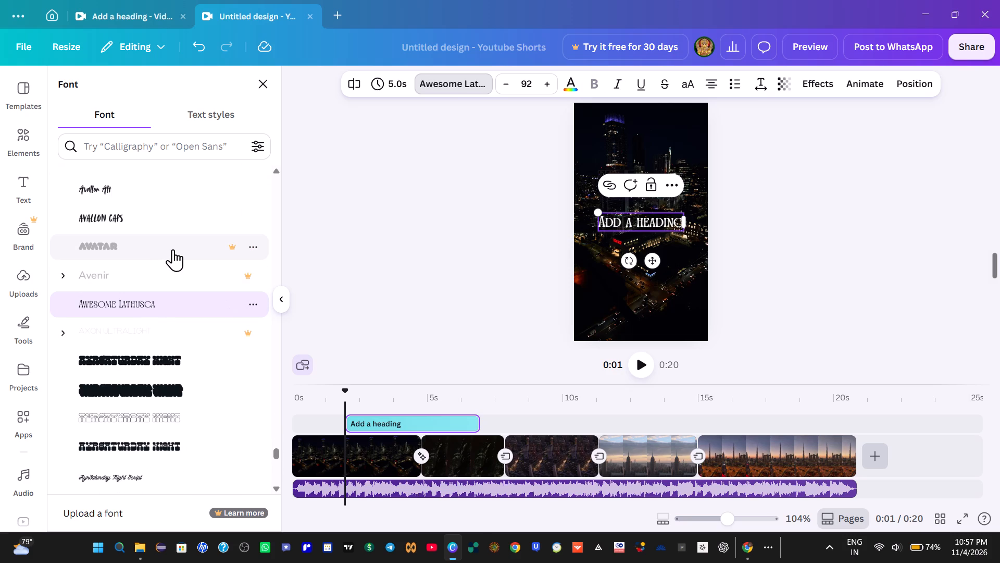
# Go back up the font list and reapply Atlante Display to the heading.
pyautogui.scroll(-3, 174, 247)
pyautogui.scroll(7, 177, 241)
pyautogui.click(166, 268)
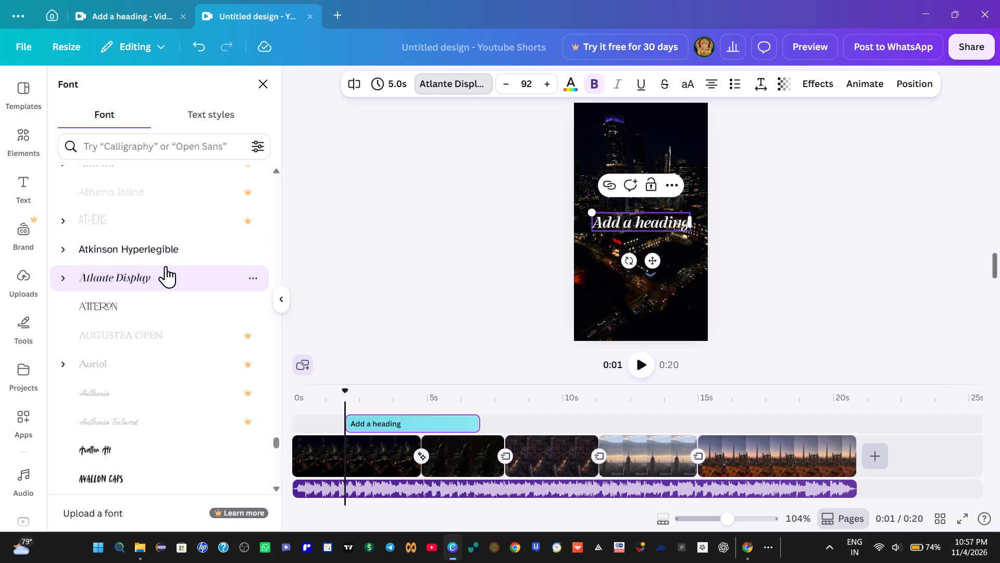
# Look through the fonts after Atlante Display, into those beginning with B, for other heading options.
pyautogui.scroll(-3, 152, 240)
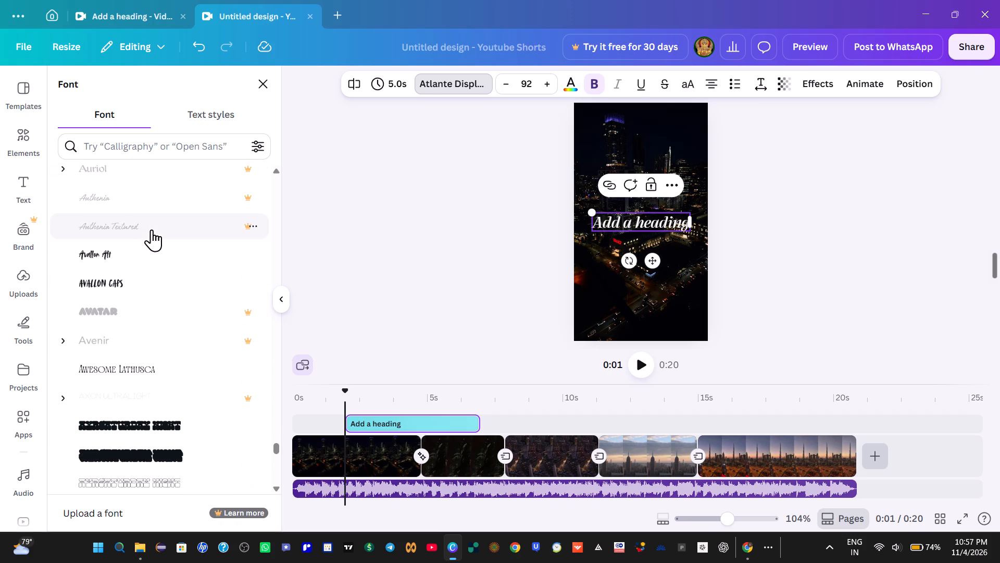
pyautogui.scroll(-3, 168, 214)
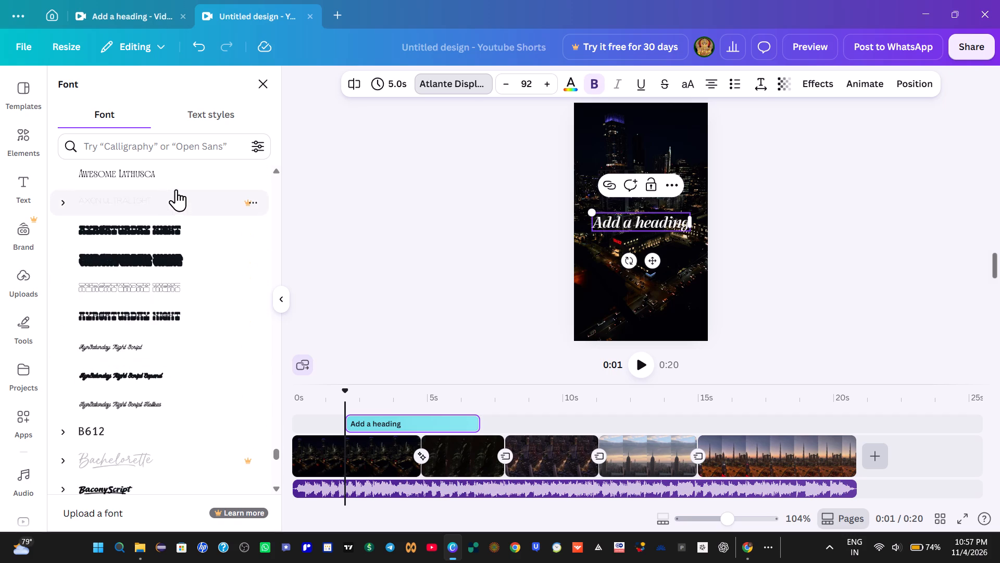
pyautogui.scroll(-4, 176, 189)
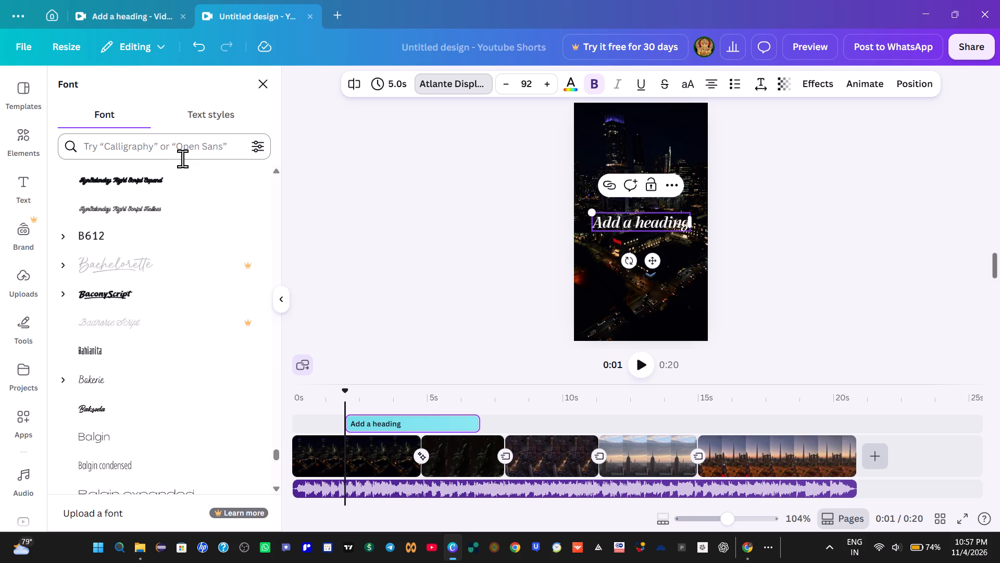
# Look through the fonts from Bakerie to Big Shoulders in the font list for heading options.
pyautogui.scroll(-1, 182, 158)
pyautogui.scroll(-2, 114, 232)
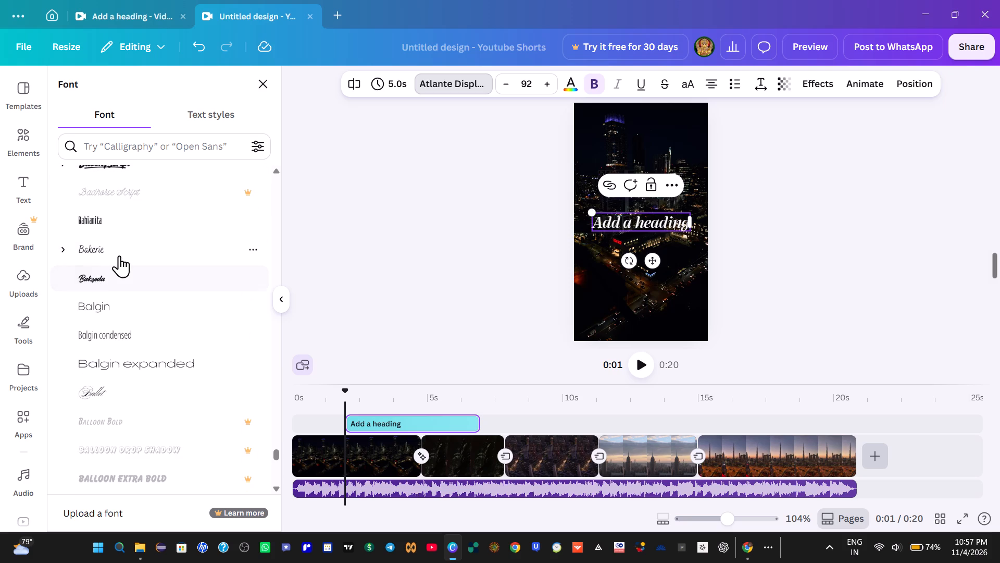
pyautogui.scroll(-5, 128, 248)
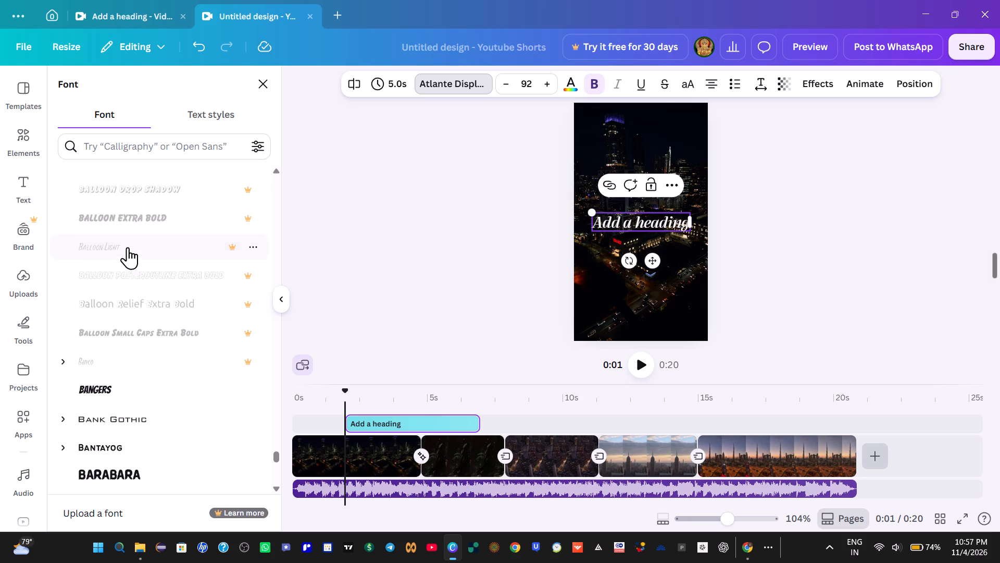
pyautogui.scroll(-5, 128, 247)
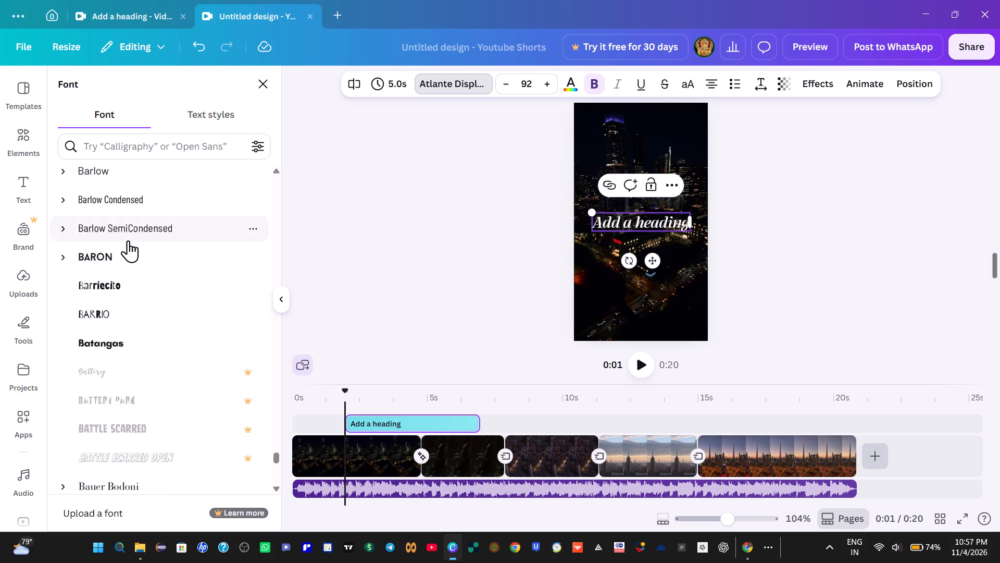
pyautogui.scroll(-4, 128, 240)
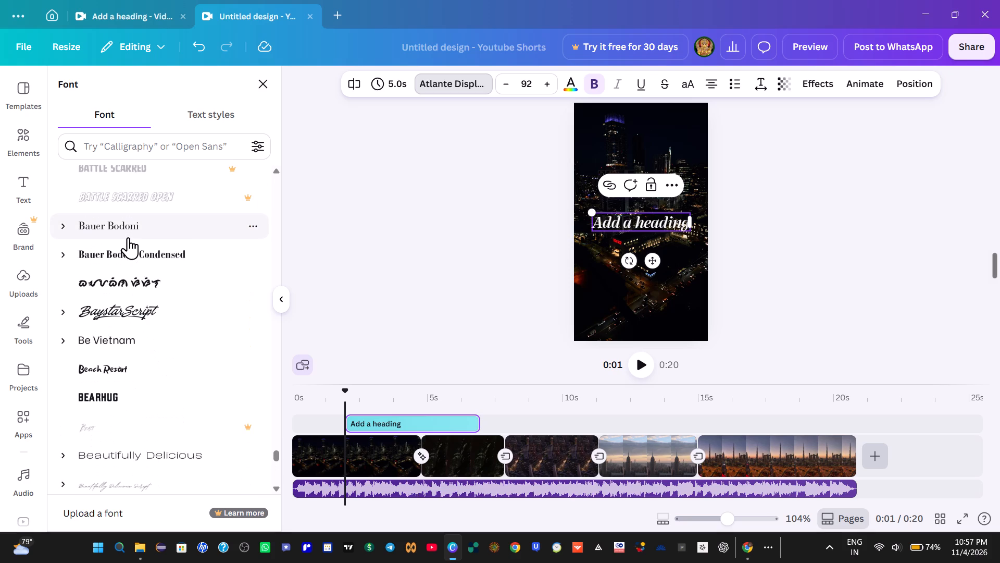
pyautogui.scroll(-4, 128, 236)
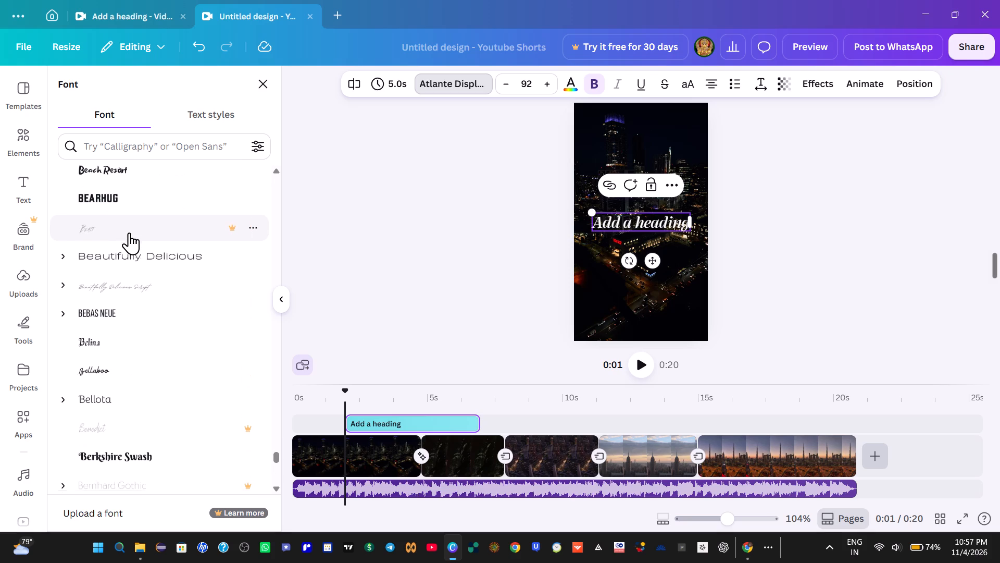
pyautogui.scroll(-4, 129, 232)
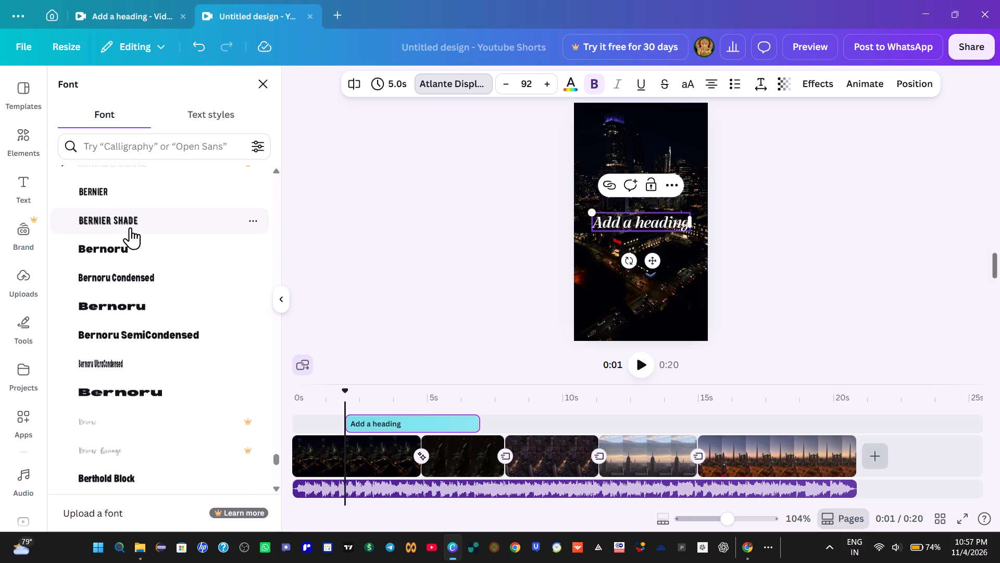
pyautogui.scroll(-3, 130, 227)
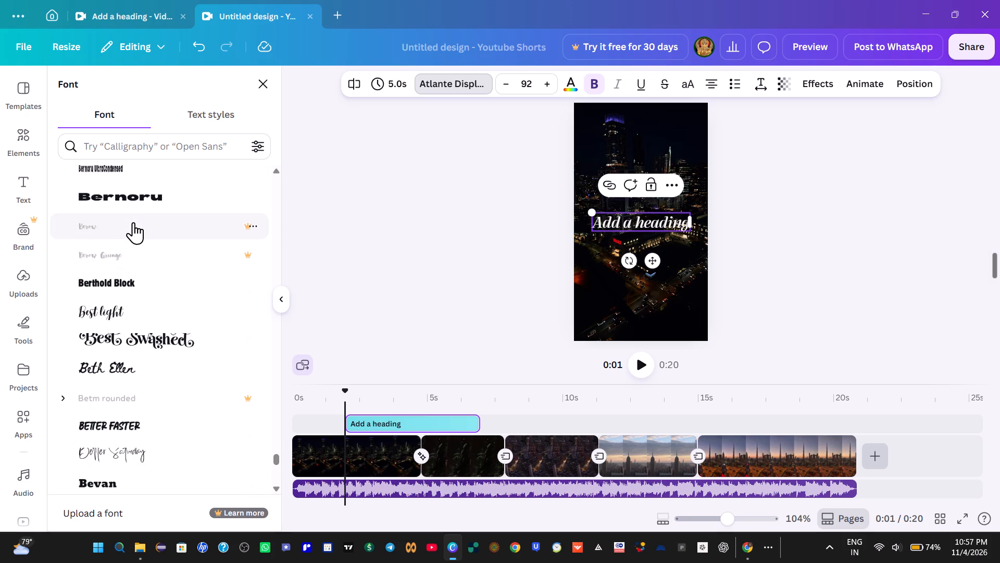
pyautogui.scroll(-2, 133, 222)
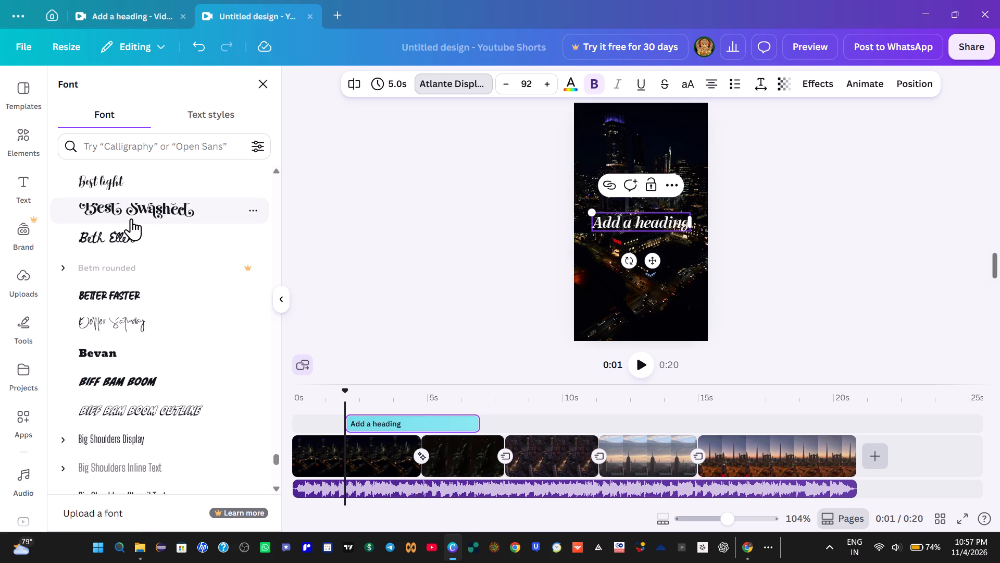
pyautogui.scroll(-3, 131, 218)
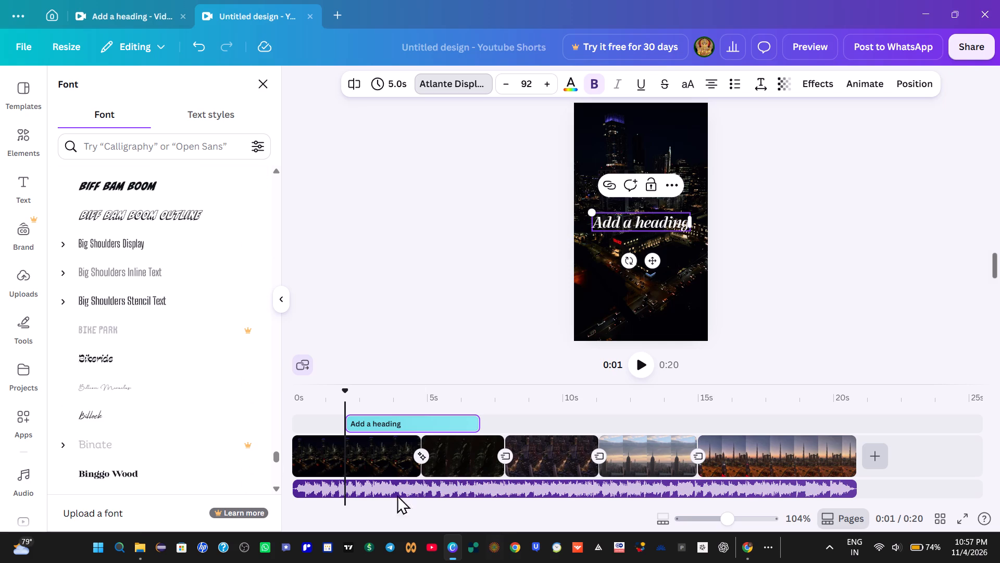
# Look through the remaining fonts beginning with B, from Bike Park to Bugaki, for heading options.
pyautogui.scroll(-3, 236, 399)
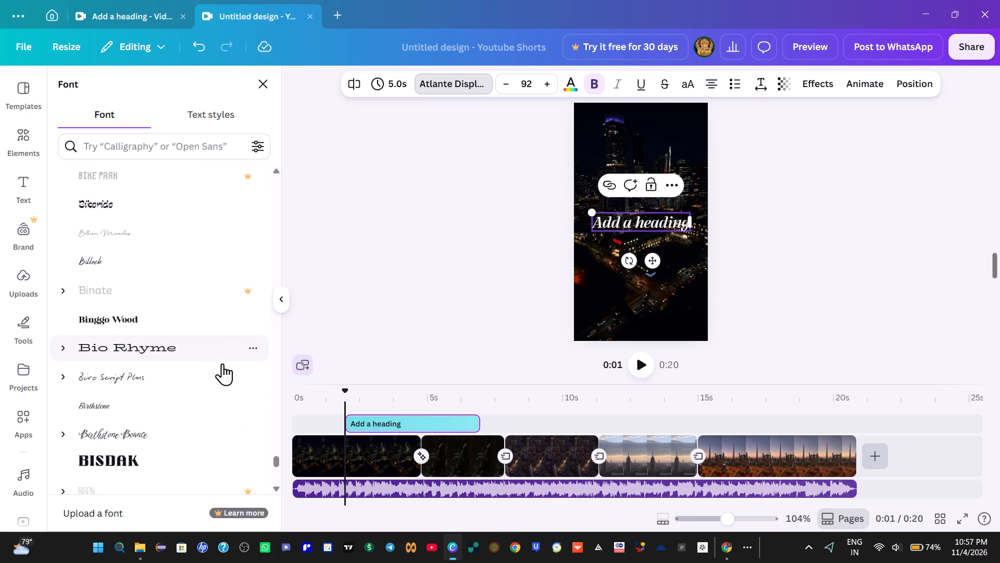
pyautogui.scroll(-6, 221, 362)
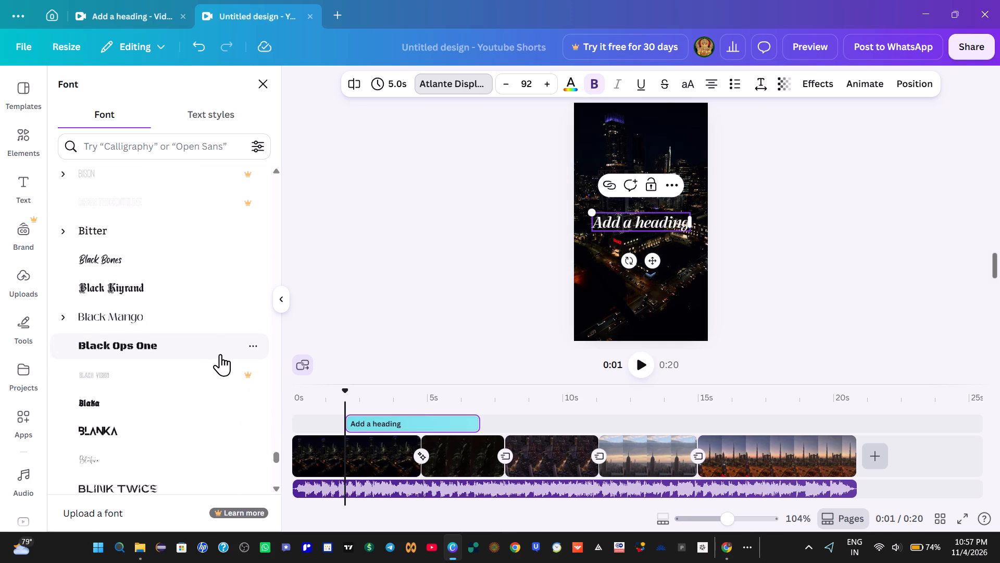
pyautogui.scroll(-7, 220, 354)
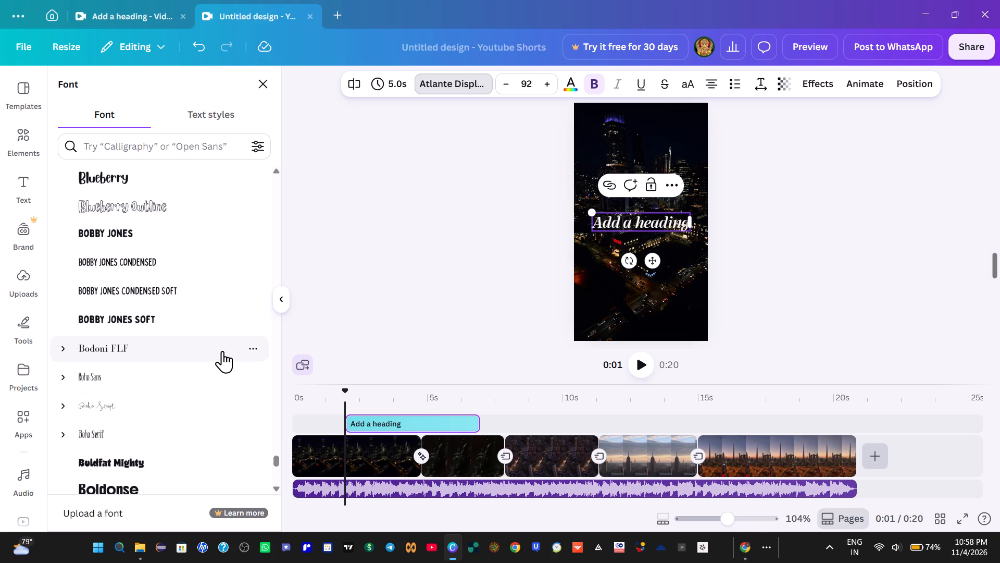
pyautogui.scroll(-9, 222, 351)
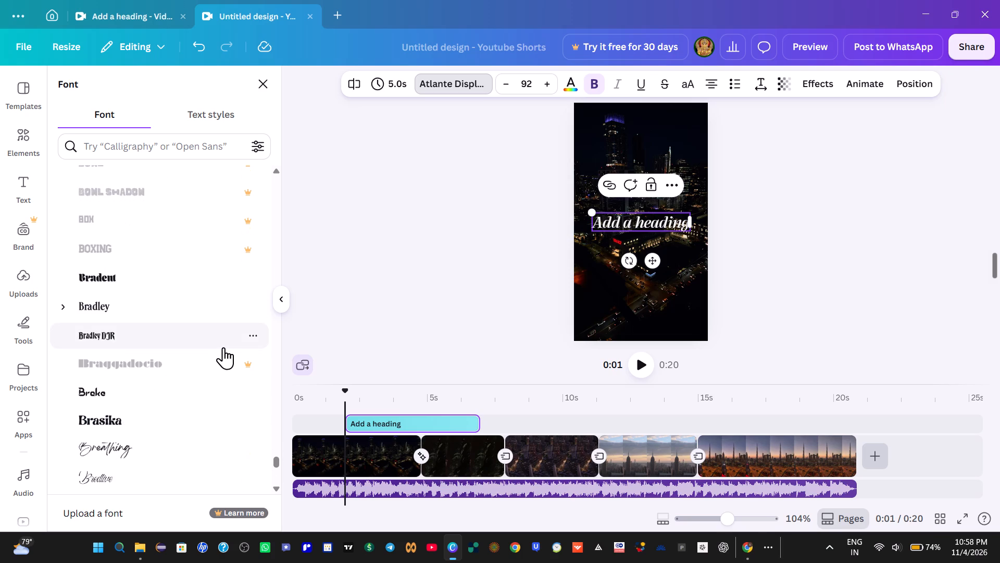
pyautogui.scroll(-5, 226, 342)
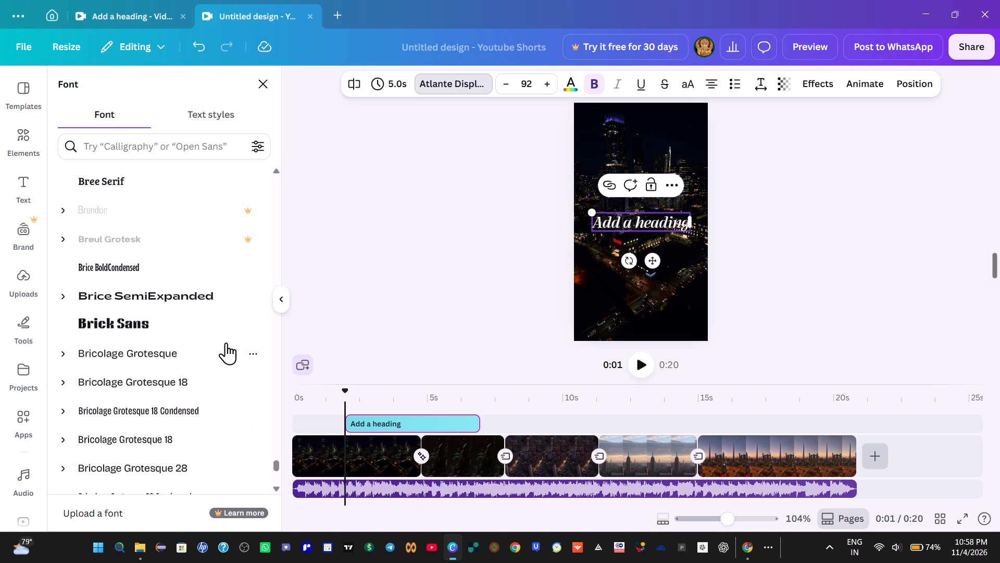
pyautogui.scroll(-10, 226, 341)
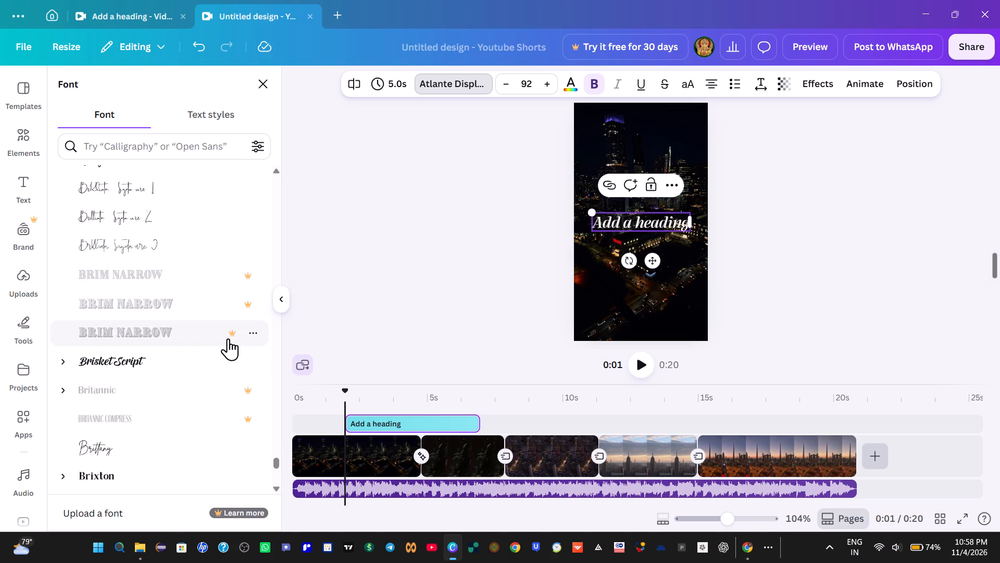
pyautogui.scroll(6, 229, 338)
pyautogui.scroll(-4, 229, 337)
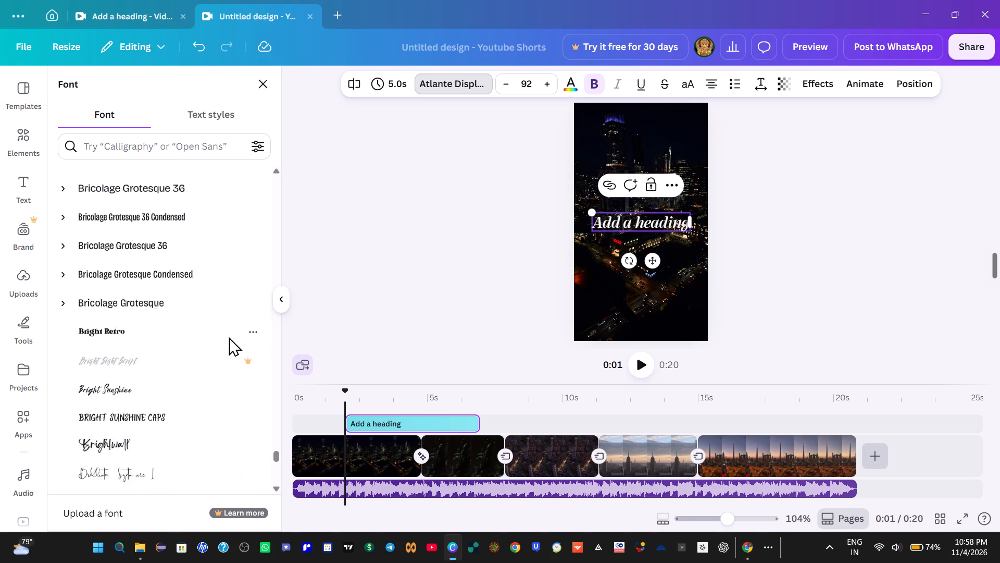
pyautogui.scroll(-8, 229, 337)
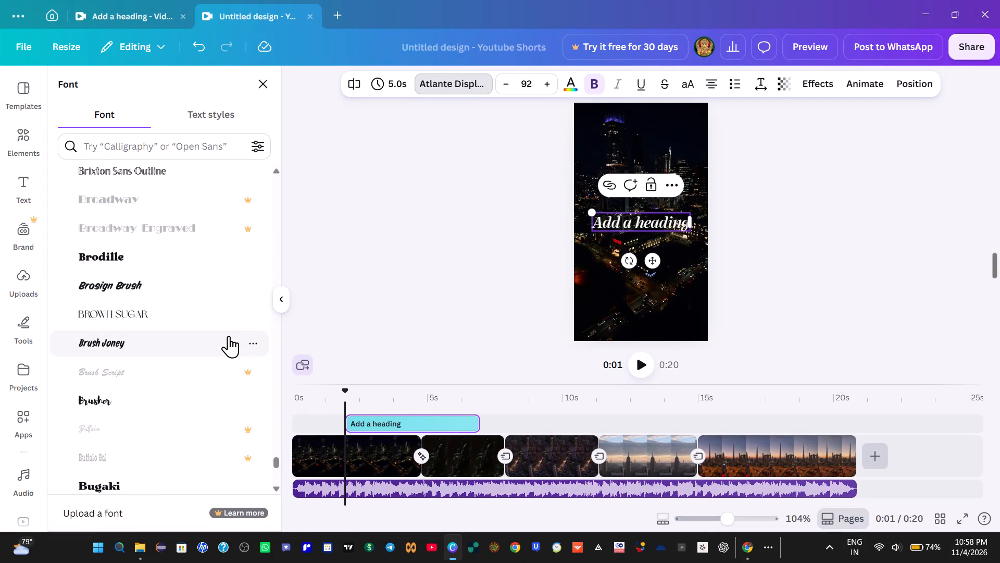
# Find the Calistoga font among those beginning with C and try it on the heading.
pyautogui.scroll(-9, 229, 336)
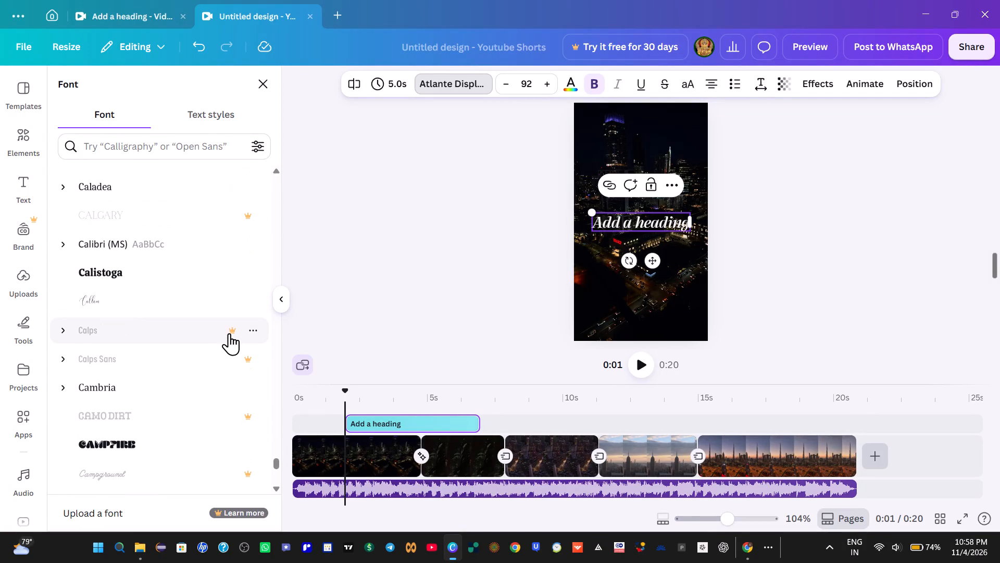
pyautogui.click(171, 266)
# Look through the fonts after Calistoga to the end of those beginning with C for other heading options.
pyautogui.scroll(-7, 171, 266)
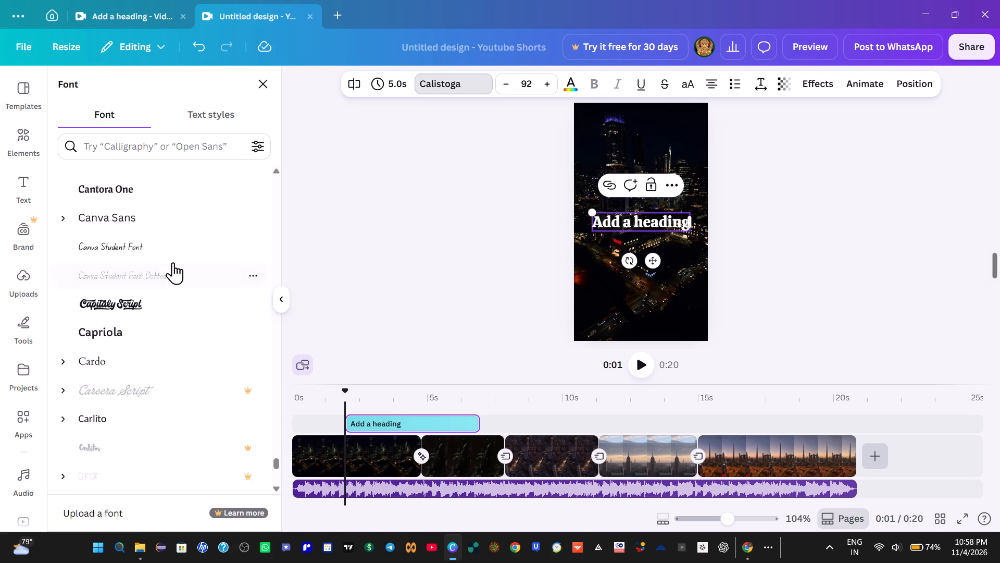
pyautogui.scroll(-9, 173, 262)
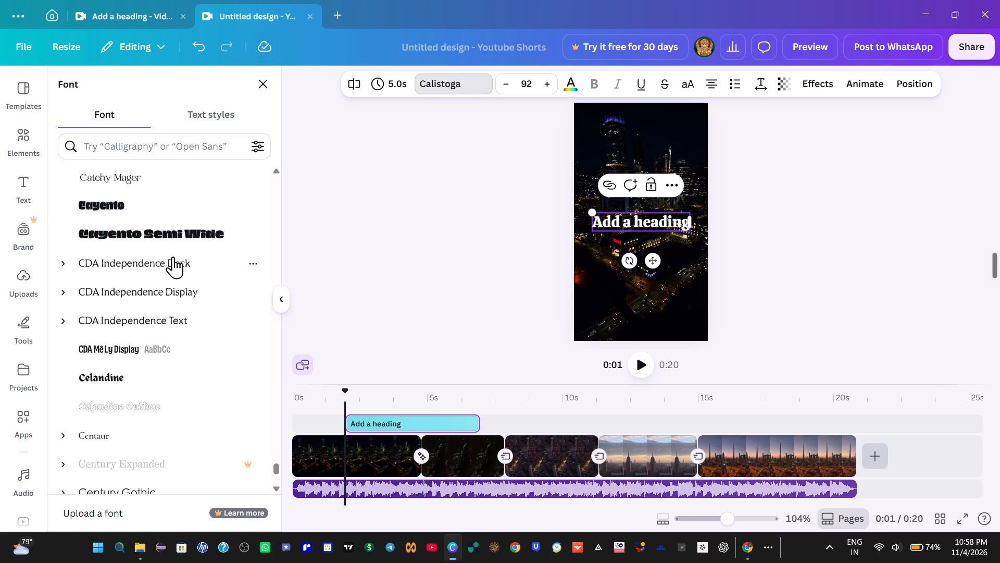
pyautogui.scroll(-1, 173, 255)
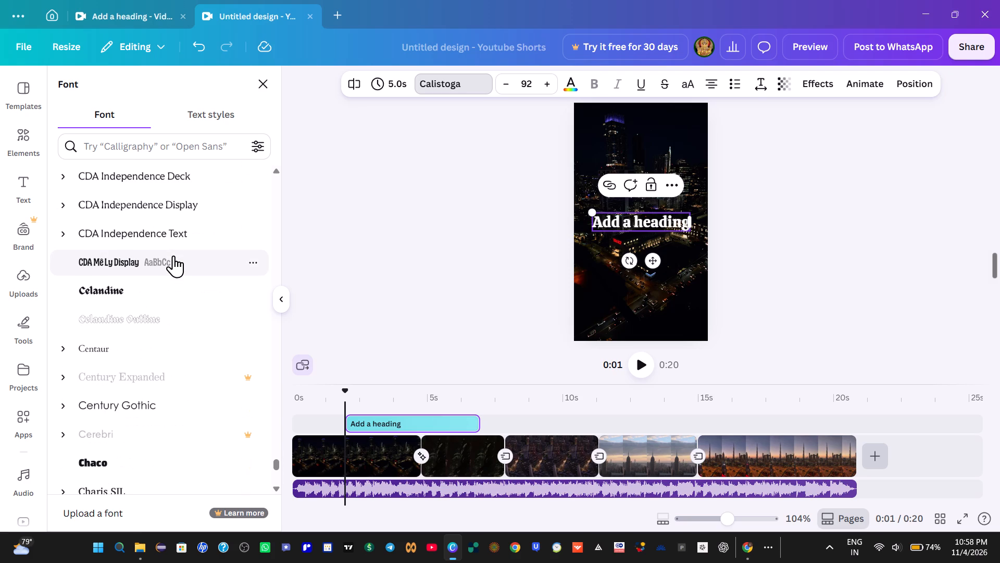
pyautogui.scroll(-4, 173, 255)
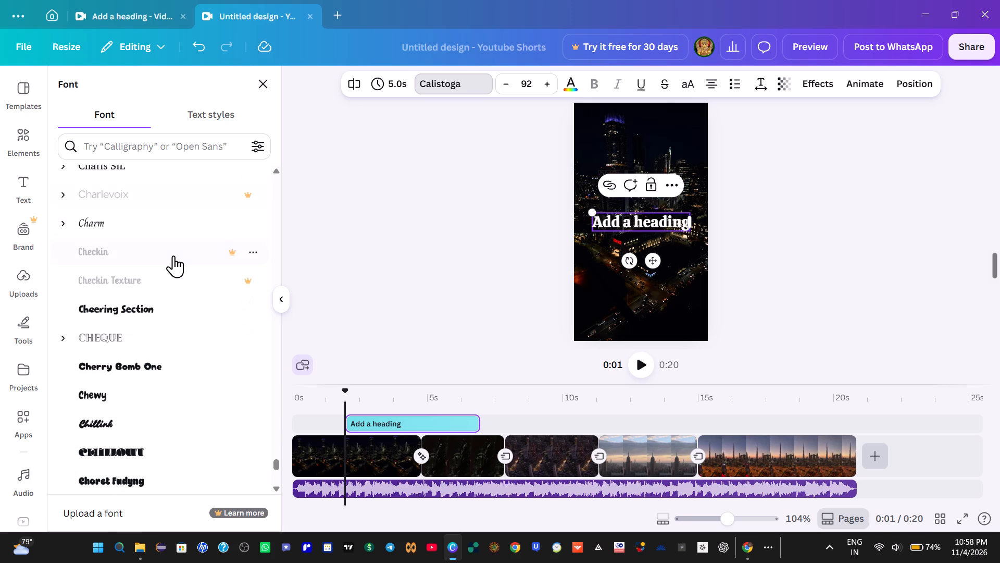
pyautogui.scroll(-2, 173, 255)
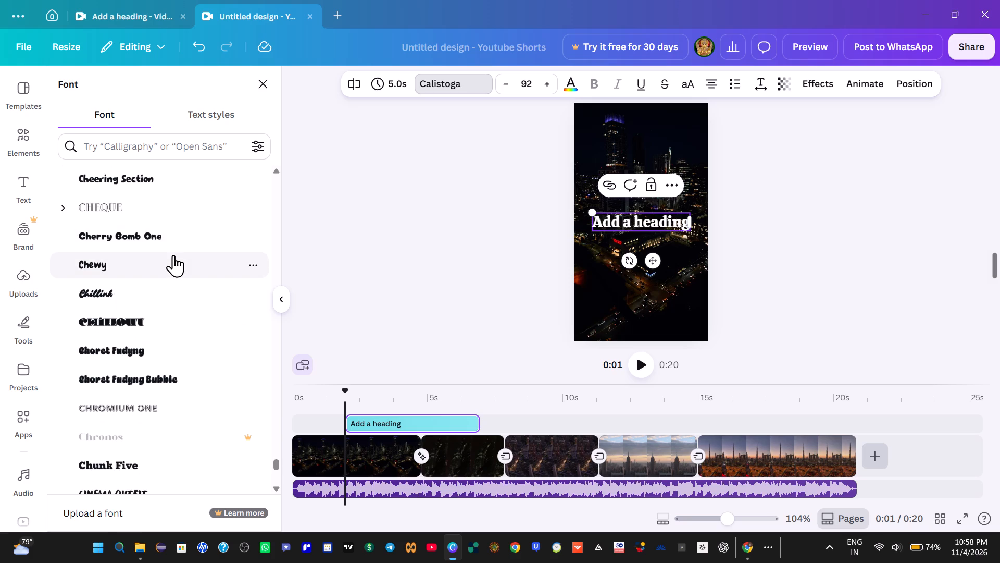
pyautogui.scroll(-2, 126, 288)
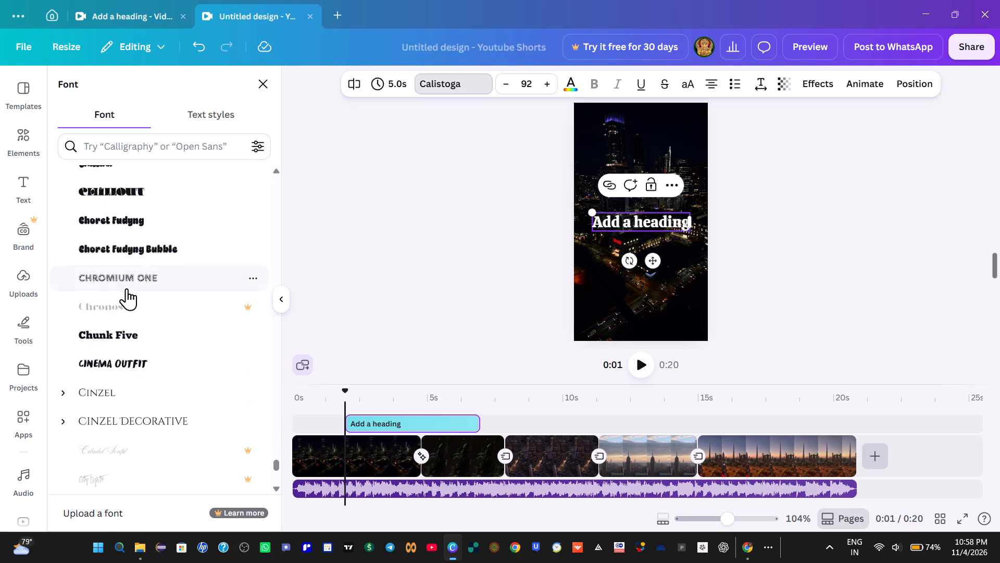
pyautogui.scroll(-5, 127, 287)
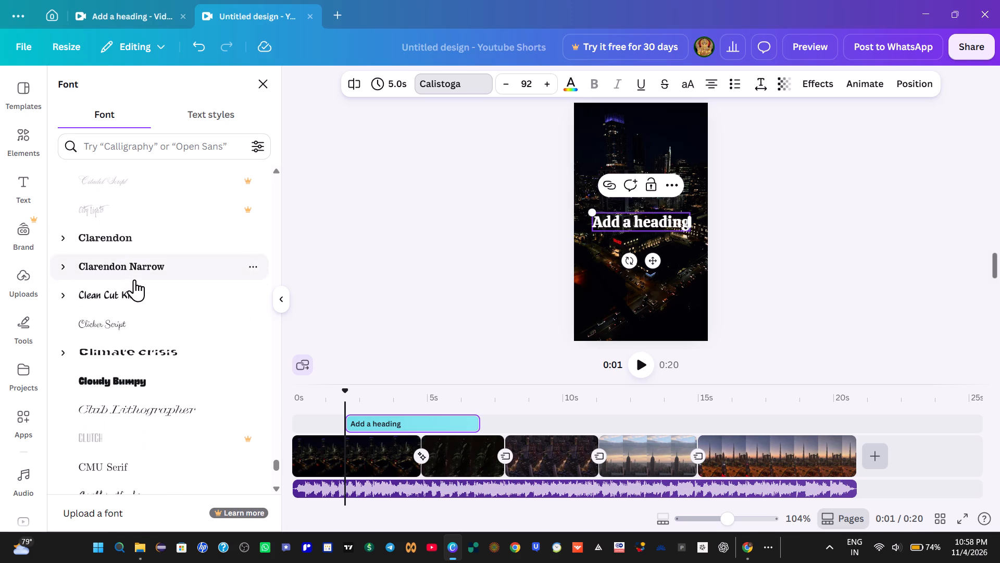
pyautogui.scroll(-5, 140, 275)
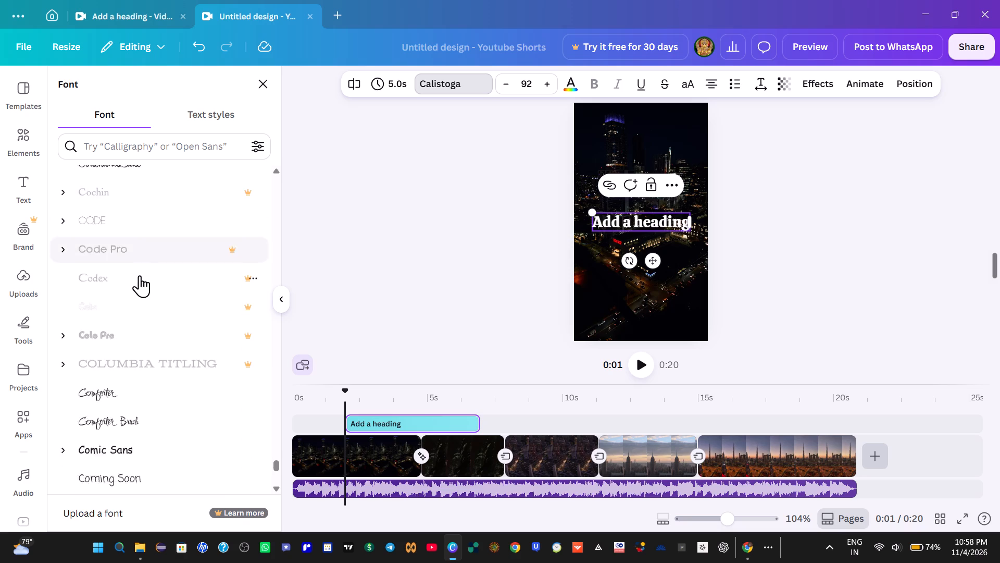
pyautogui.scroll(-4, 140, 275)
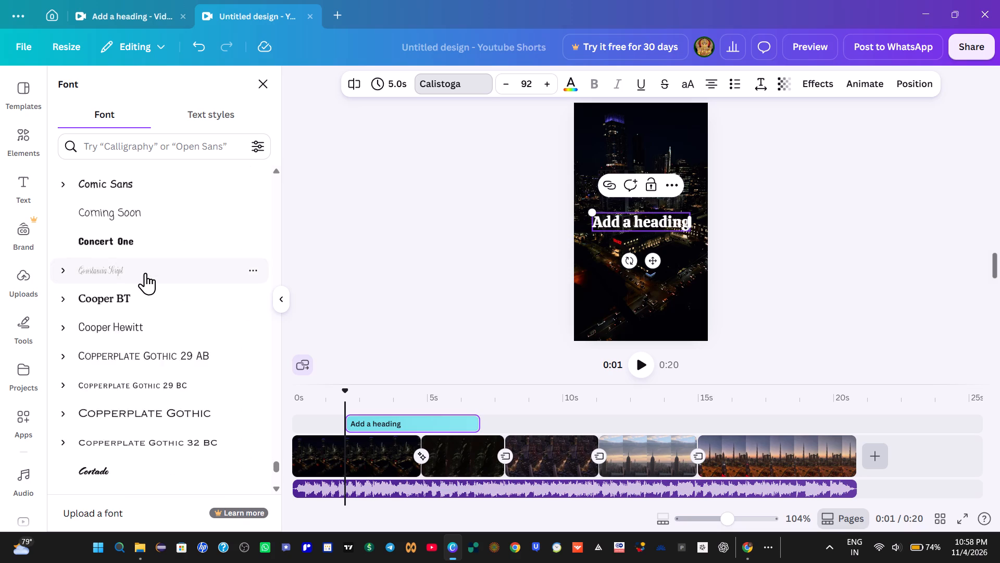
pyautogui.scroll(-9, 145, 273)
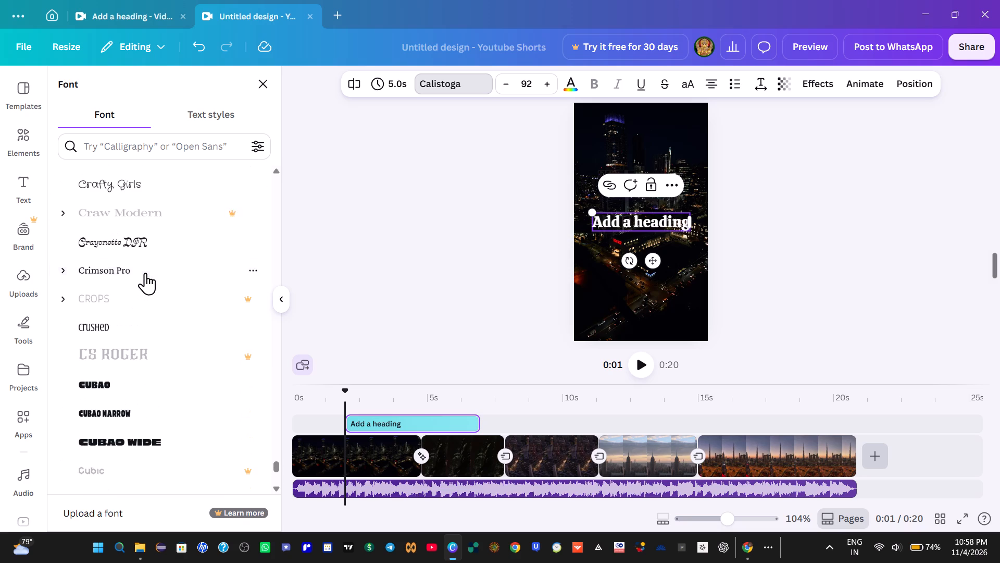
pyautogui.scroll(-2, 145, 273)
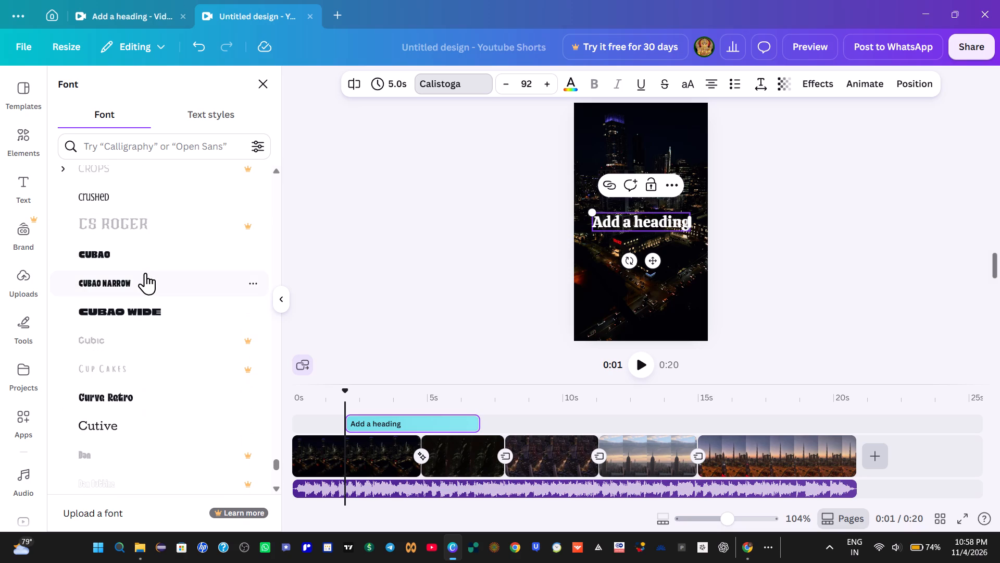
# Find the Distillery Script font among those beginning with D and apply it to the heading.
pyautogui.scroll(-6, 145, 273)
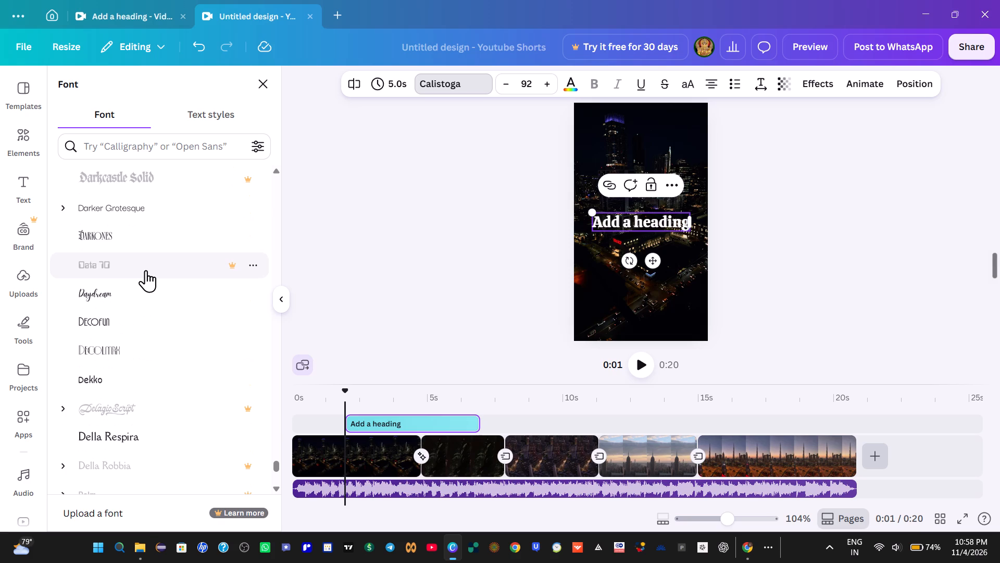
pyautogui.scroll(-2, 150, 261)
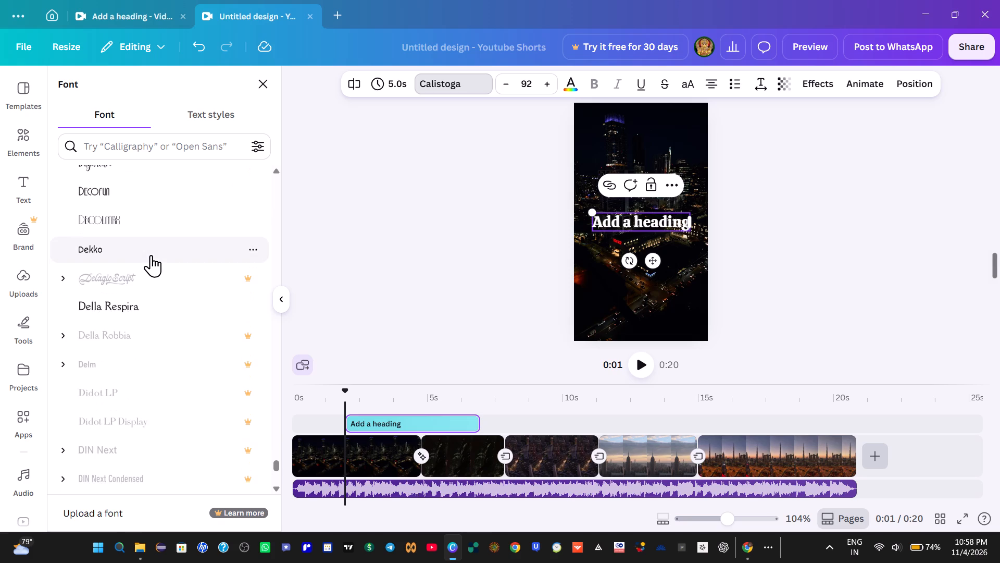
pyautogui.scroll(-4, 151, 253)
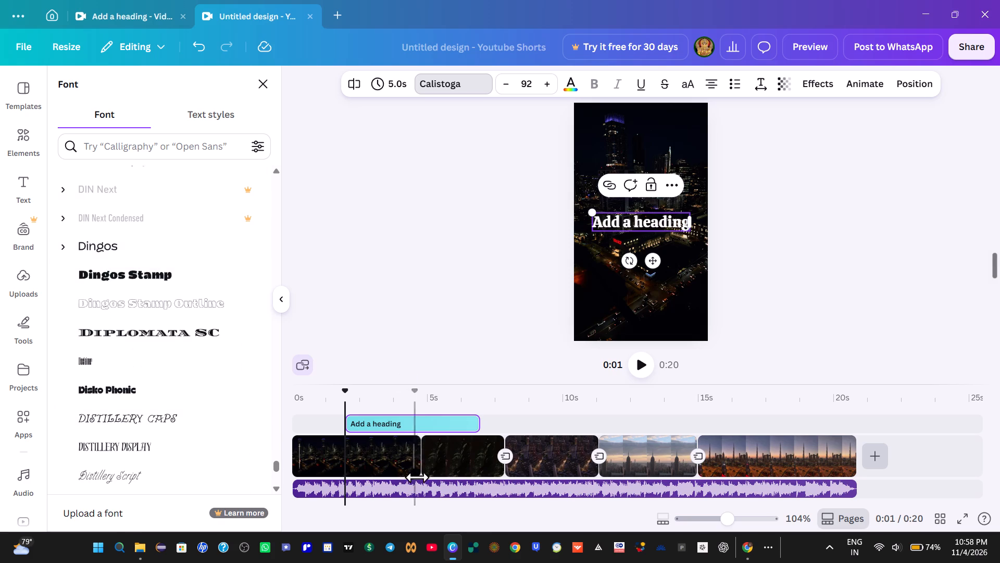
pyautogui.scroll(-2, 122, 349)
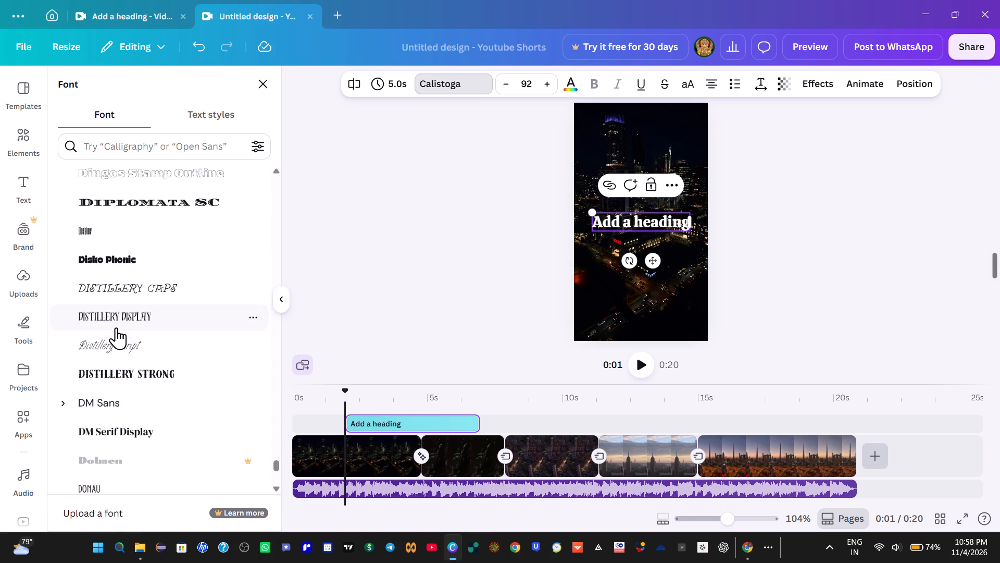
pyautogui.click(170, 349)
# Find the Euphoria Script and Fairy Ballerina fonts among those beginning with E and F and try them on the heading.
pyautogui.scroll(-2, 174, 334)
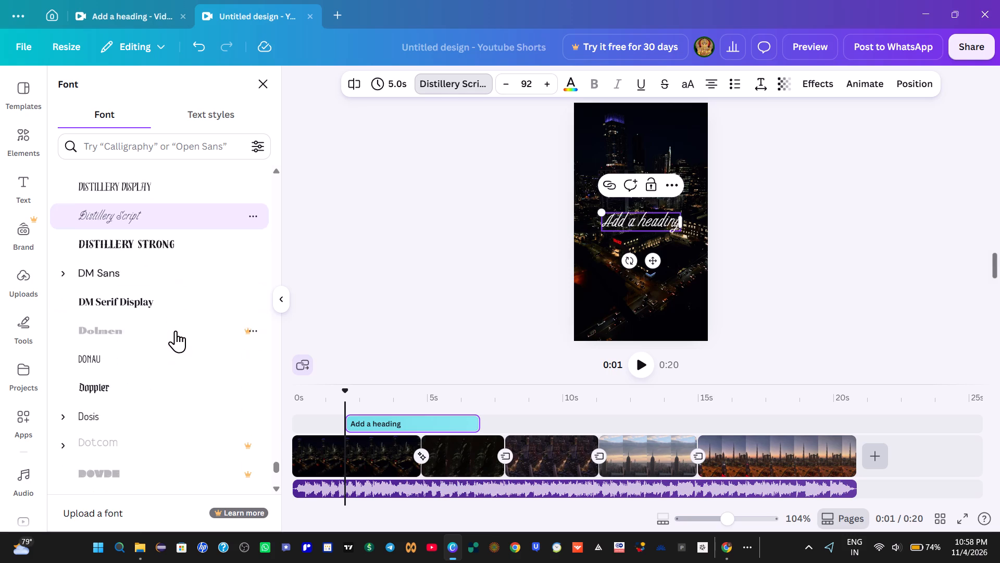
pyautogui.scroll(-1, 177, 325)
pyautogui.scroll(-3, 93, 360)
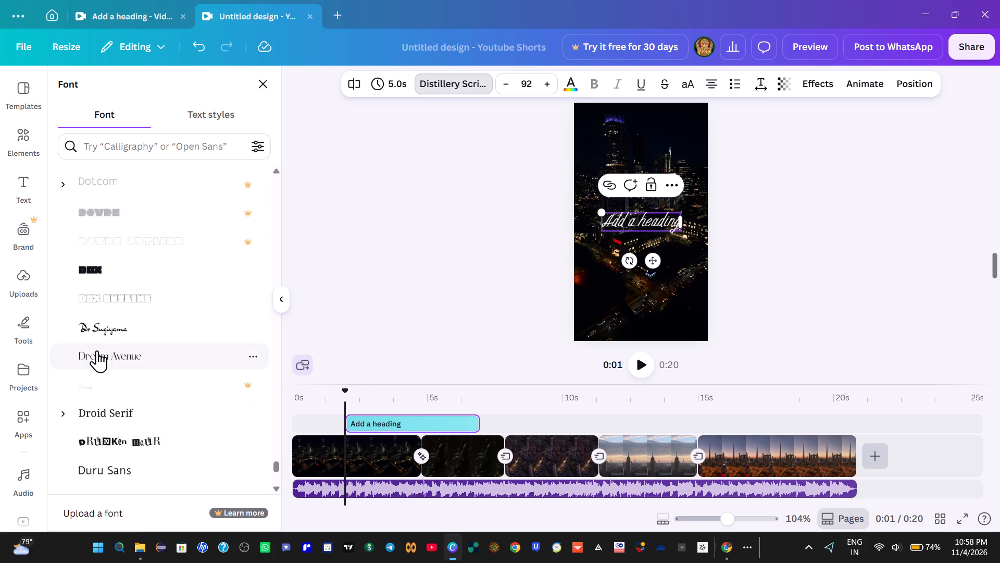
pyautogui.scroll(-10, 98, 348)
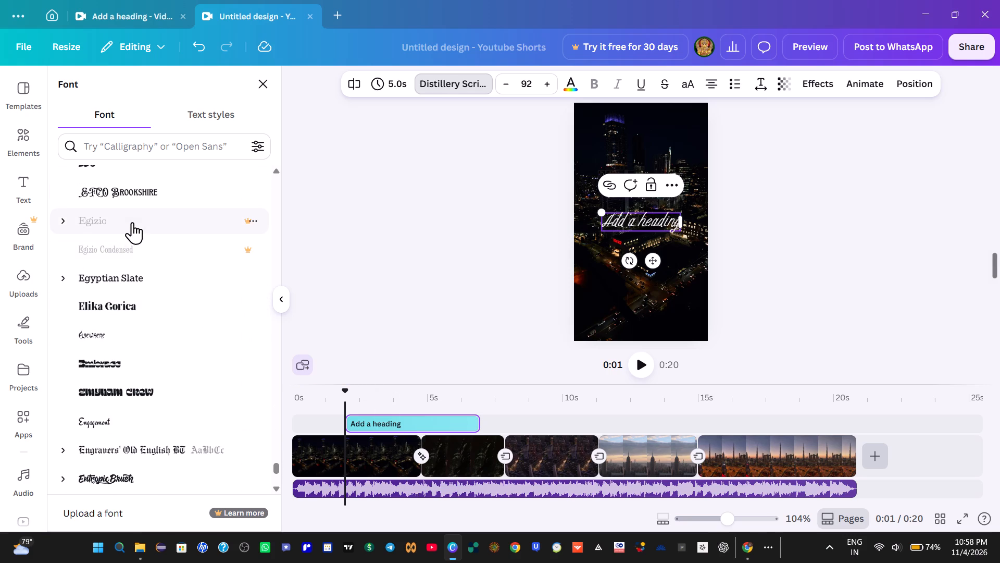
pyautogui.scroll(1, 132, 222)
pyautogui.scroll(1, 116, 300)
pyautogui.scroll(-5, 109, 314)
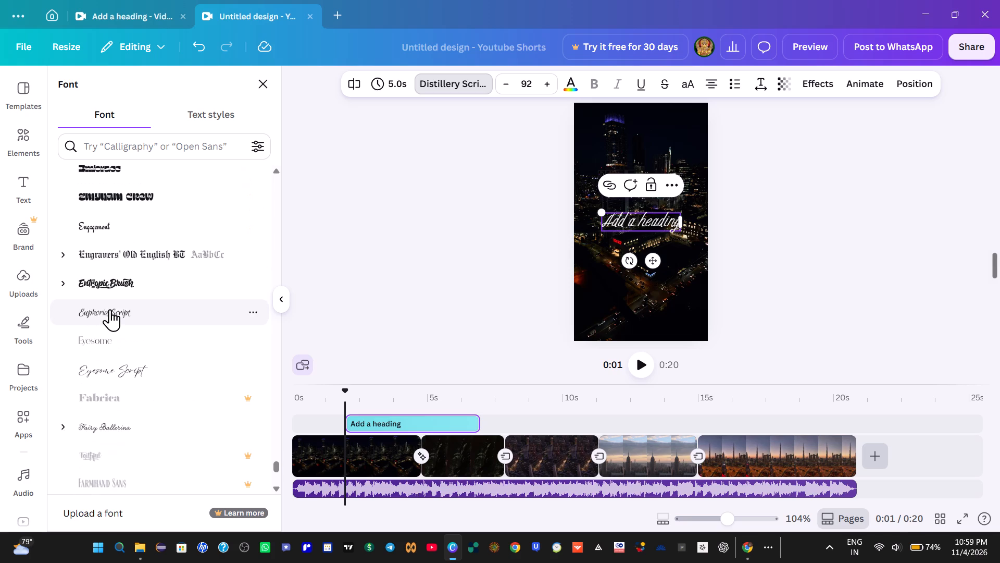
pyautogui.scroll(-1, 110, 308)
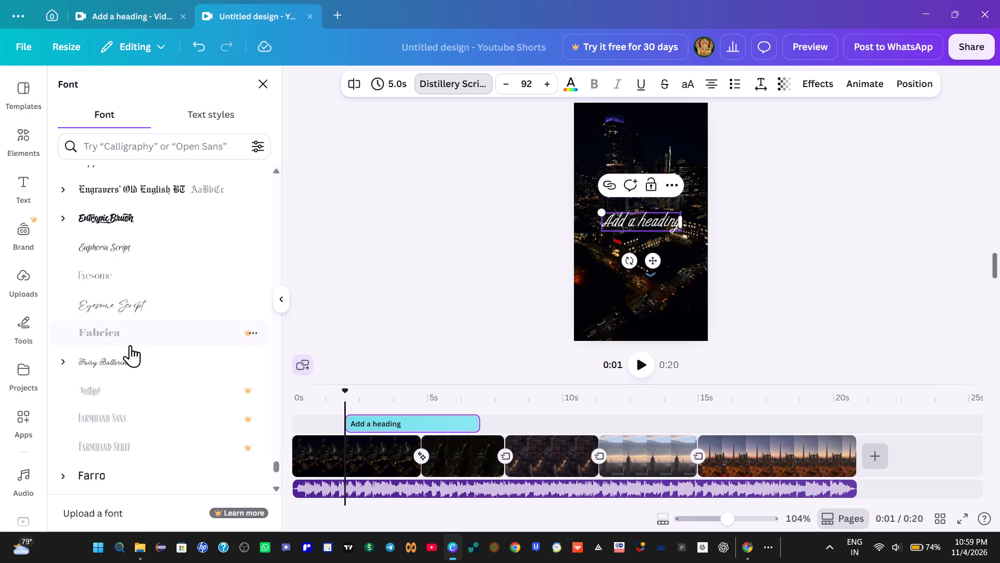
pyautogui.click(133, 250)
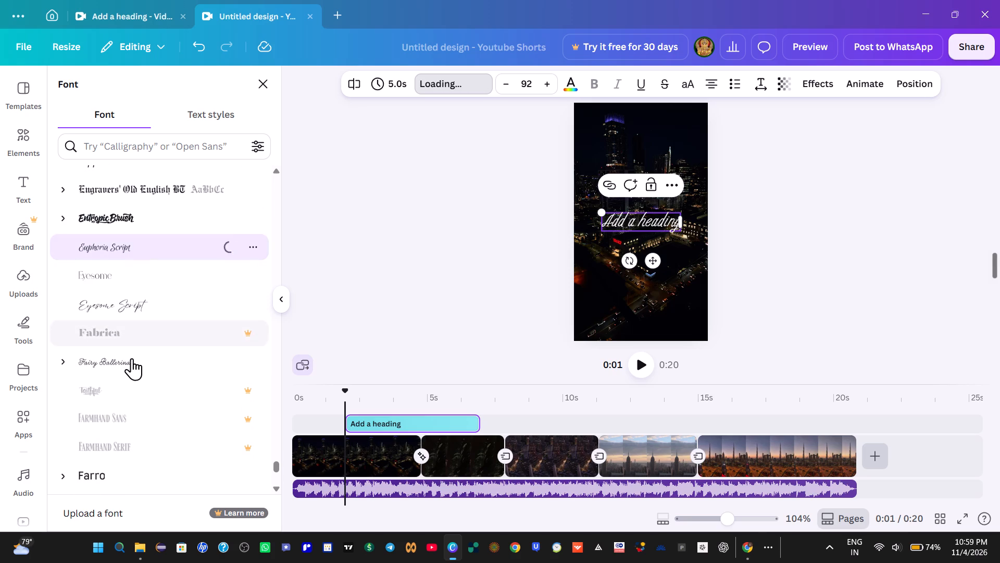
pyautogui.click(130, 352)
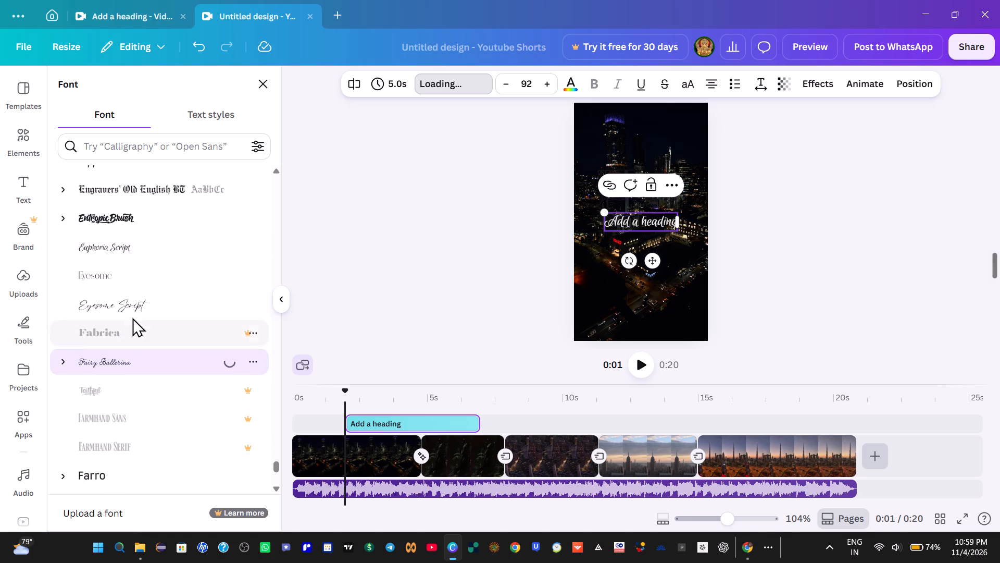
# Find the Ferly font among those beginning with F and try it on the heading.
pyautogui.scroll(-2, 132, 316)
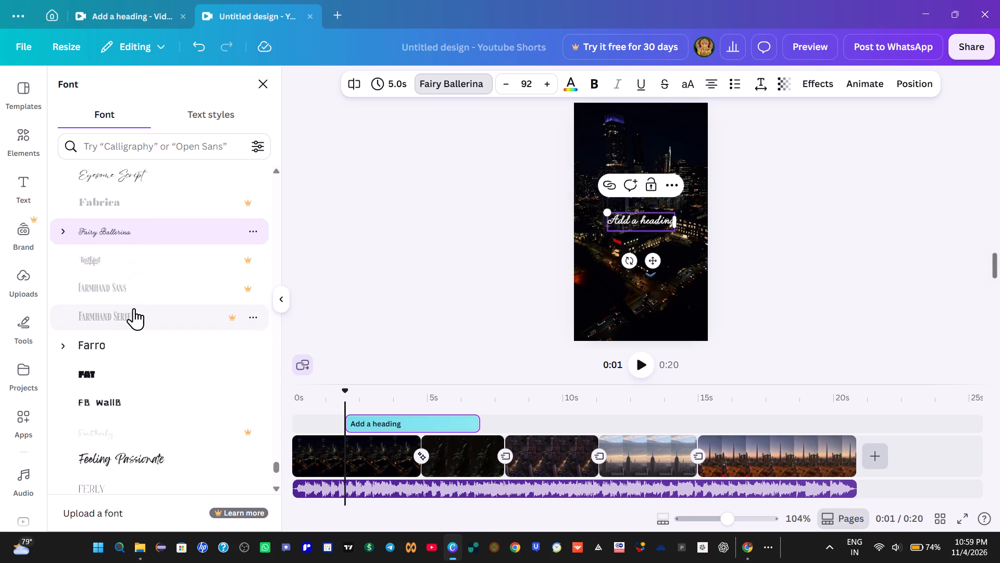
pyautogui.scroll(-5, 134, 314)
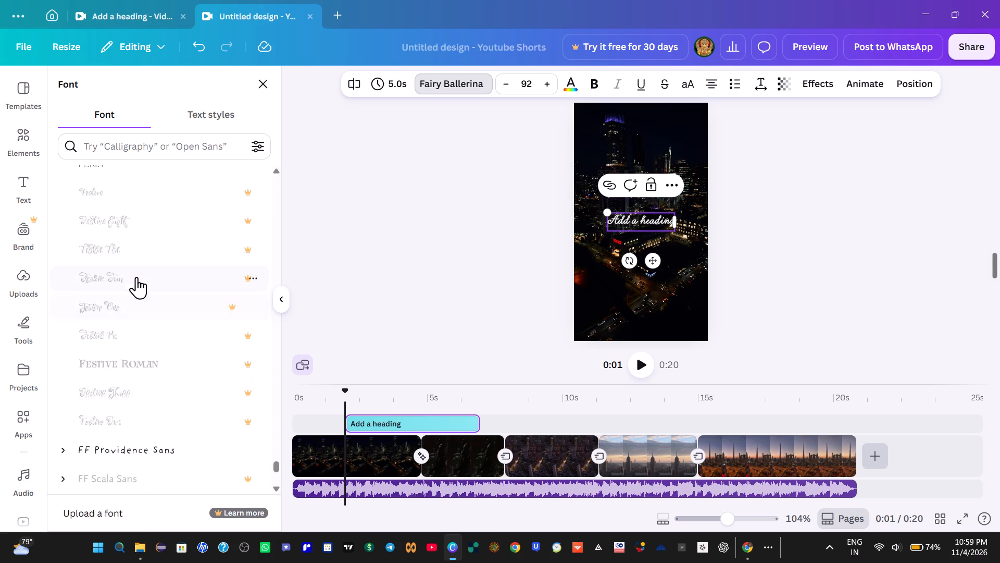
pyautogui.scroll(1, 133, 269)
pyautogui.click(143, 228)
# Apply the Fineday One font to the heading.
pyautogui.scroll(-1, 137, 258)
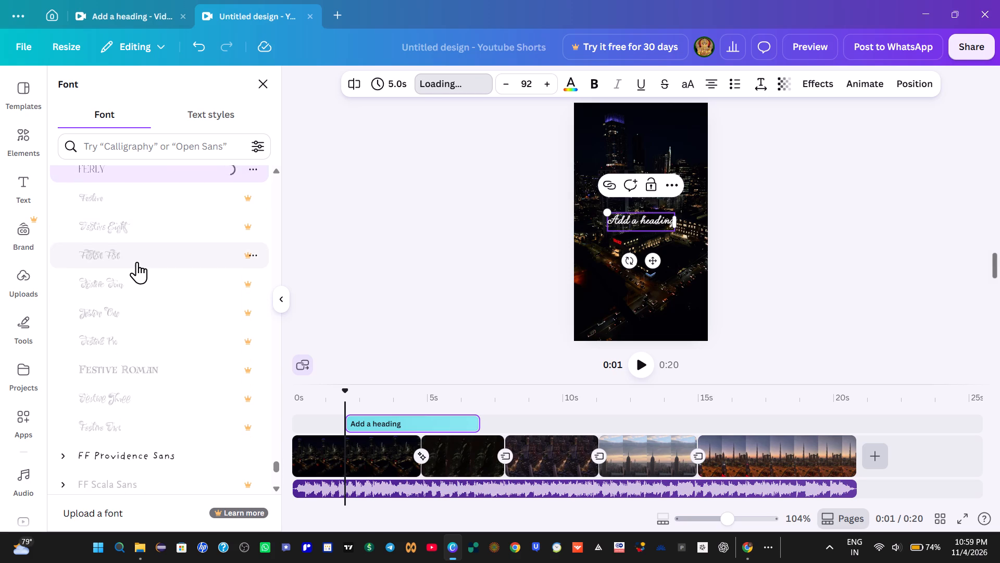
pyautogui.scroll(-4, 137, 262)
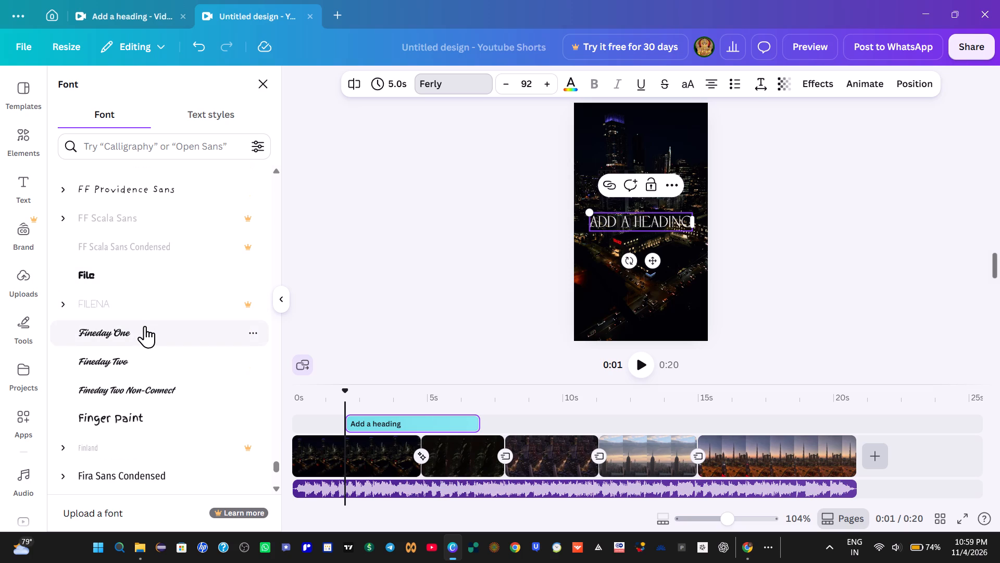
pyautogui.click(146, 324)
# Look through the fonts after Fineday One to the end of those beginning with F for other heading options.
pyautogui.scroll(-2, 146, 344)
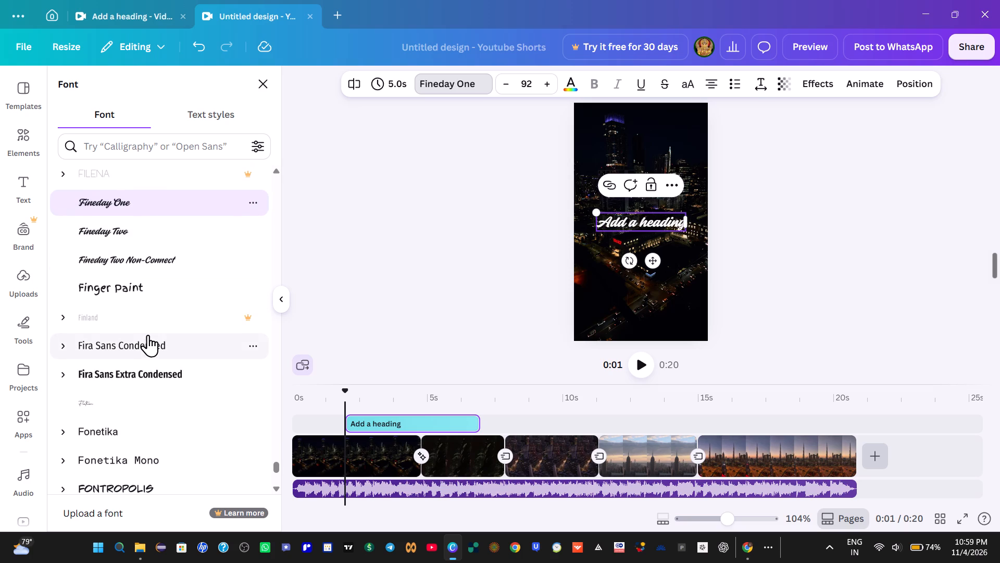
pyautogui.scroll(-7, 149, 333)
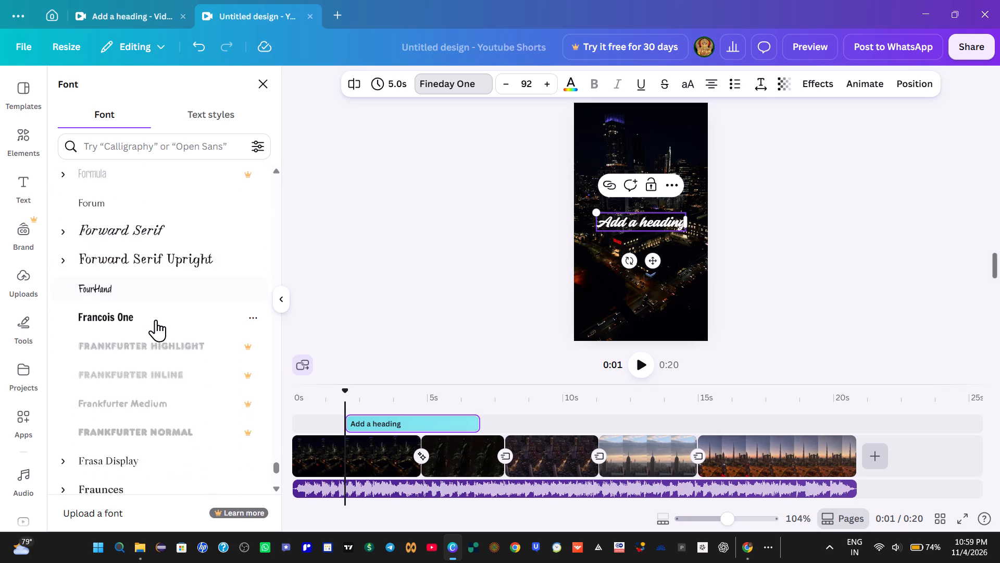
pyautogui.scroll(-5, 157, 315)
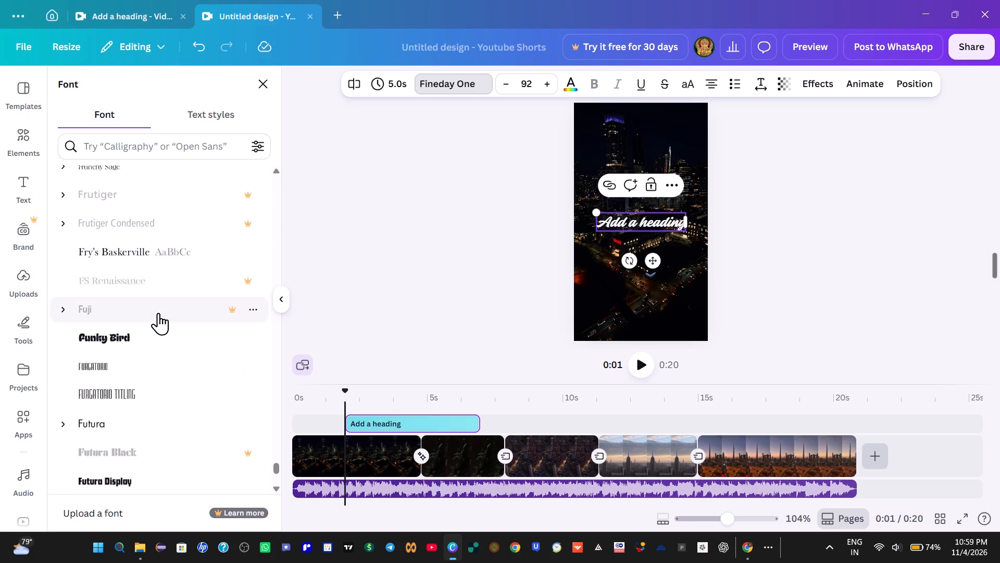
pyautogui.scroll(-1, 157, 319)
# Switch to Chrome and look through the YouTube Shorts and search results for "hate that i made you love me".
pyautogui.click(745, 541)
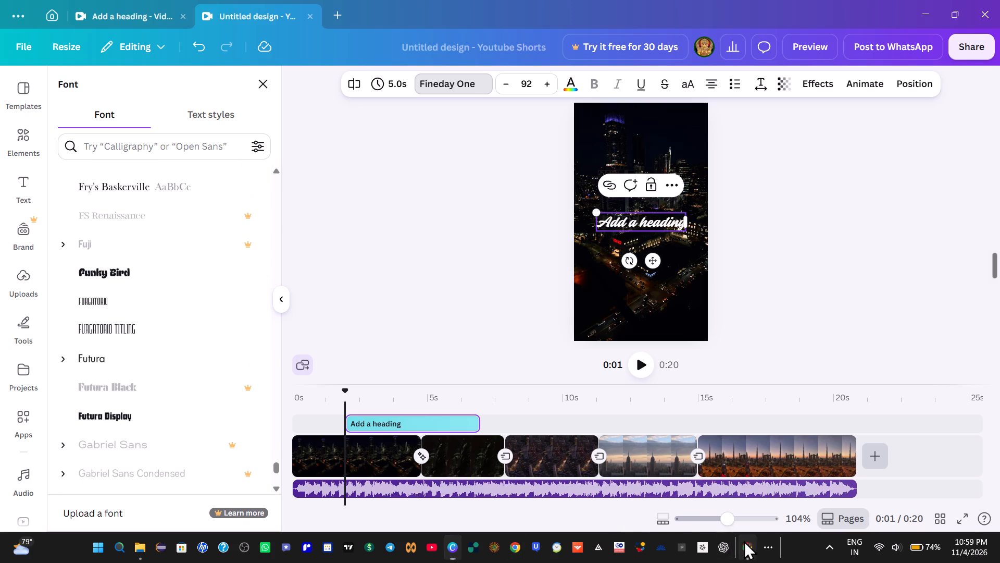
pyautogui.scroll(-4, 545, 362)
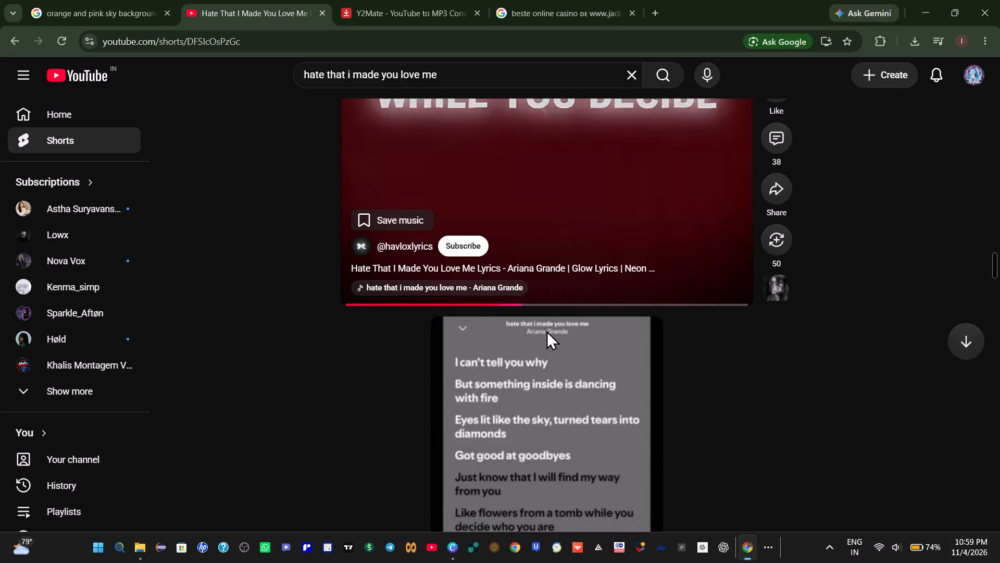
pyautogui.scroll(-2, 547, 318)
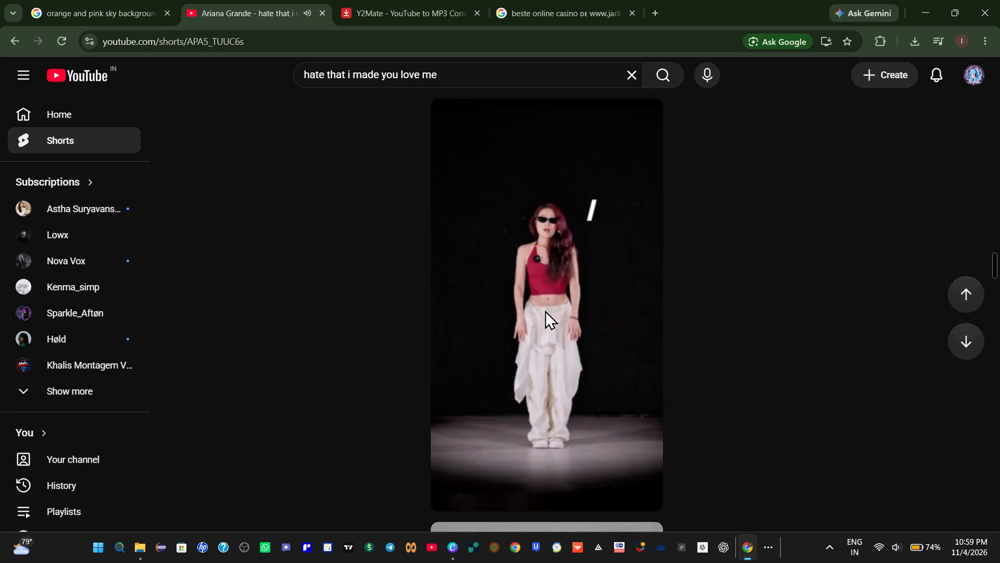
pyautogui.click(7, 35)
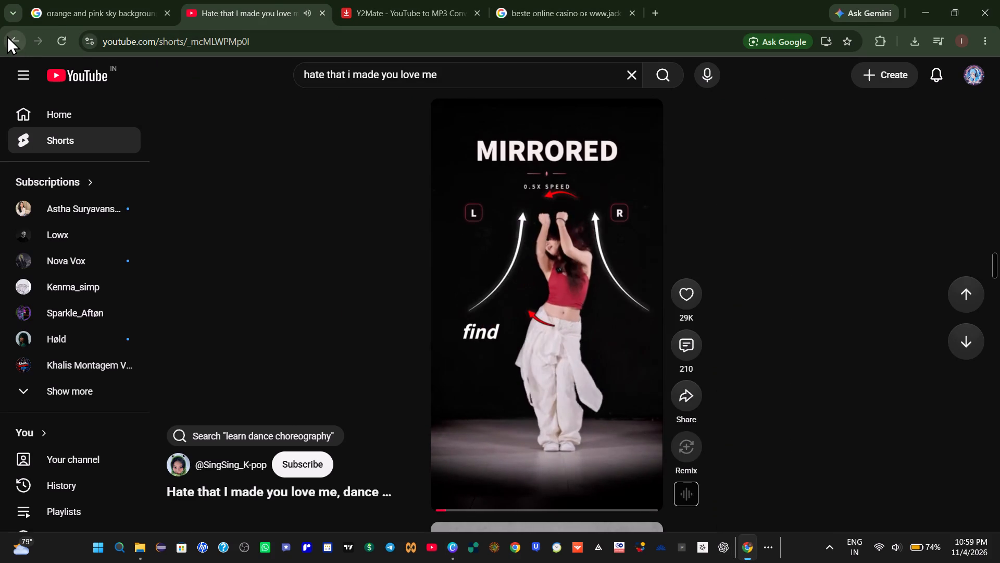
pyautogui.scroll(2, 559, 255)
pyautogui.scroll(-5, 564, 260)
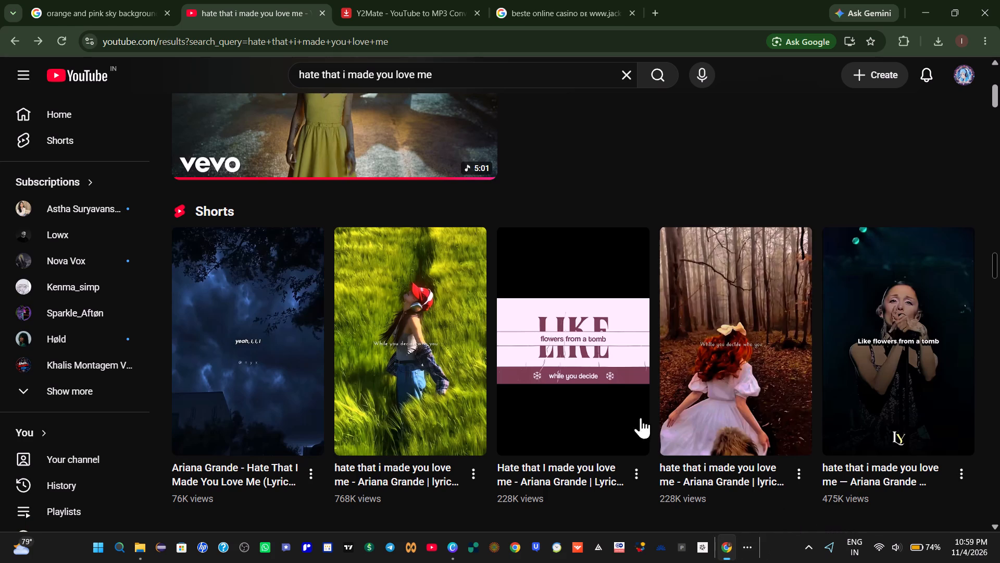
# Return to Canva and look through the fonts beginning with G and H, up to IM Fell, for other heading options.
pyautogui.click(456, 544)
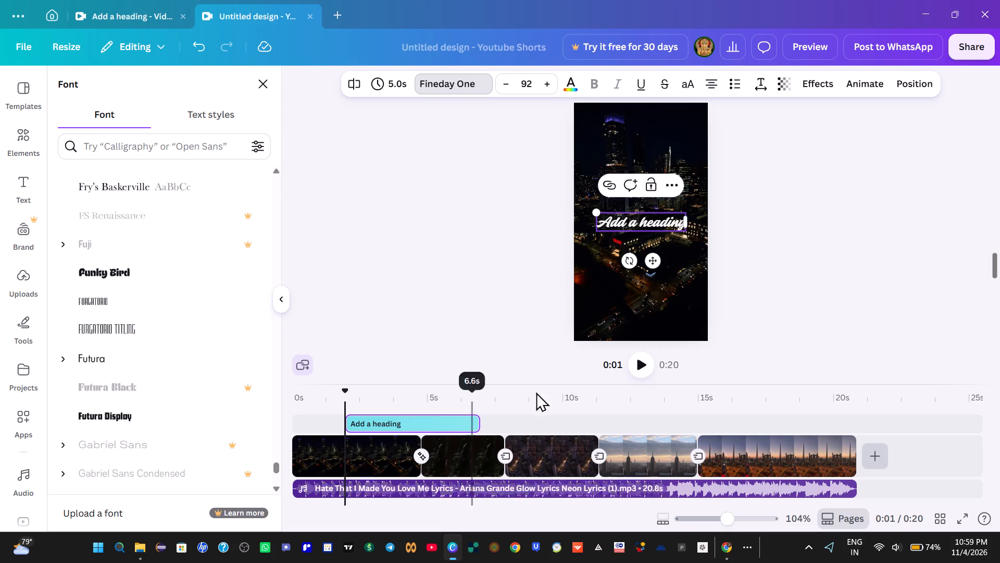
pyautogui.scroll(-11, 193, 340)
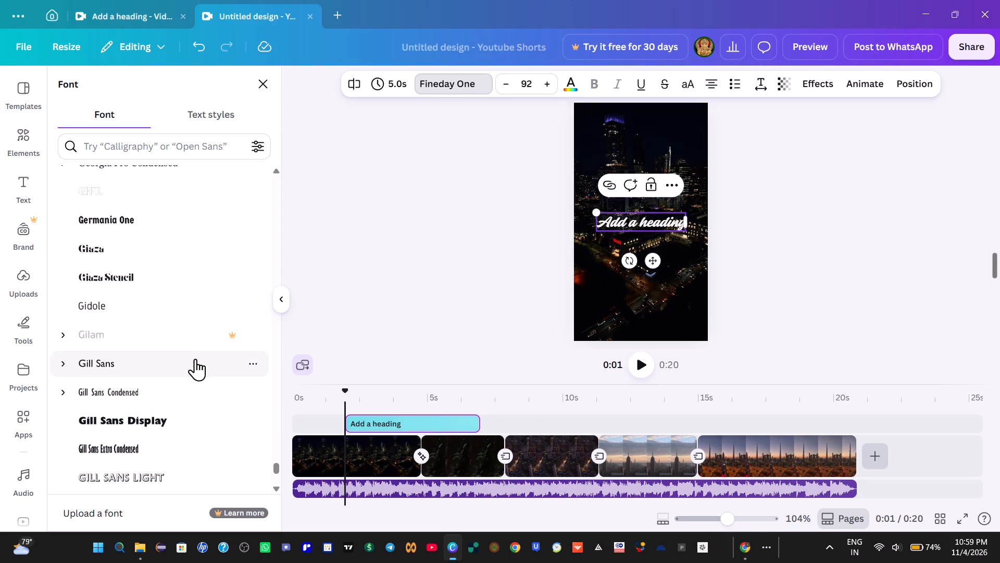
pyautogui.scroll(-8, 196, 358)
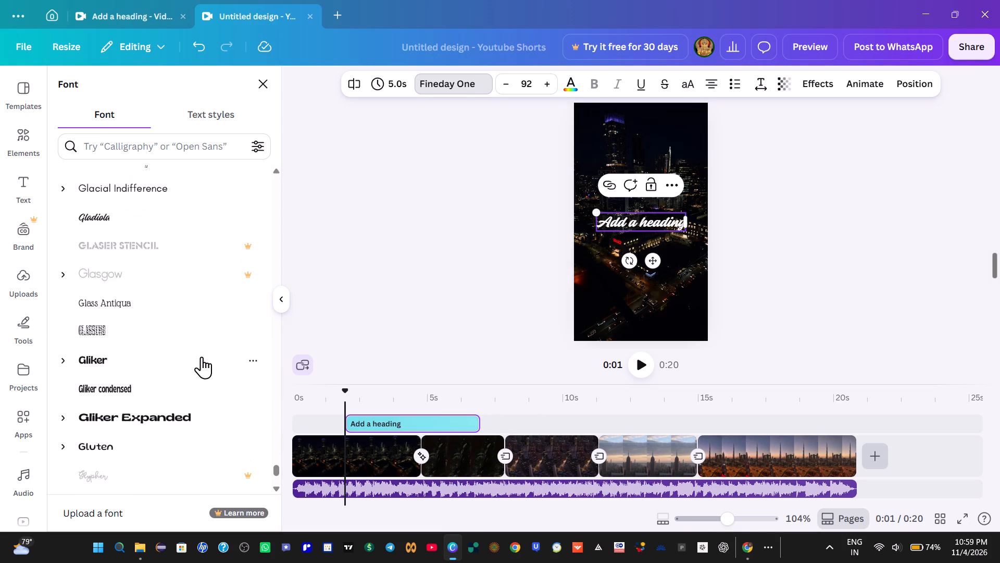
pyautogui.scroll(-5, 162, 363)
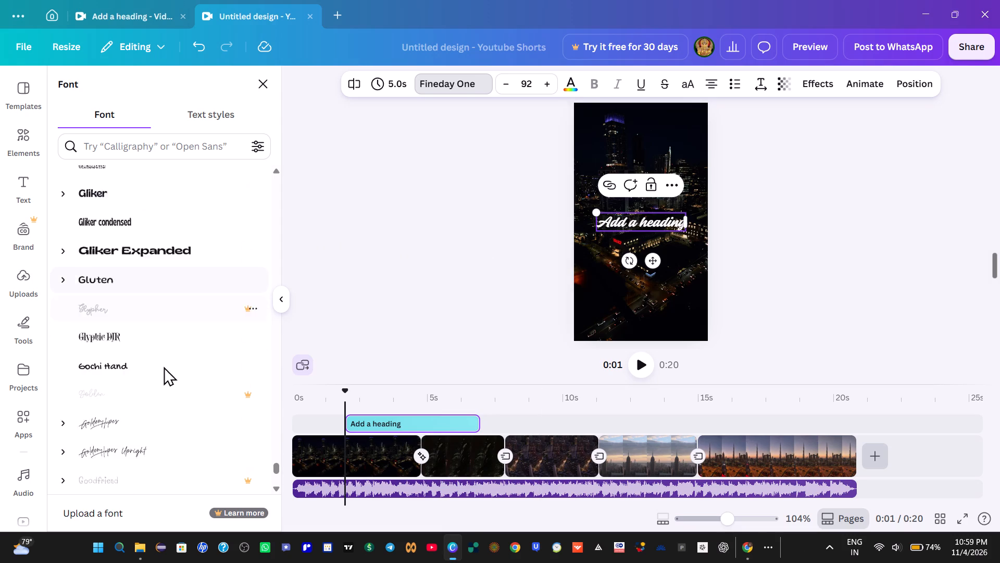
pyautogui.scroll(-9, 166, 362)
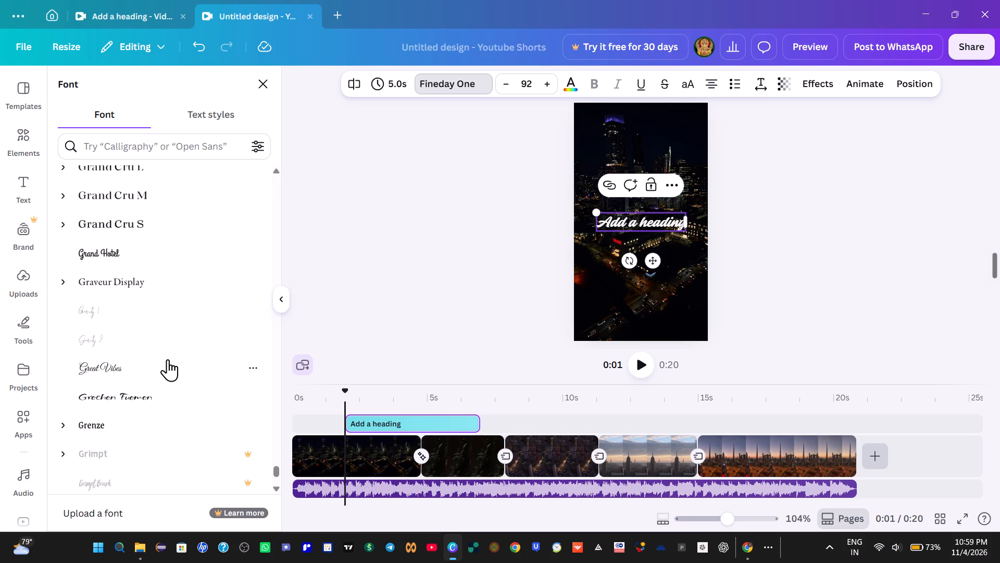
pyautogui.scroll(-5, 168, 358)
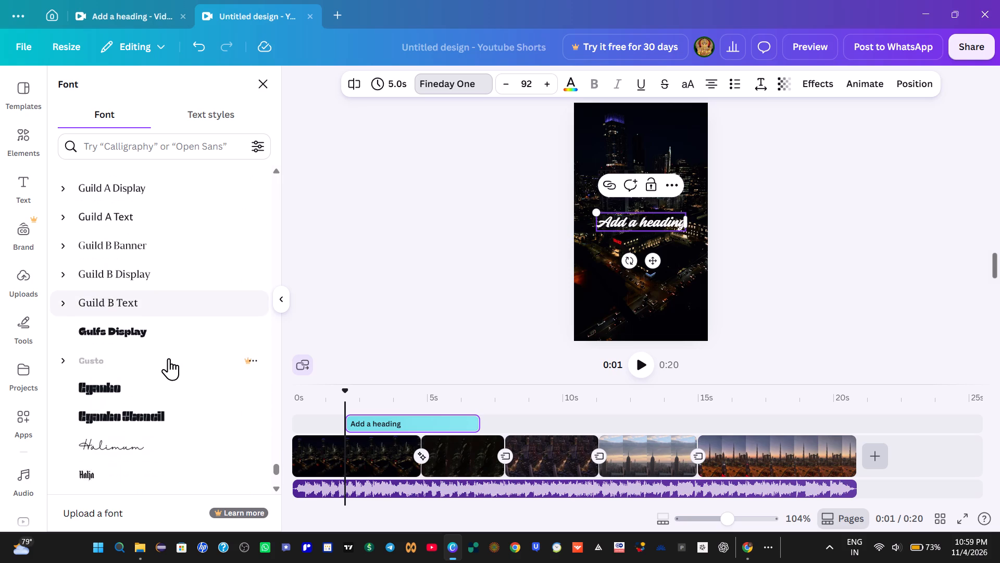
pyautogui.scroll(-14, 169, 358)
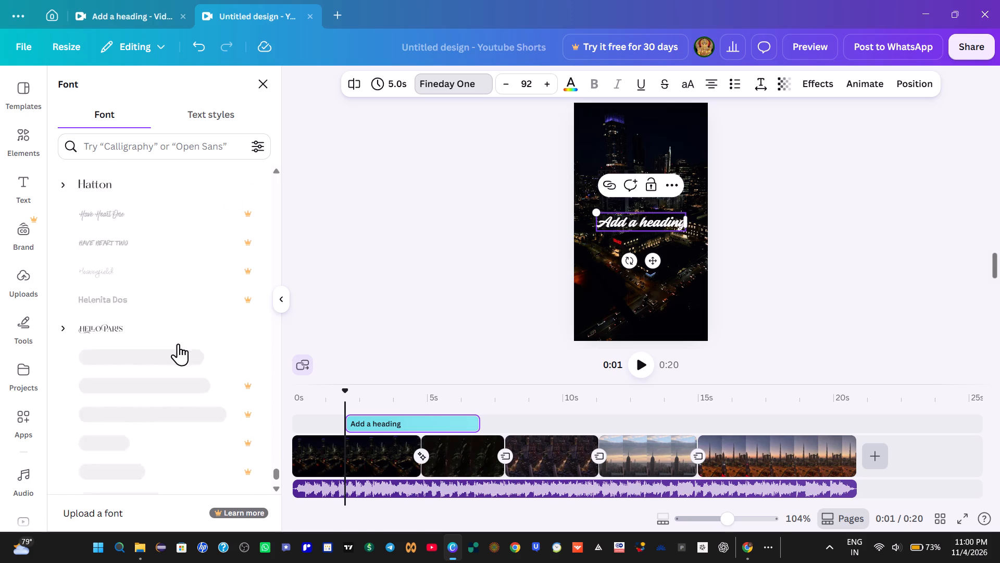
pyautogui.scroll(-8, 178, 344)
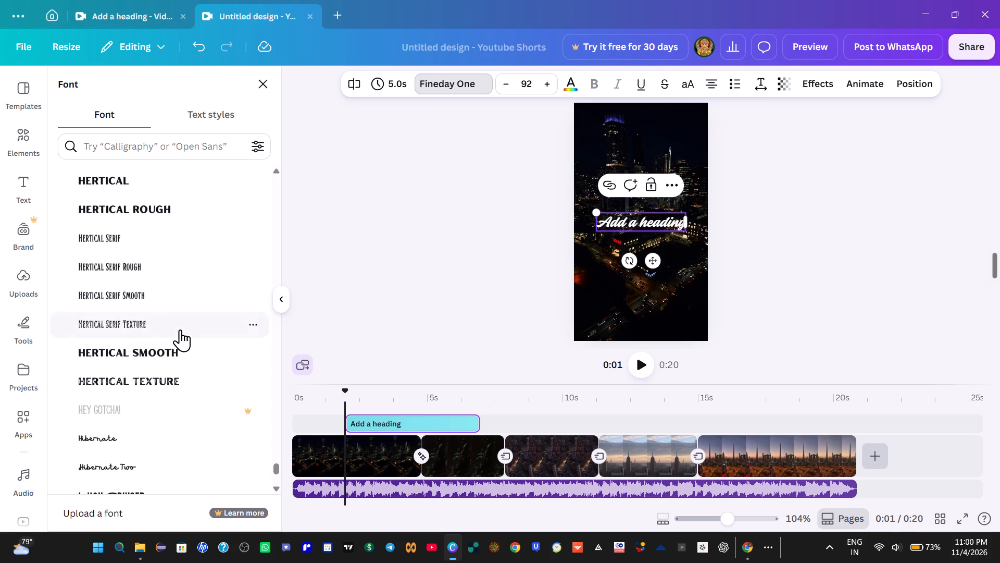
pyautogui.scroll(-19, 180, 329)
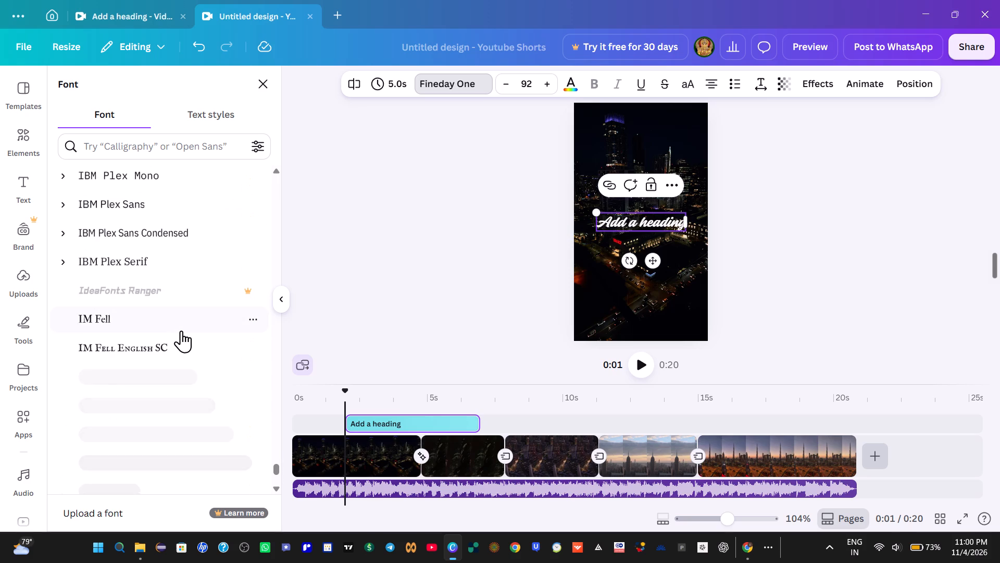
pyautogui.scroll(20, 187, 309)
pyautogui.scroll(6, 187, 309)
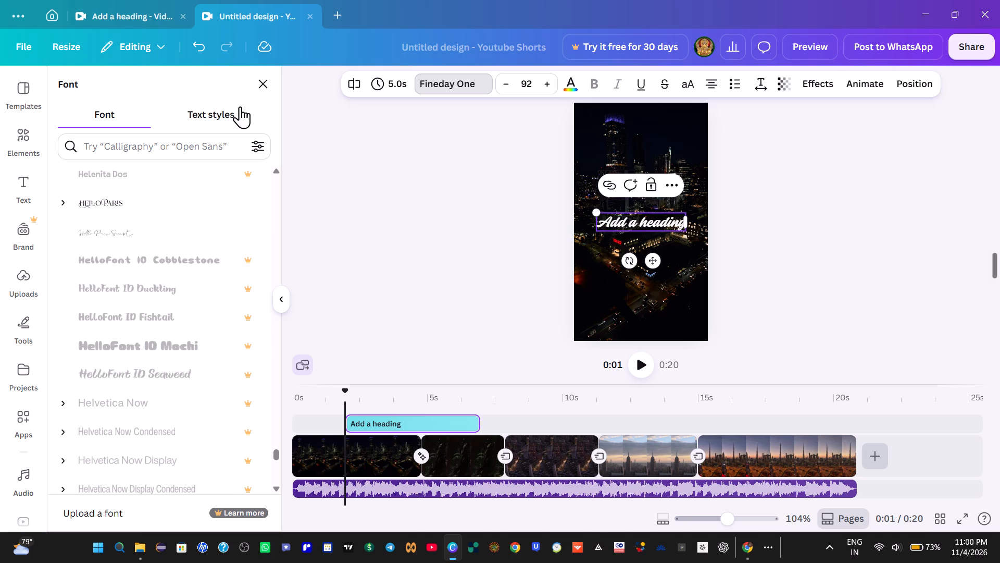
# Search the heading fonts for the suggested term "bold" and look through the matching fonts.
pyautogui.click(267, 82)
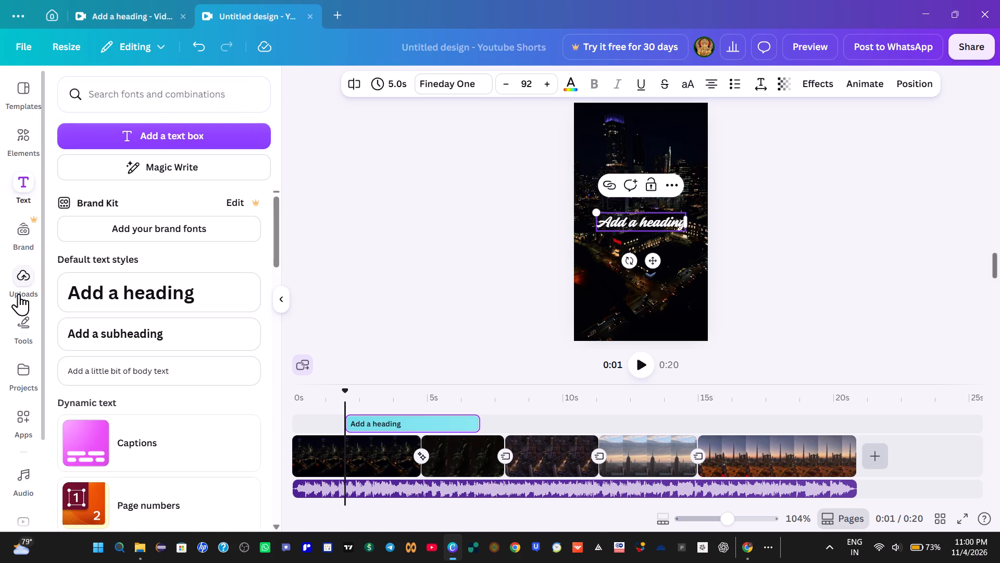
pyautogui.click(25, 176)
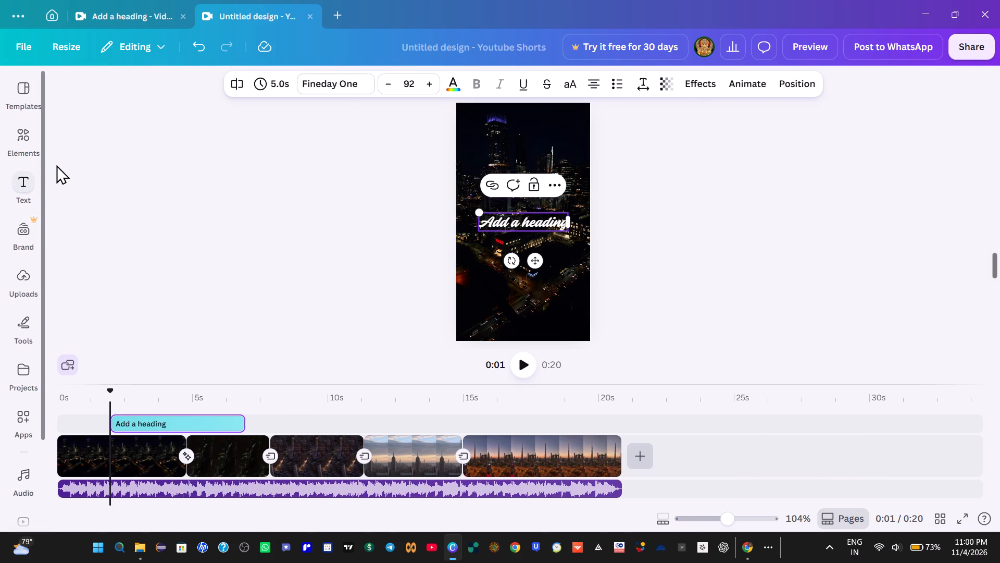
pyautogui.click(27, 183)
pyautogui.click(452, 87)
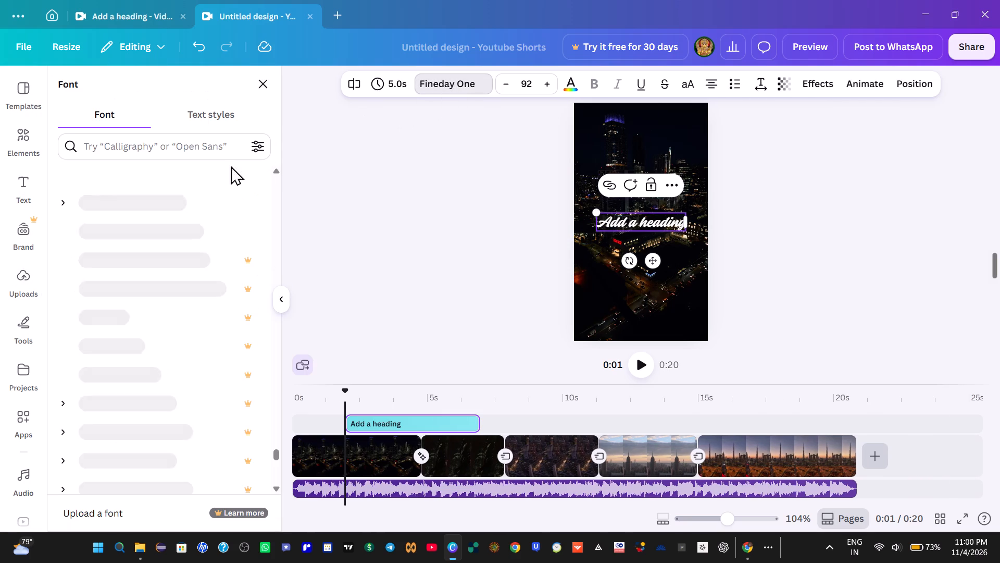
pyautogui.click(174, 152)
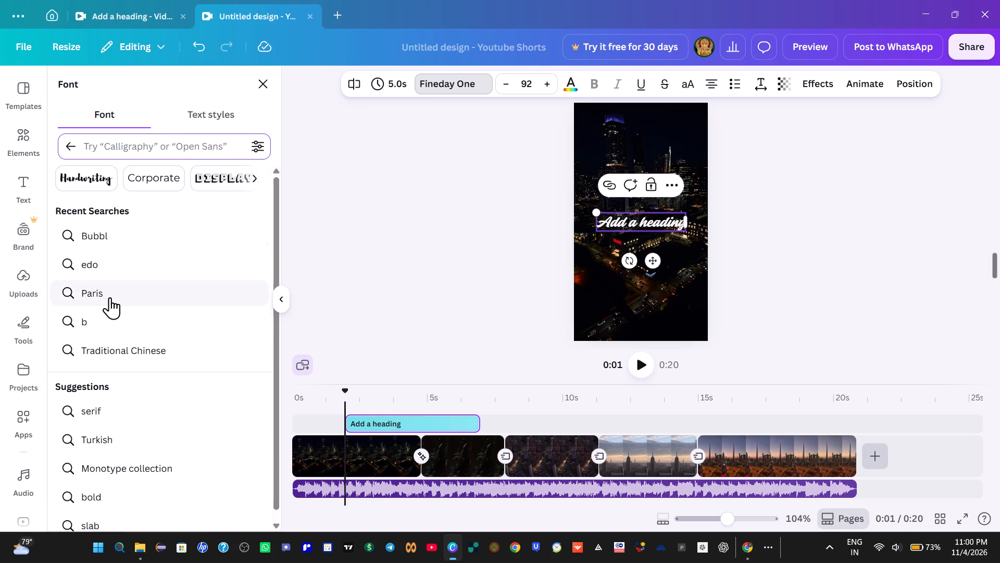
pyautogui.scroll(-4, 115, 290)
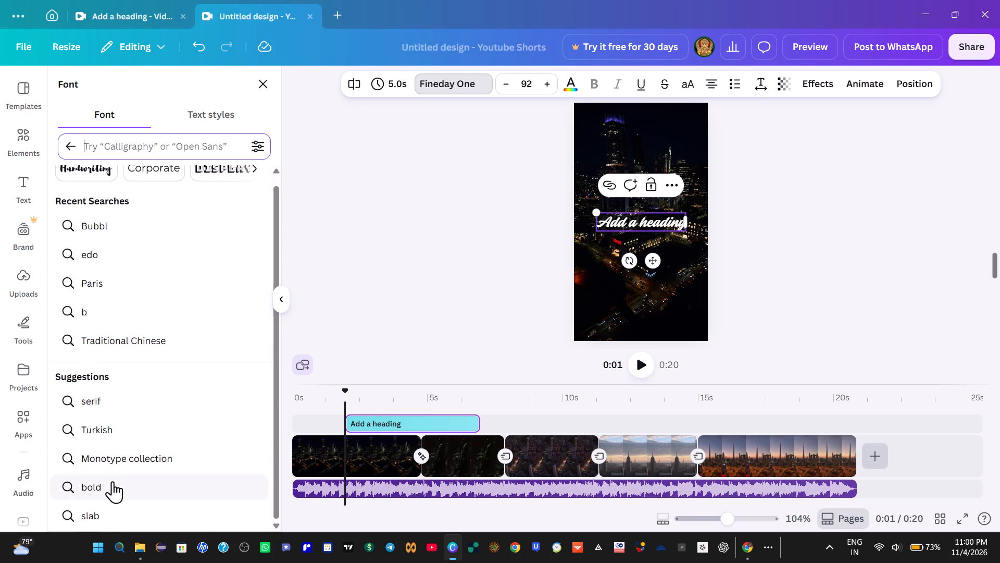
pyautogui.click(113, 481)
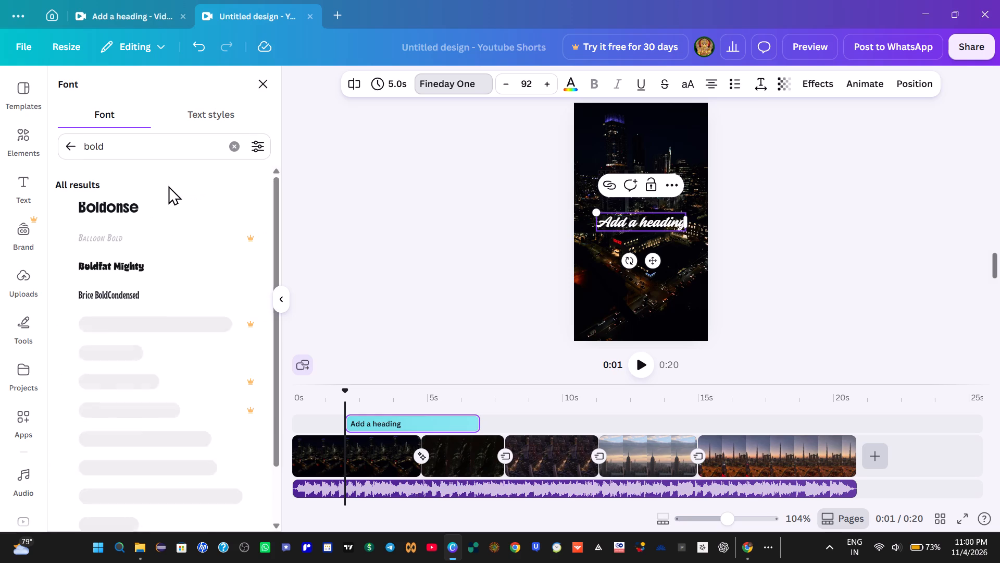
pyautogui.scroll(-2, 129, 293)
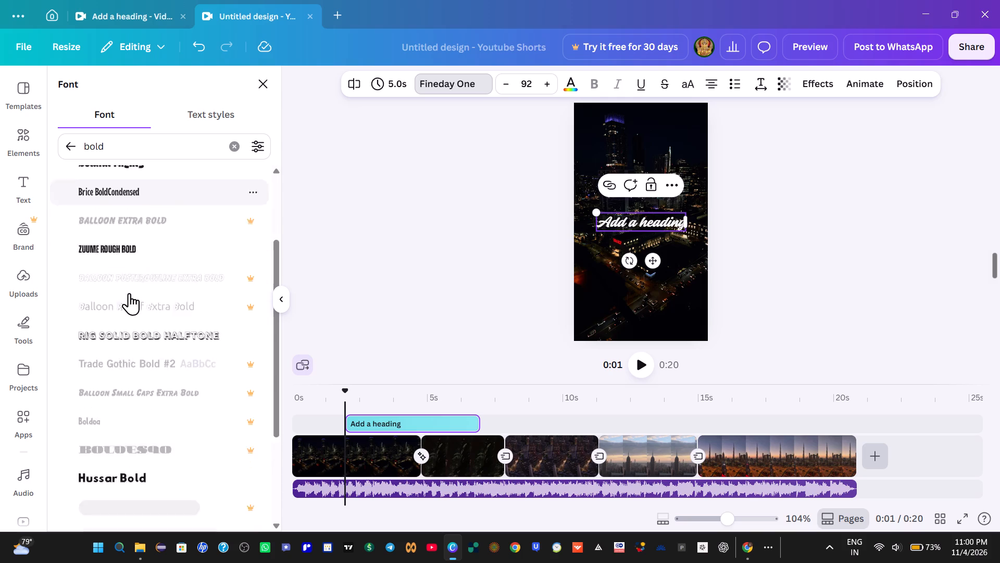
pyautogui.scroll(-5, 129, 293)
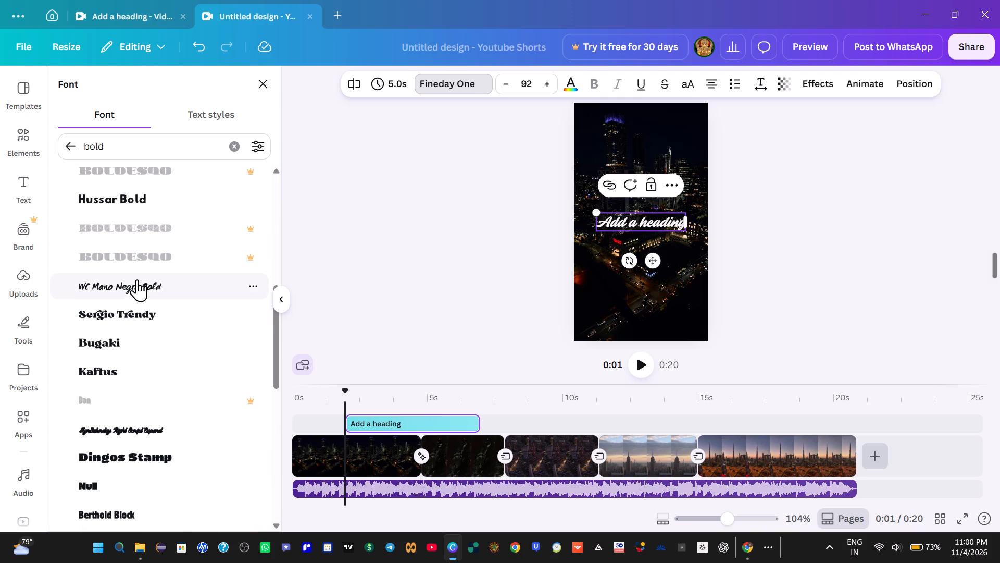
pyautogui.scroll(-5, 137, 279)
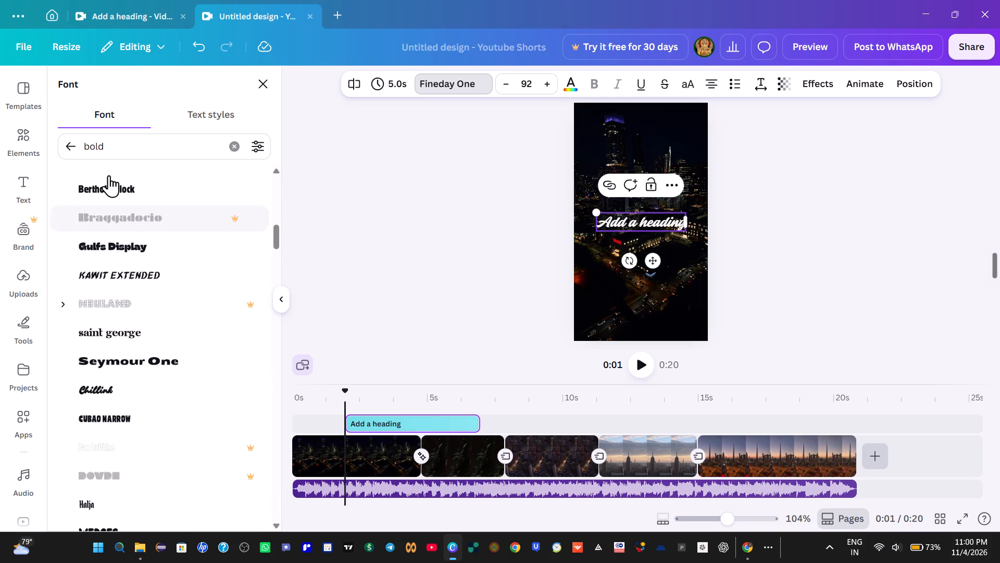
pyautogui.click(78, 146)
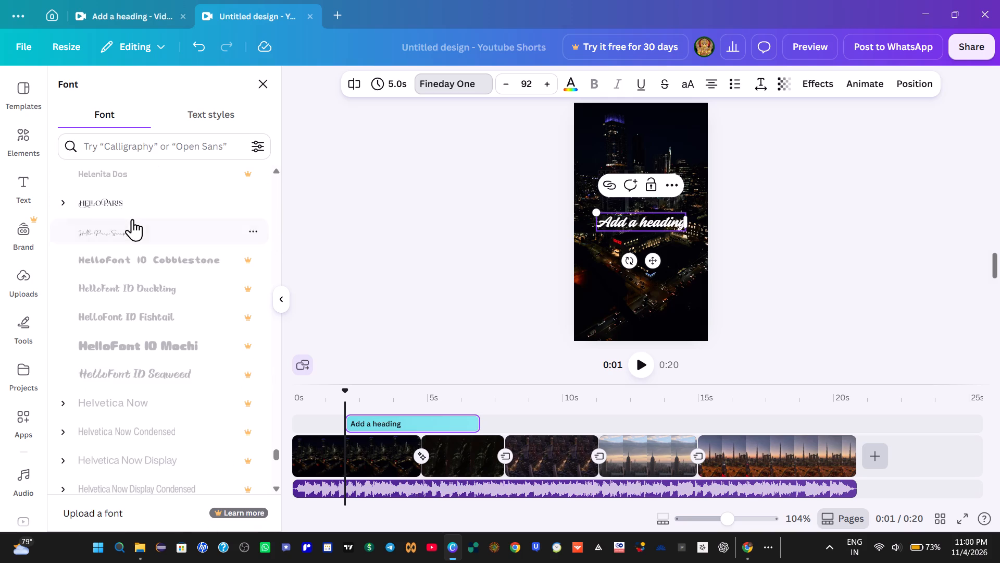
# Apply the Handsome font from the Handwriting category to the heading.
pyautogui.scroll(14, 138, 212)
pyautogui.click(148, 142)
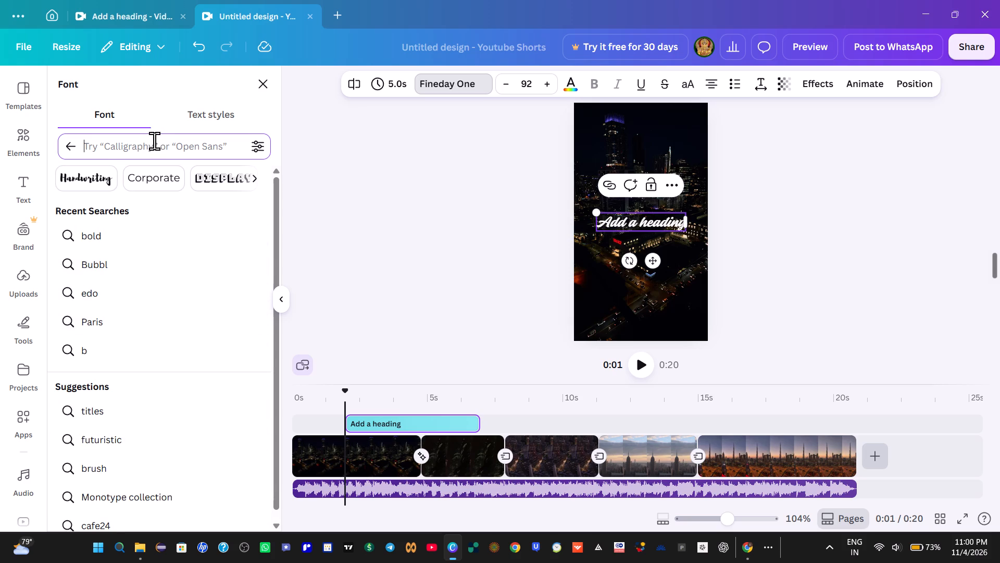
pyautogui.click(109, 170)
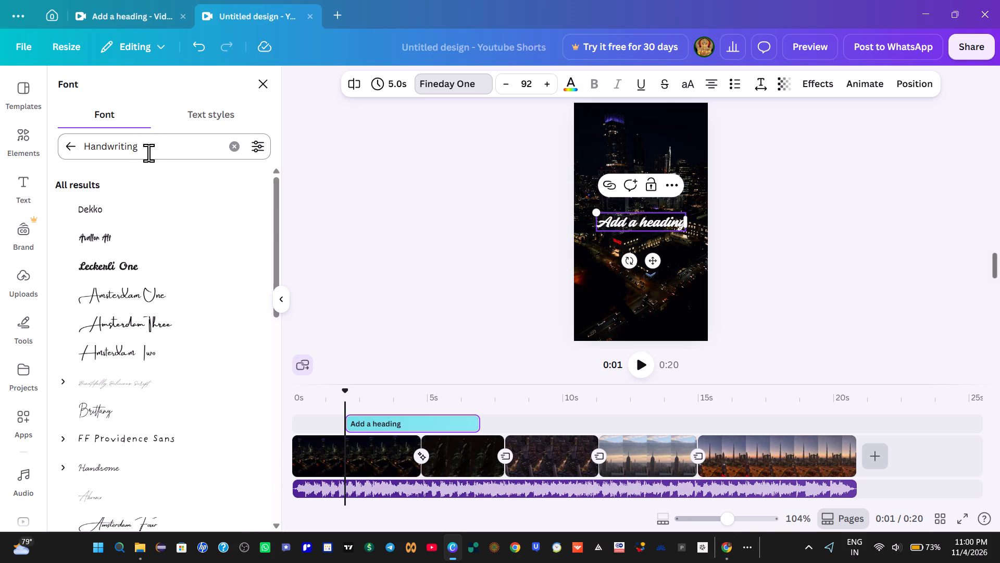
pyautogui.click(113, 460)
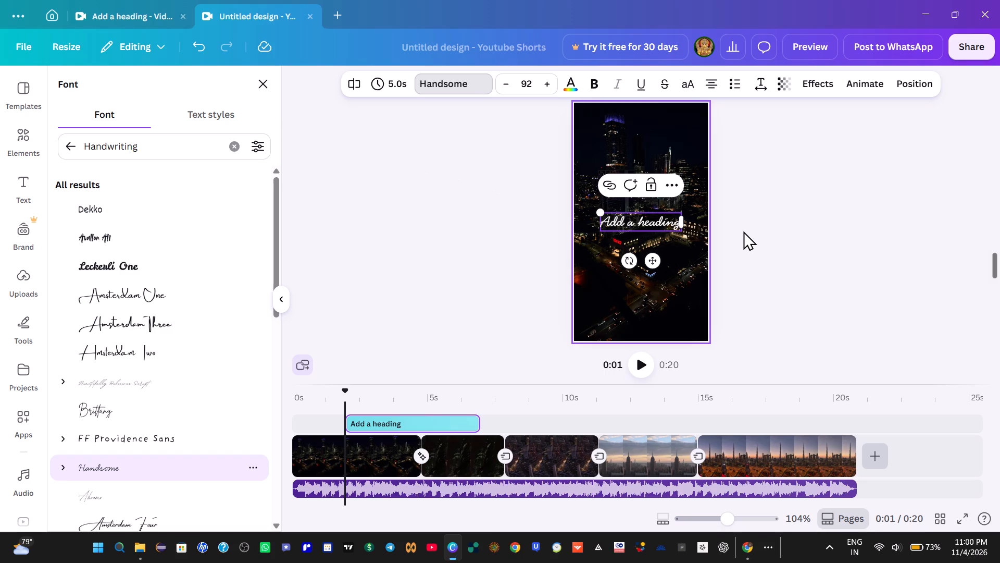
# Look through more Handwriting fonts, followed by the Display and Headings font categories, for other heading options.
pyautogui.scroll(-2, 253, 254)
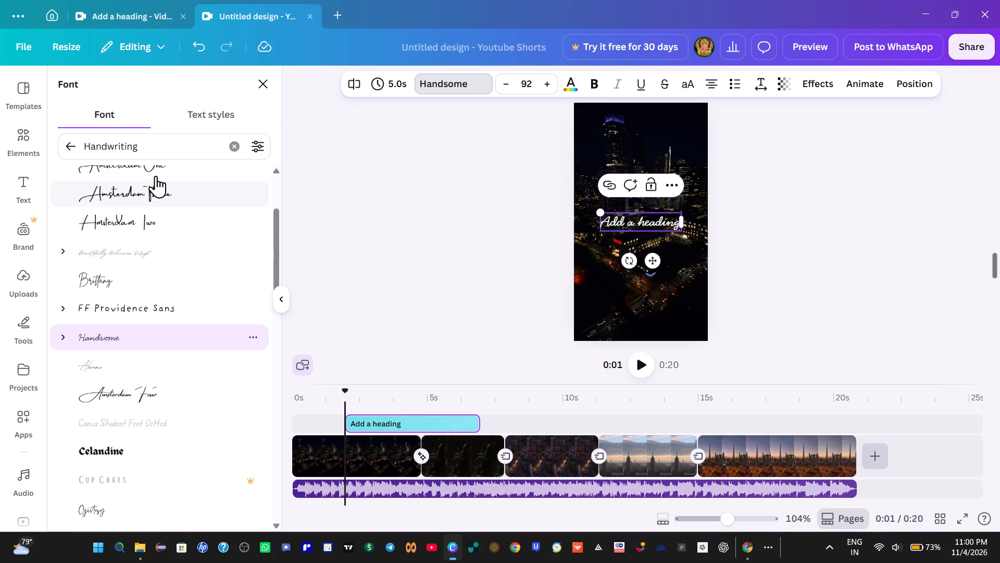
pyautogui.click(134, 156)
pyautogui.moveTo(152, 152); pyautogui.dragTo(78, 151)
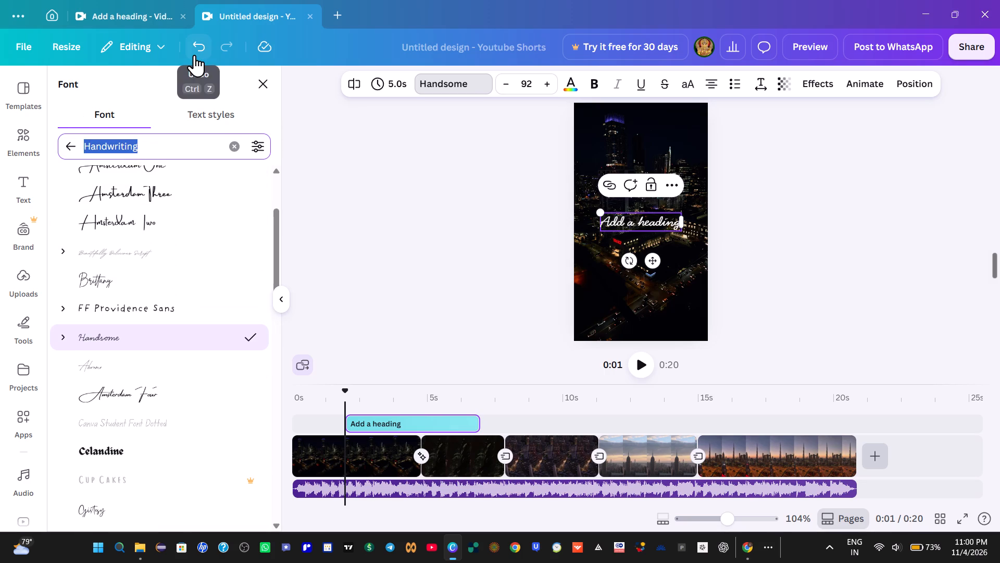
pyautogui.press('BackSpace')
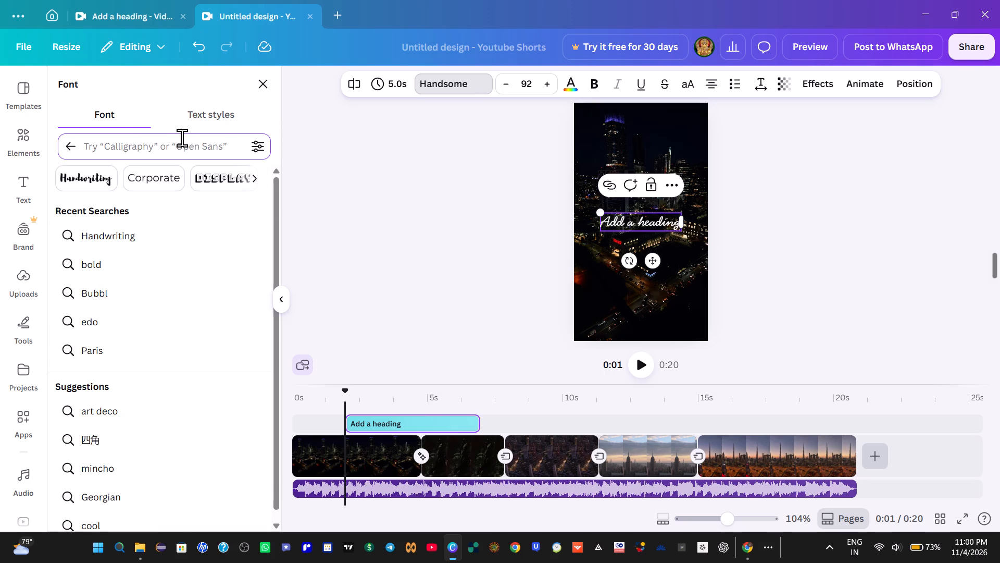
pyautogui.click(182, 138)
pyautogui.click(236, 179)
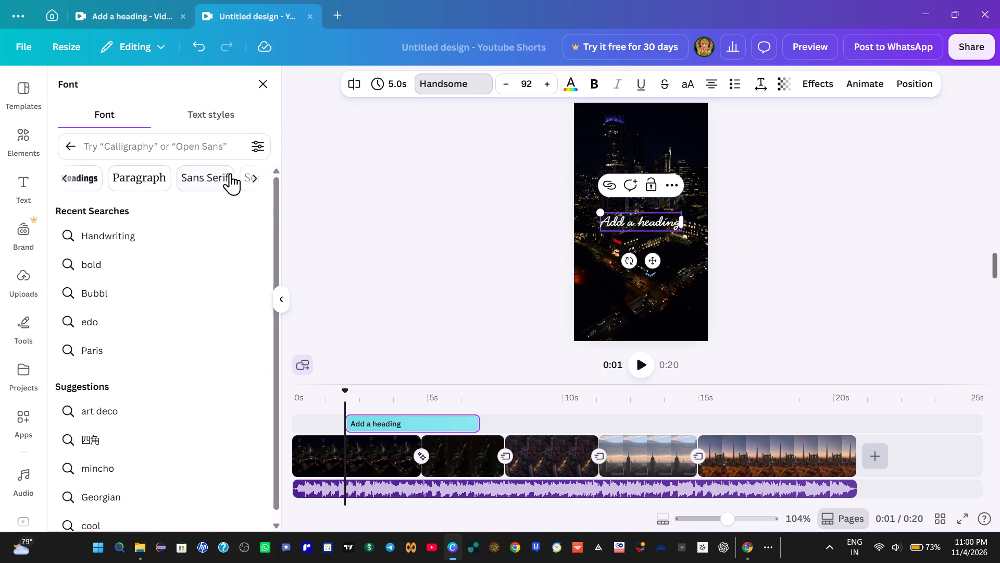
pyautogui.click(71, 170)
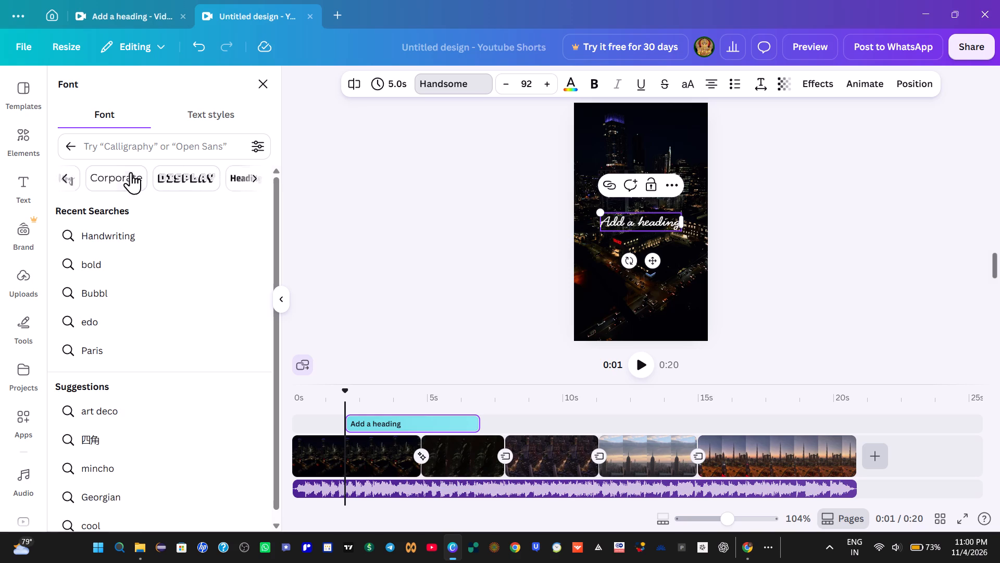
pyautogui.click(211, 173)
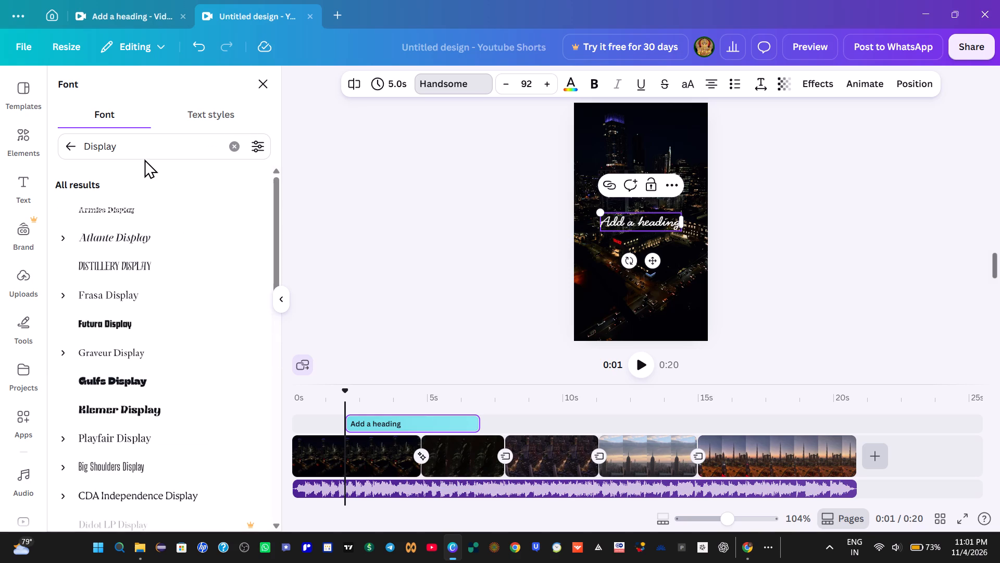
pyautogui.click(79, 148)
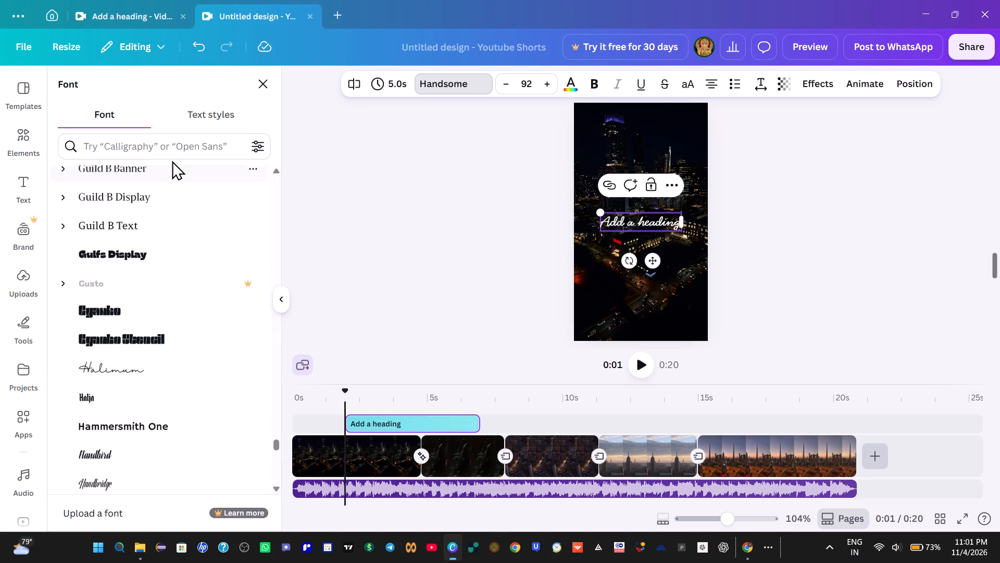
pyautogui.click(158, 145)
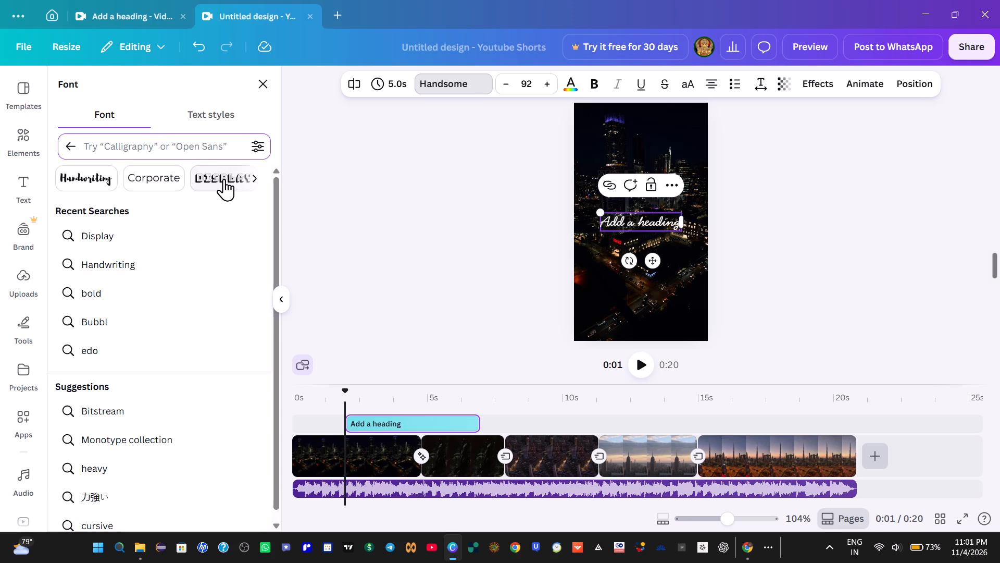
pyautogui.click(256, 176)
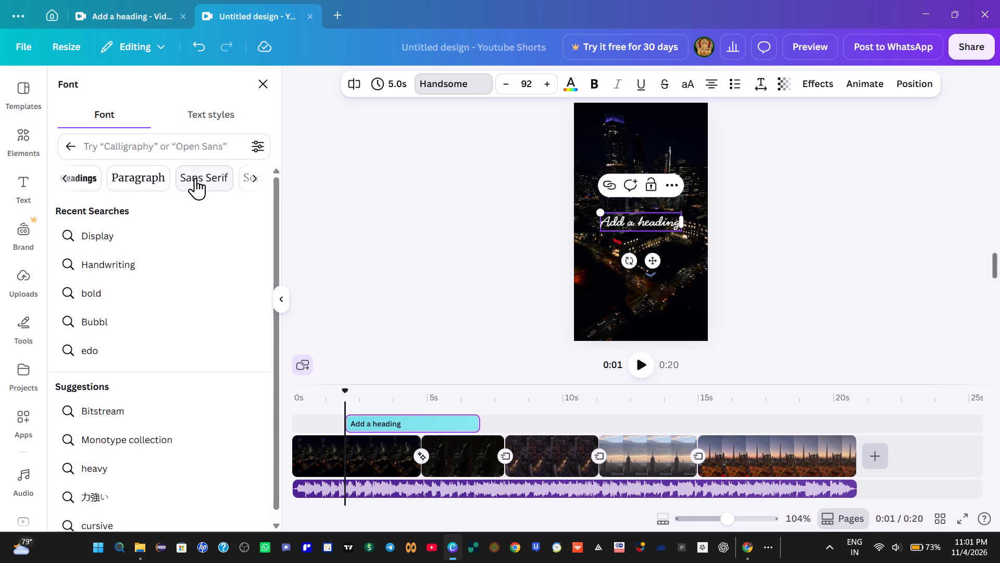
pyautogui.click(87, 176)
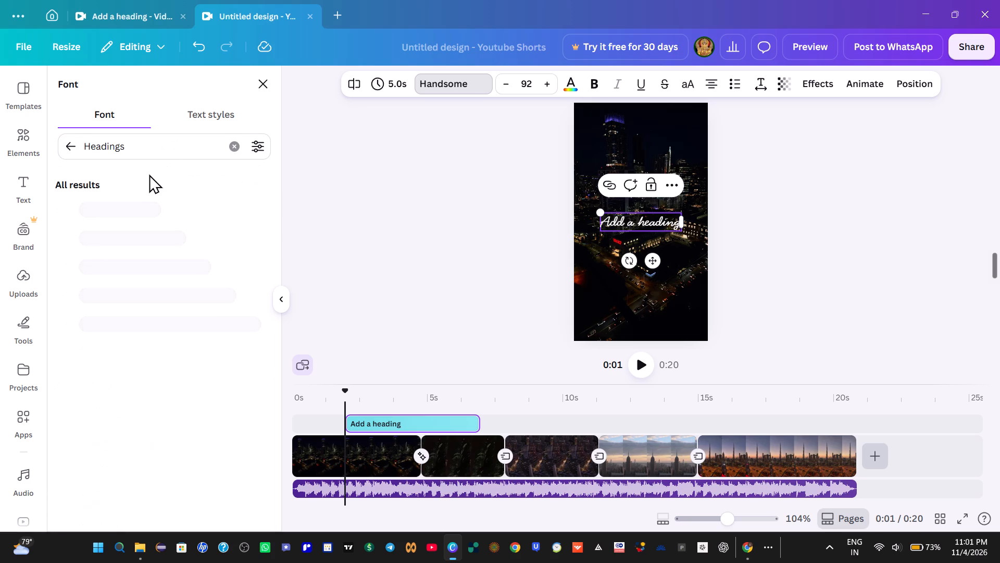
pyautogui.click(80, 153)
# Clear the Headings font filter and look through the suggested font style categories, from Serif through Devanagari and back to Elegant.
pyautogui.click(238, 154)
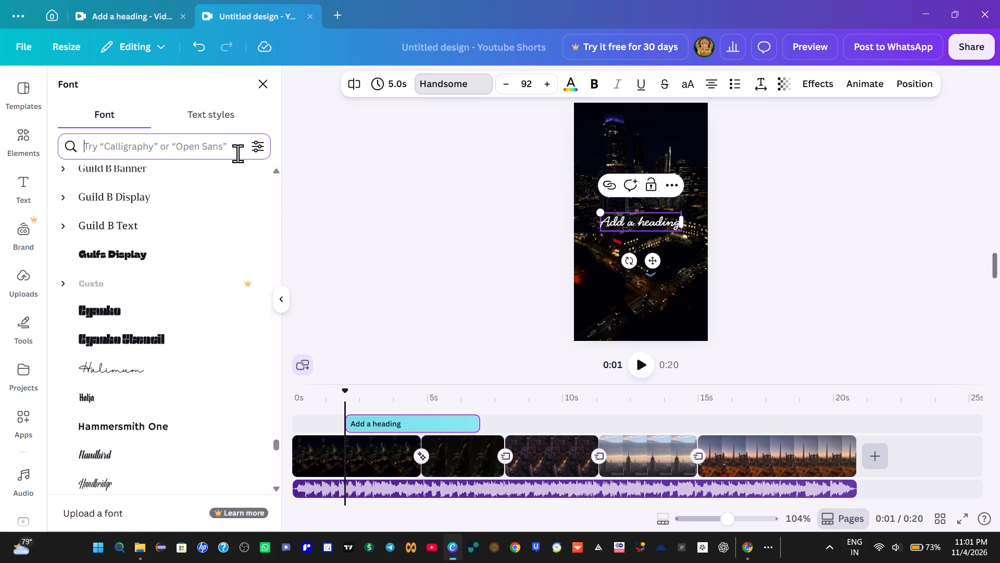
pyautogui.click(250, 178)
pyautogui.click(252, 175)
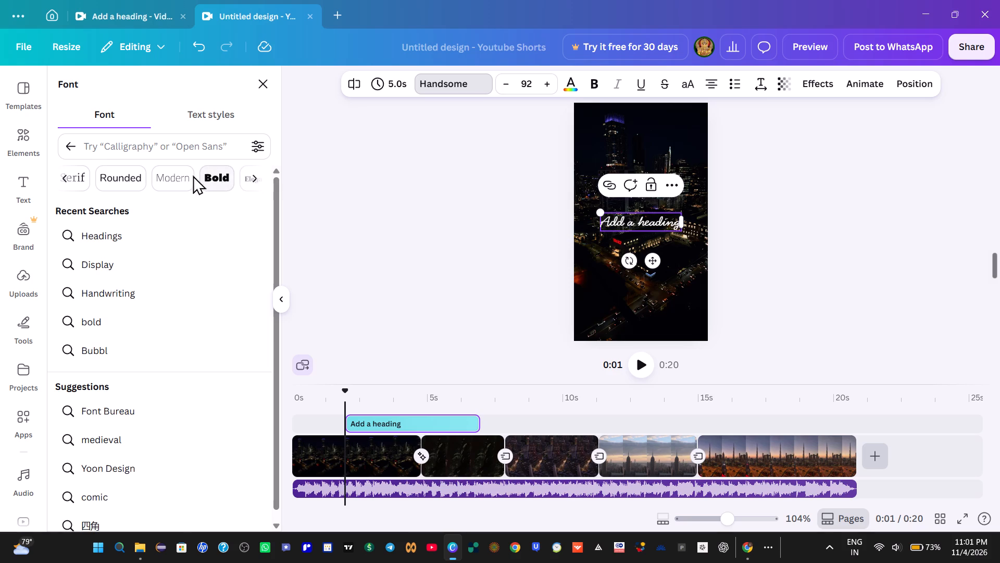
pyautogui.click(249, 170)
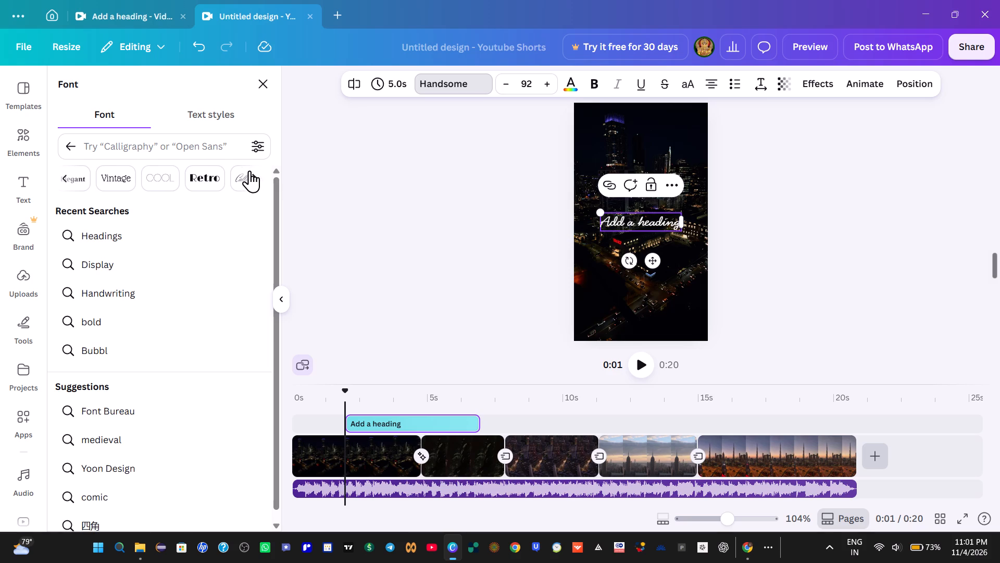
pyautogui.click(249, 170)
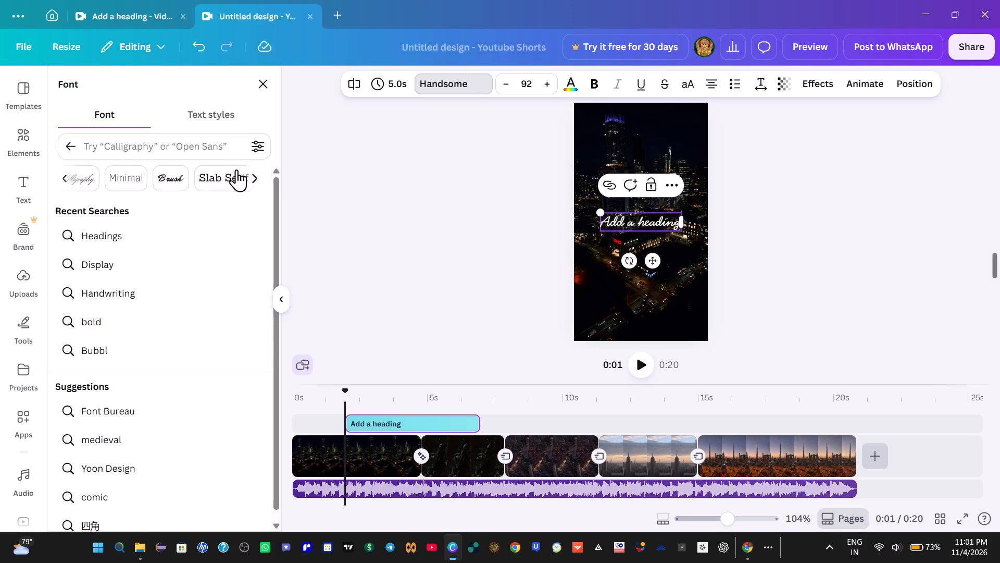
pyautogui.click(254, 173)
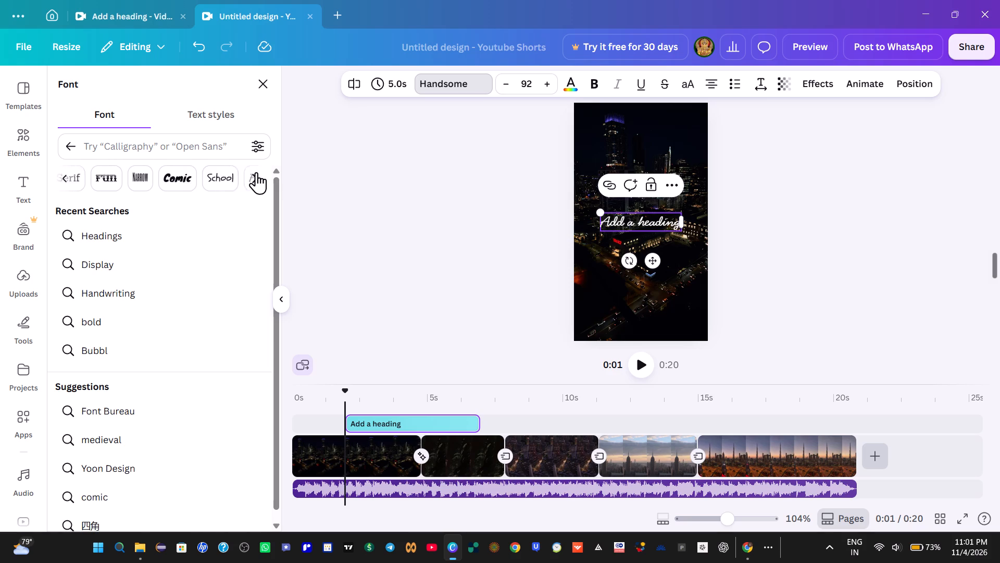
pyautogui.click(257, 170)
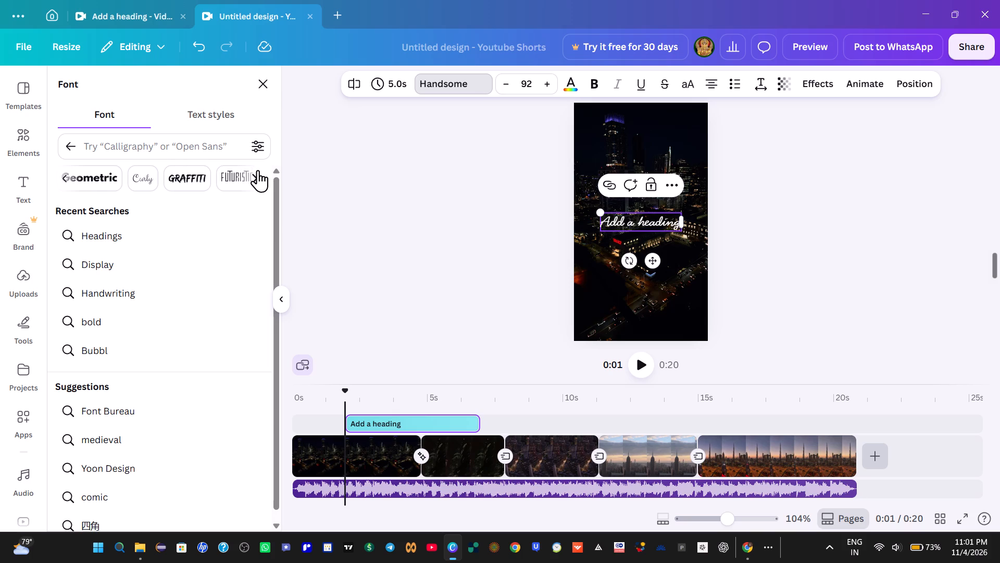
pyautogui.click(258, 170)
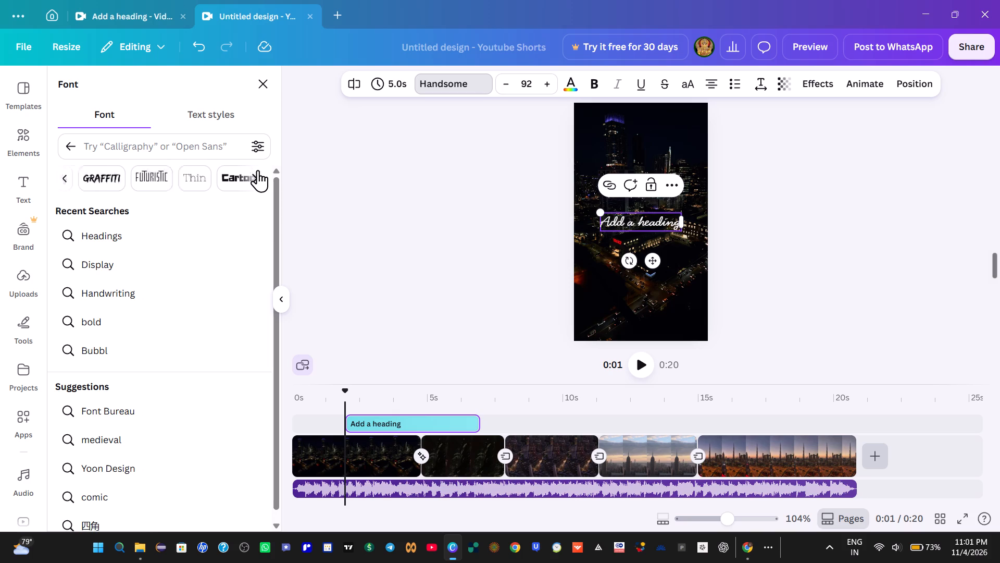
pyautogui.click(258, 167)
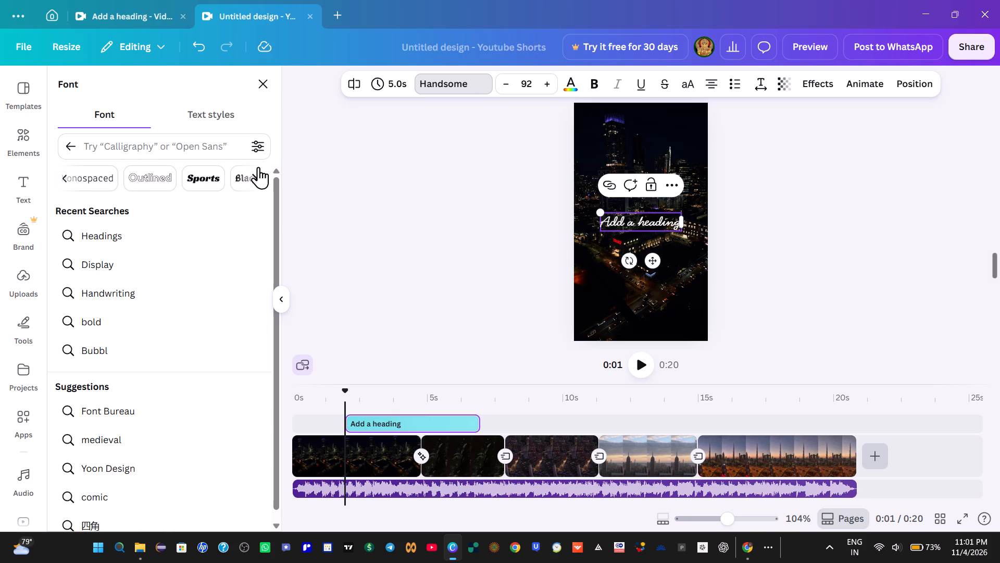
pyautogui.click(253, 170)
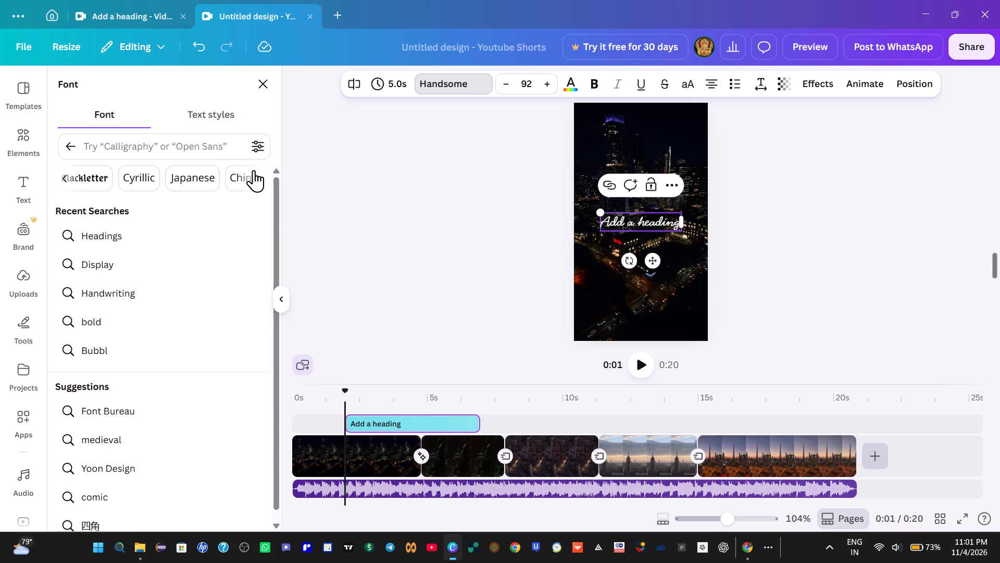
pyautogui.click(254, 170)
pyautogui.click(254, 170)
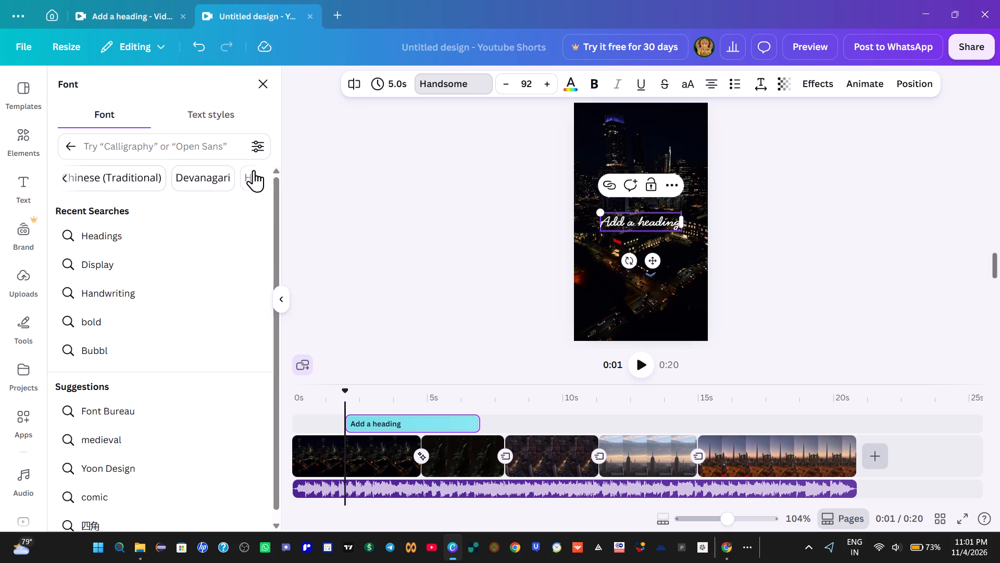
pyautogui.click(254, 170)
pyautogui.click(60, 170)
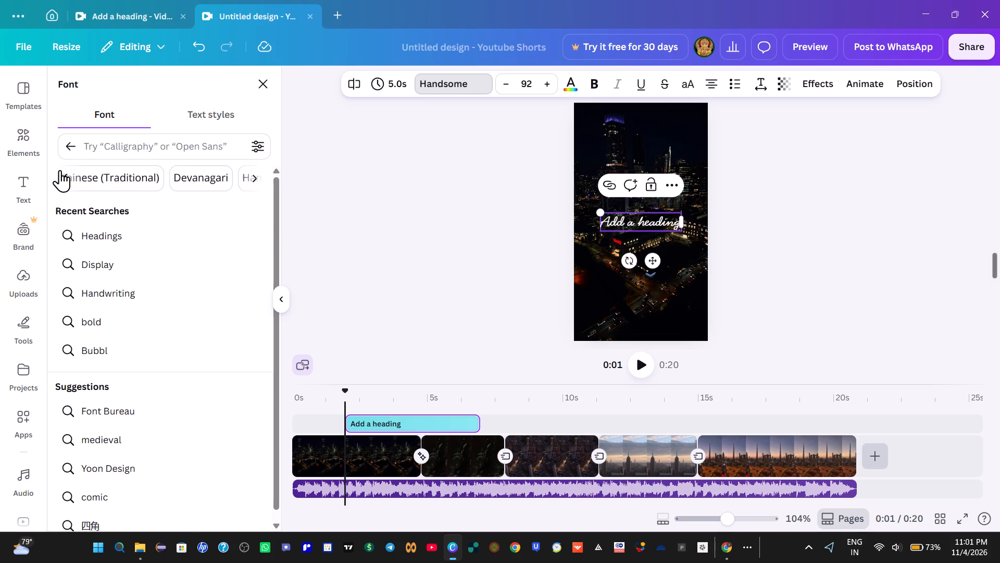
pyautogui.tripleClick(60, 170)
pyautogui.click(60, 169)
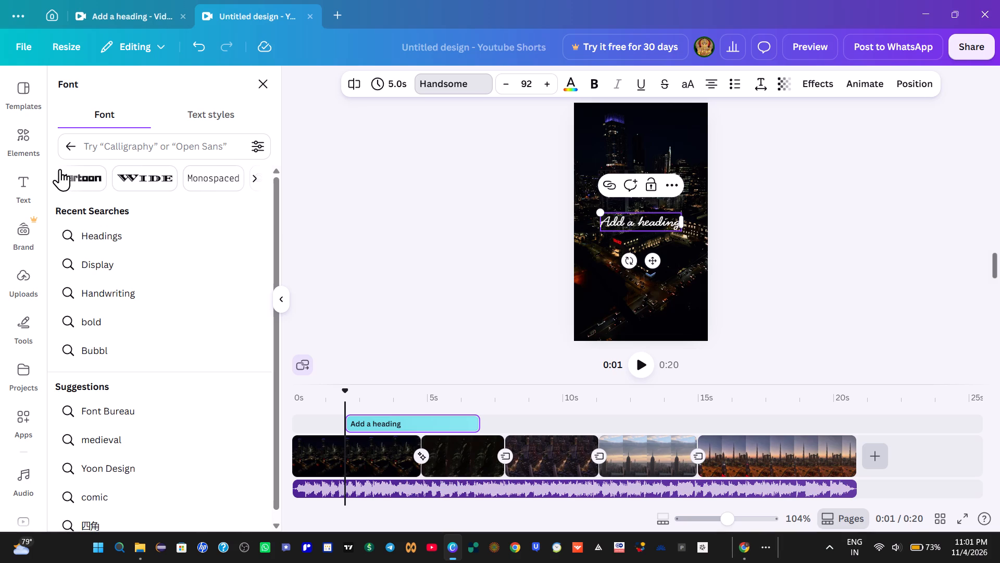
pyautogui.click(60, 169)
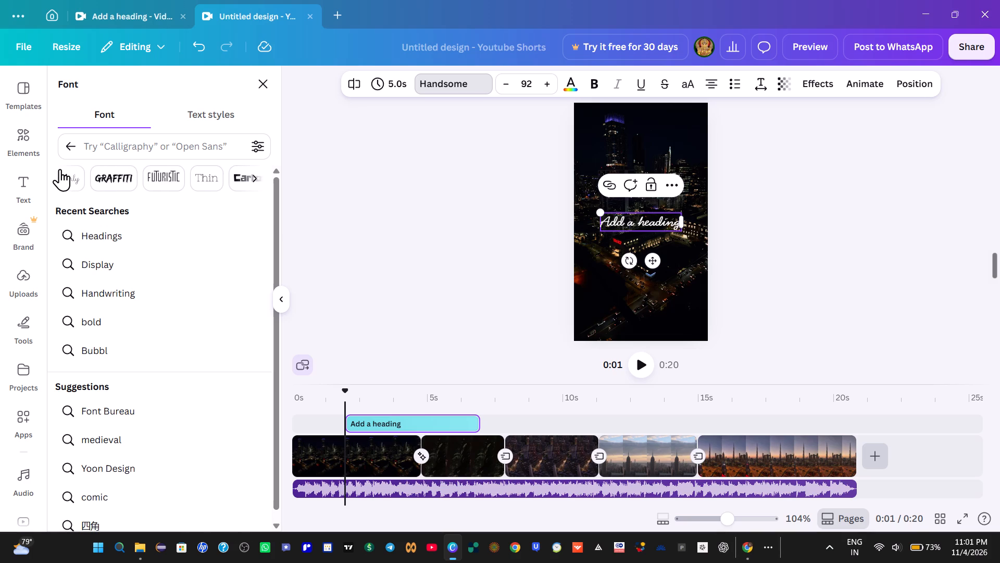
pyautogui.click(60, 169)
pyautogui.click(60, 169)
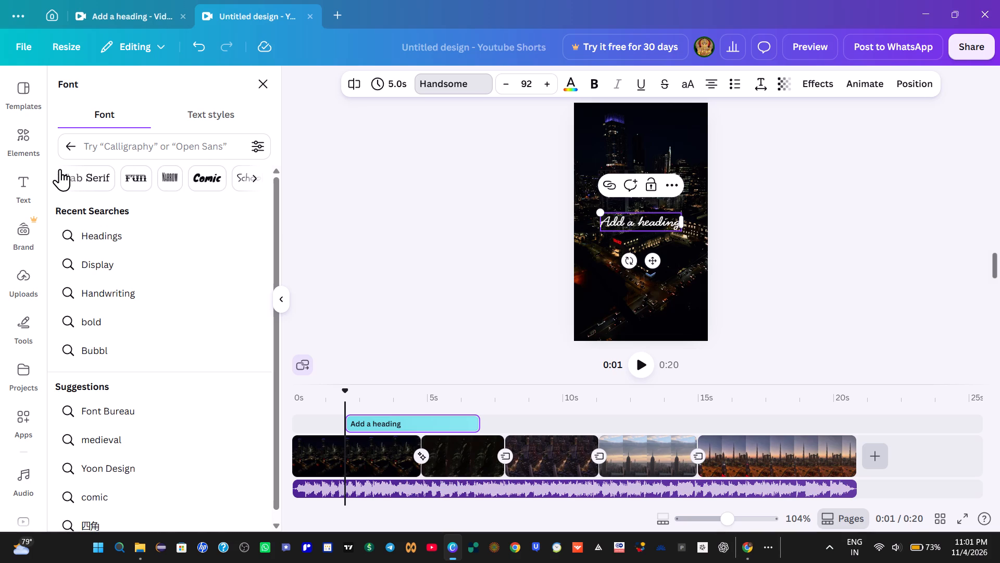
pyautogui.click(60, 169)
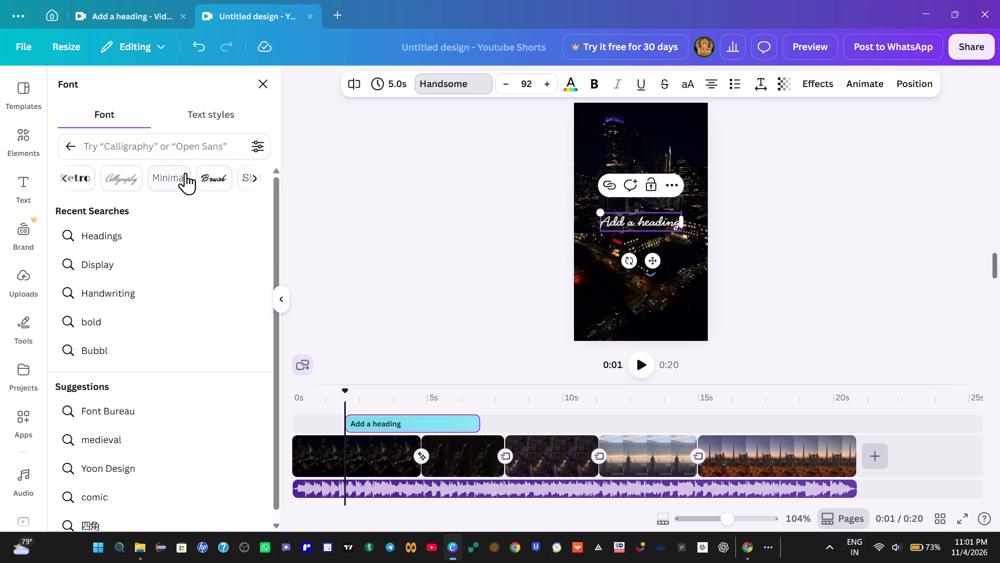
pyautogui.click(247, 176)
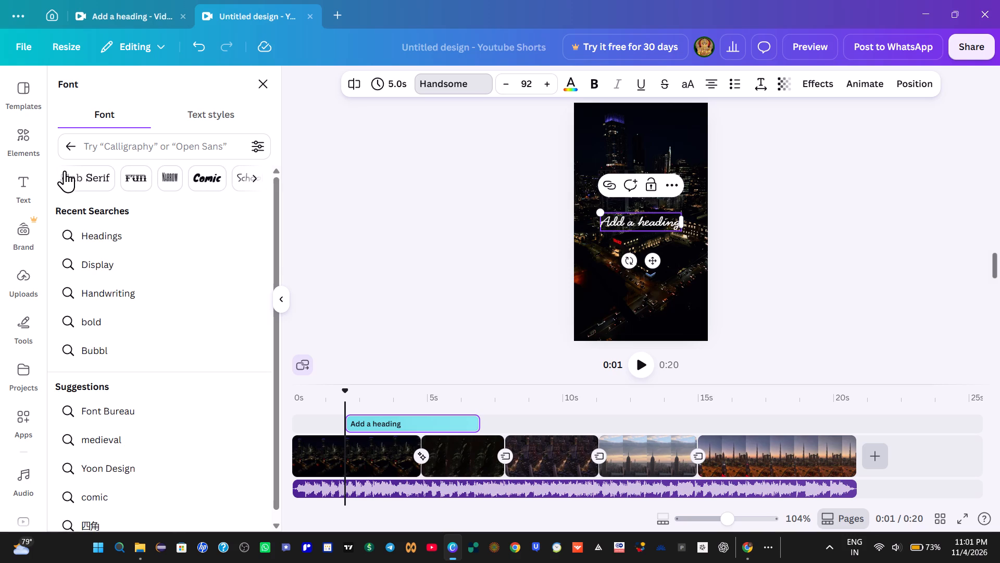
pyautogui.click(65, 170)
pyautogui.click(65, 170)
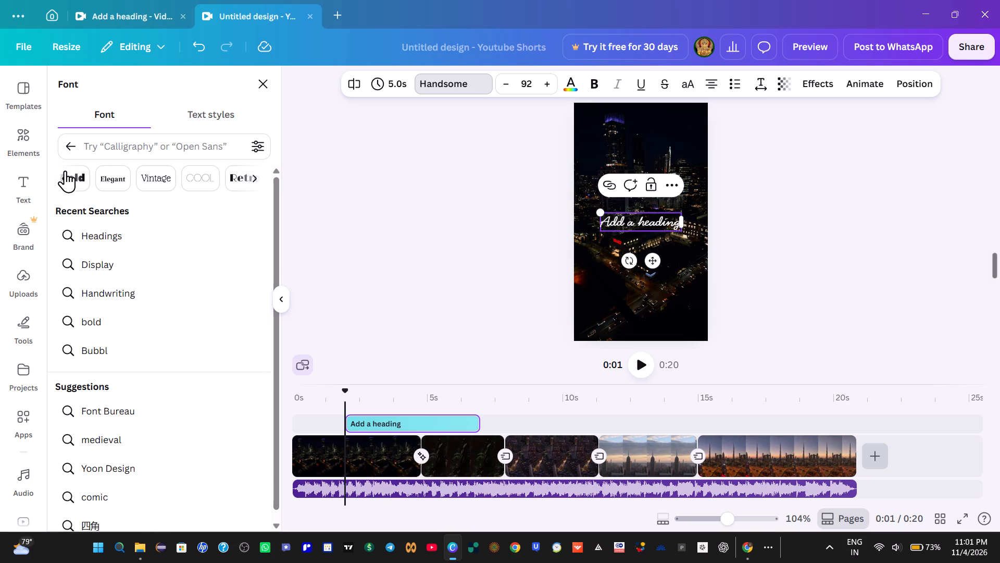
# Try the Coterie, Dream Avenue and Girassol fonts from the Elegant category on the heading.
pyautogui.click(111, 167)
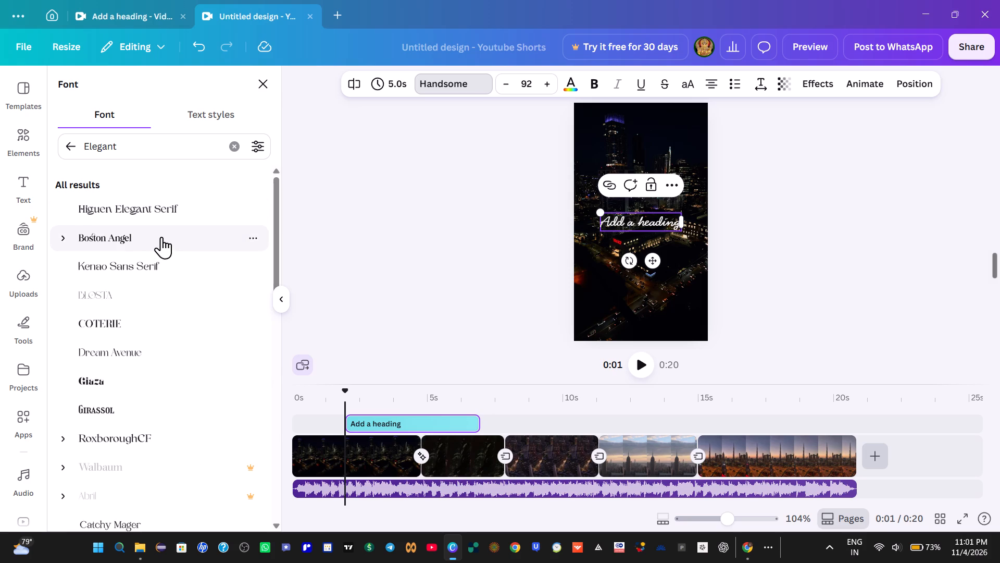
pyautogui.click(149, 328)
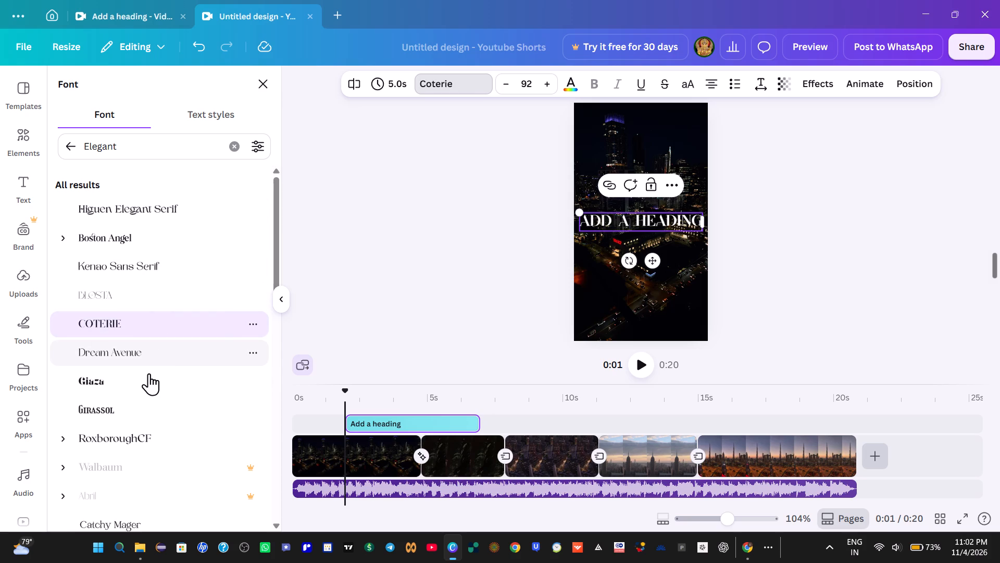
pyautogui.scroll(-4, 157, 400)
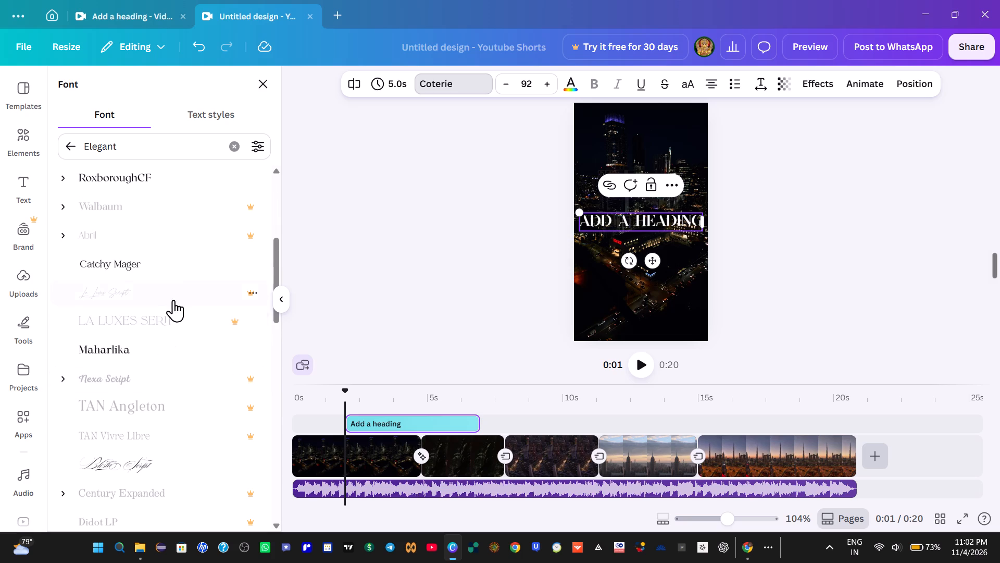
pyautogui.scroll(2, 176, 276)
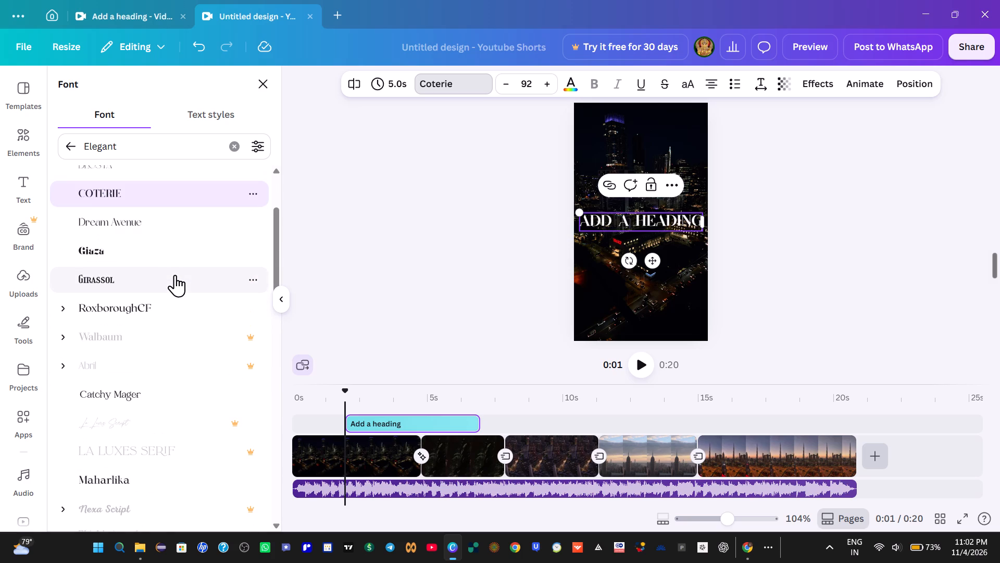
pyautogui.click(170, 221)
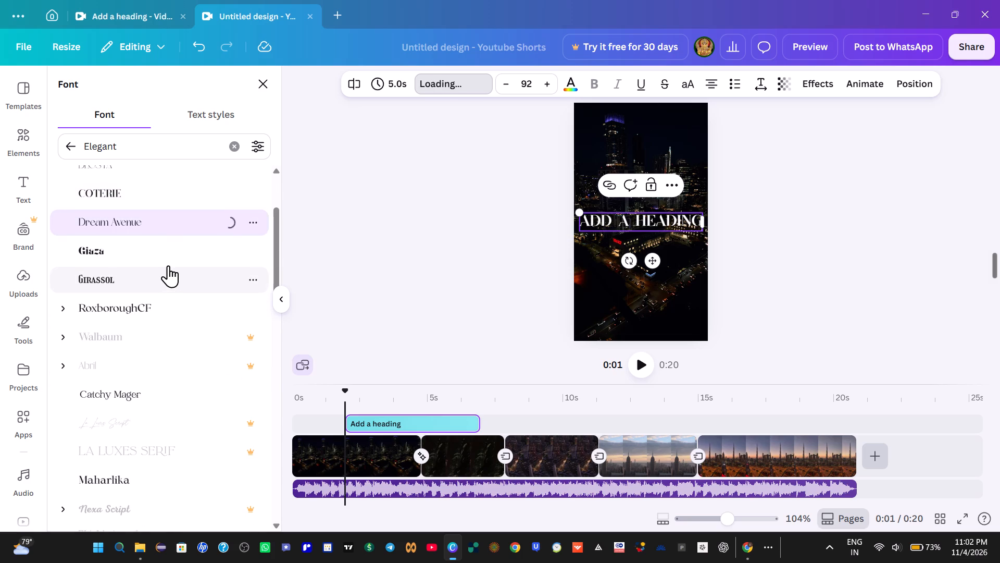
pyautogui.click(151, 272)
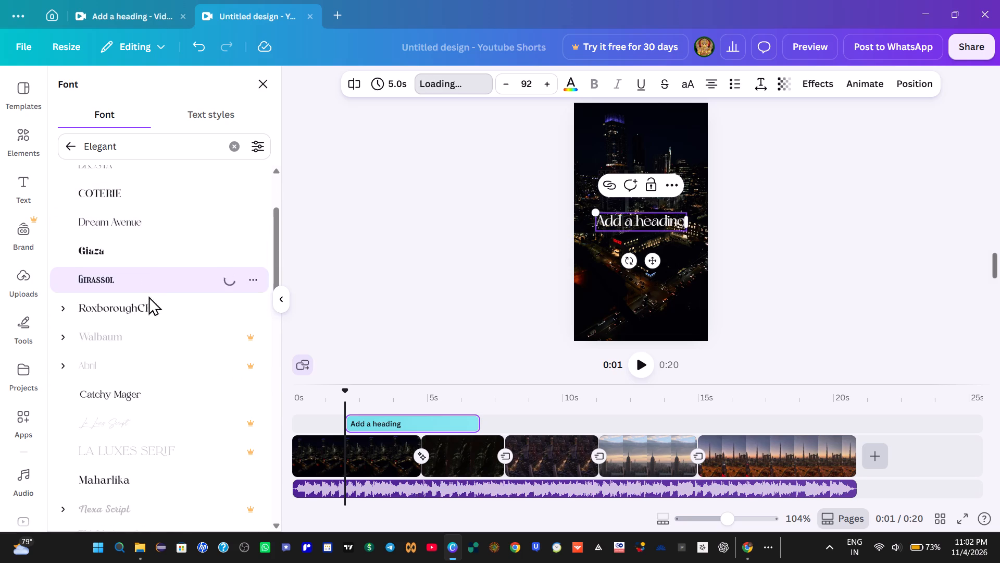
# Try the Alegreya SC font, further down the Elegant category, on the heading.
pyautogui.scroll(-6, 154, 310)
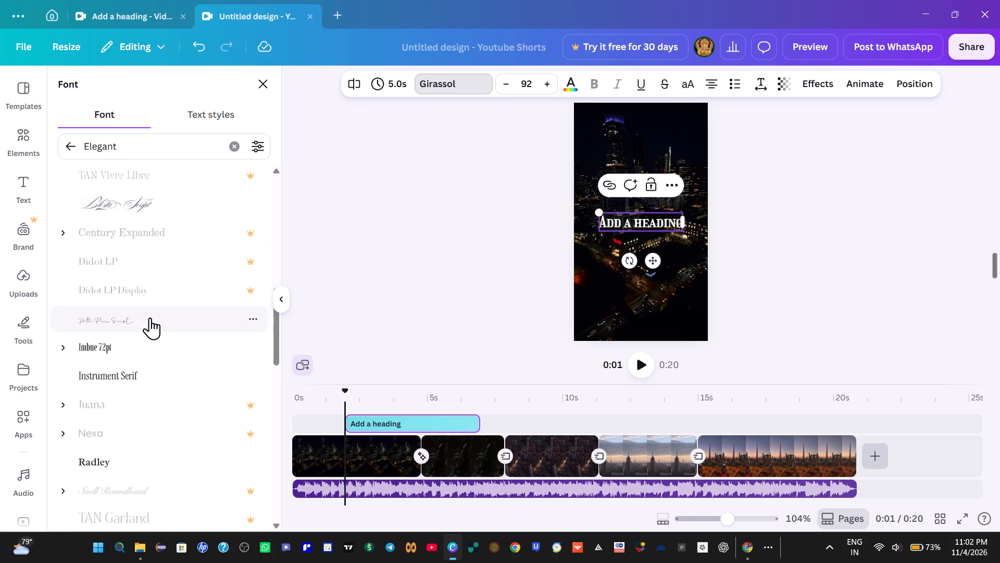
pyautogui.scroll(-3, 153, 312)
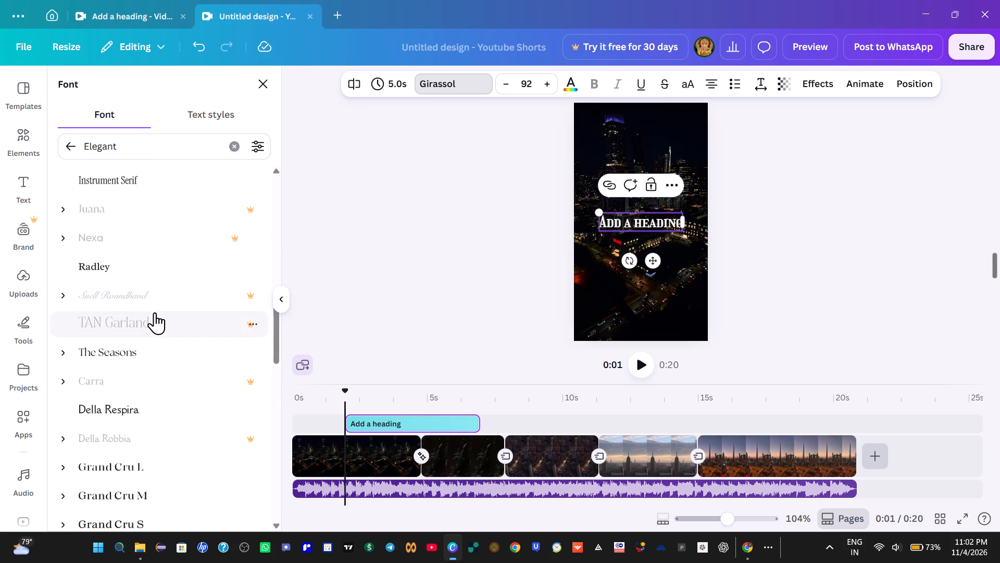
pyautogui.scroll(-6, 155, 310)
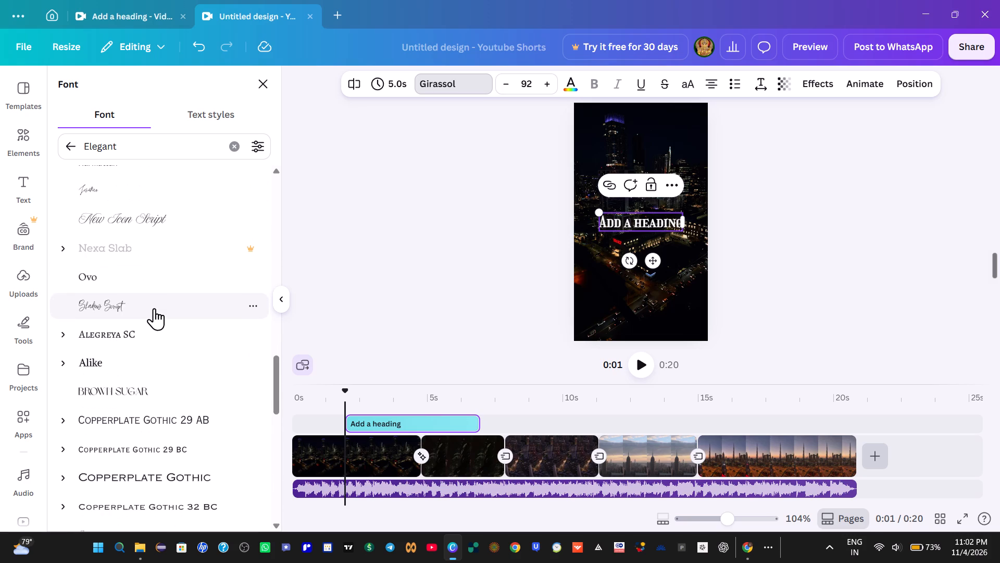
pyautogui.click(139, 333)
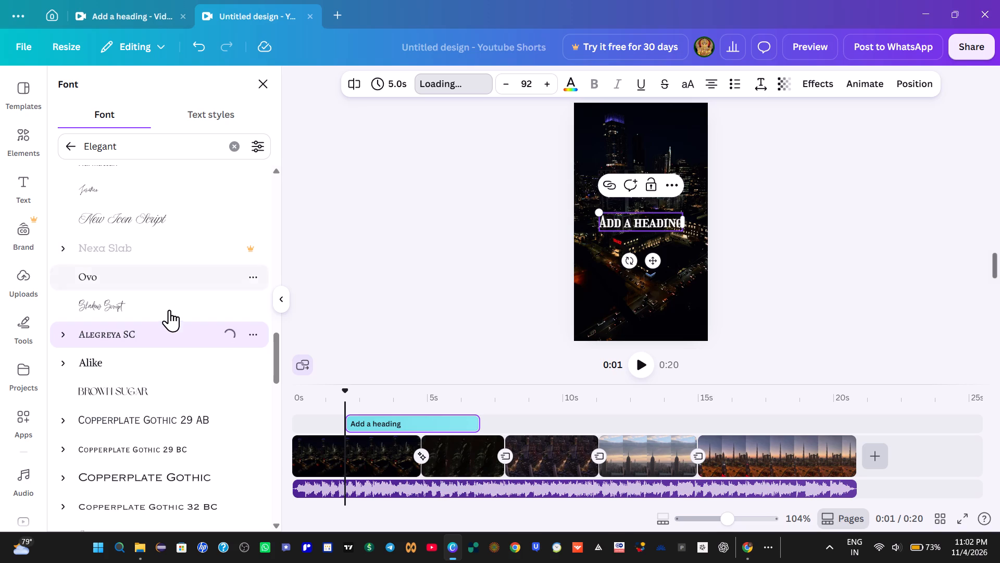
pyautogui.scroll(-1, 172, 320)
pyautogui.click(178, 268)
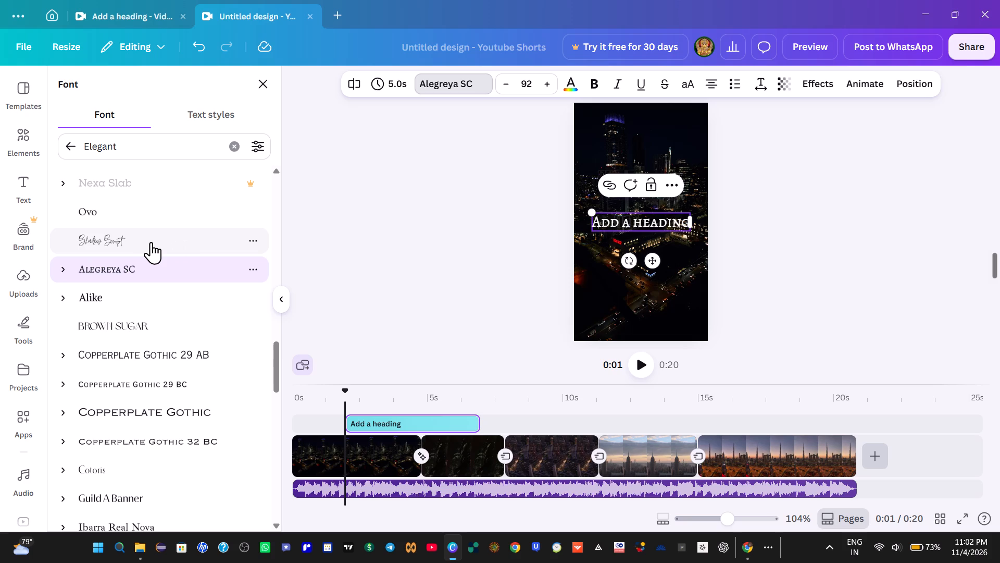
# Apply the Prata font from the Elegant category to the heading.
pyautogui.scroll(-2, 153, 251)
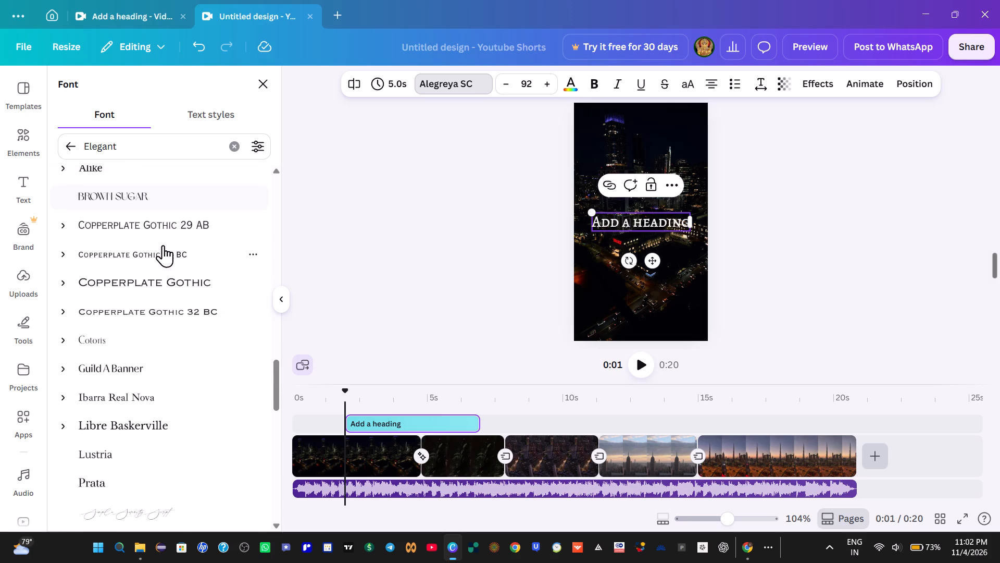
pyautogui.scroll(-3, 166, 241)
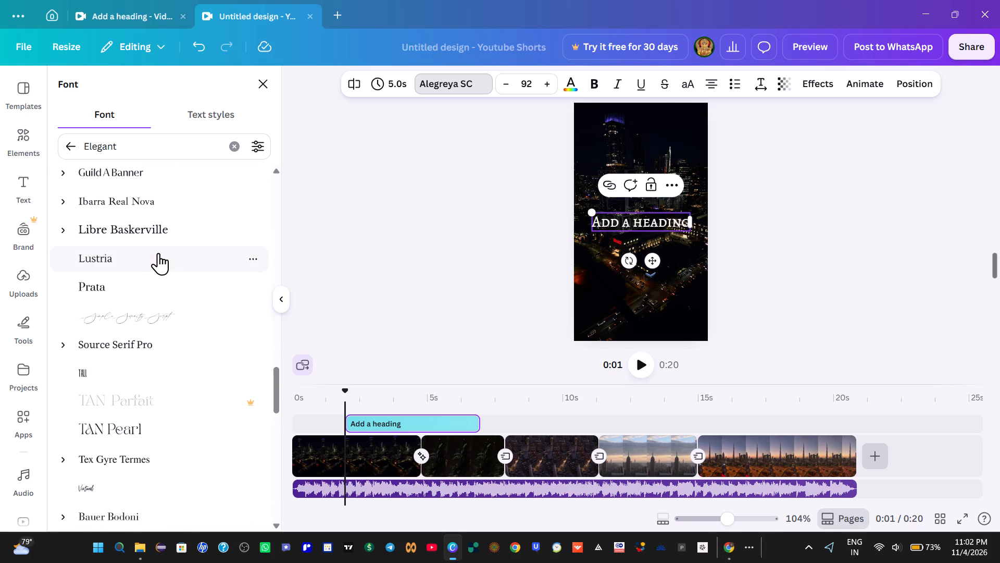
pyautogui.scroll(-2, 110, 351)
pyautogui.scroll(-1, 131, 313)
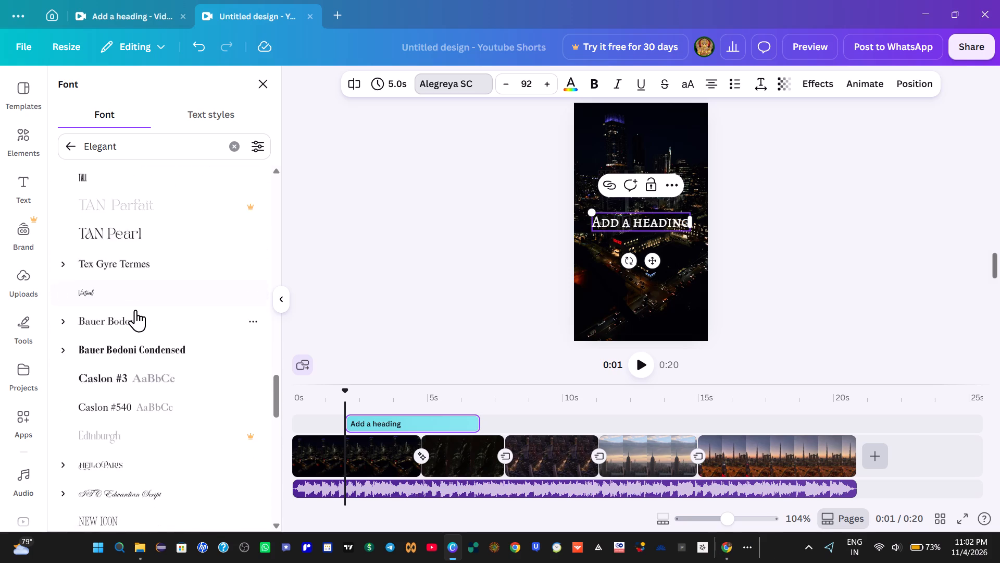
pyautogui.scroll(2, 136, 309)
pyautogui.click(152, 220)
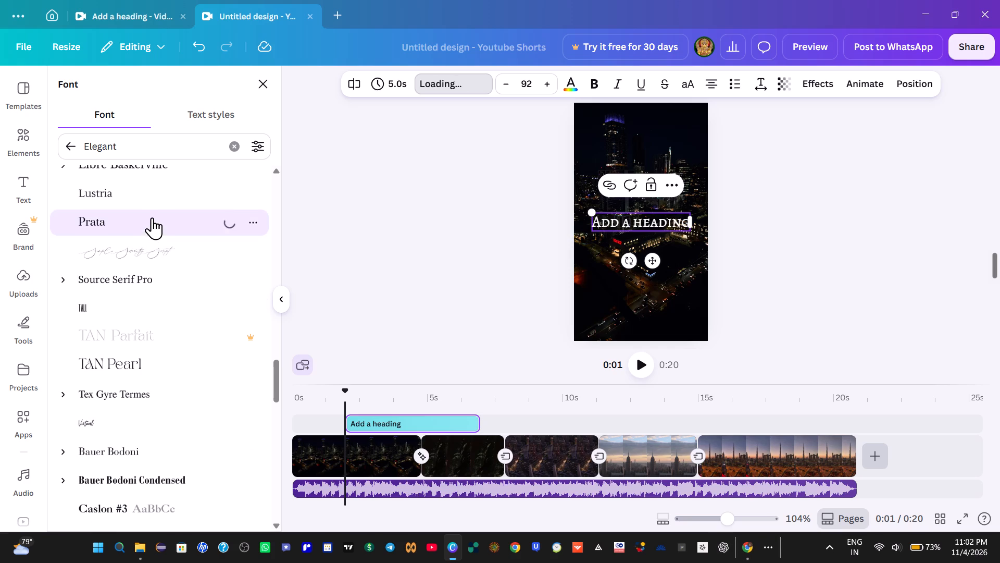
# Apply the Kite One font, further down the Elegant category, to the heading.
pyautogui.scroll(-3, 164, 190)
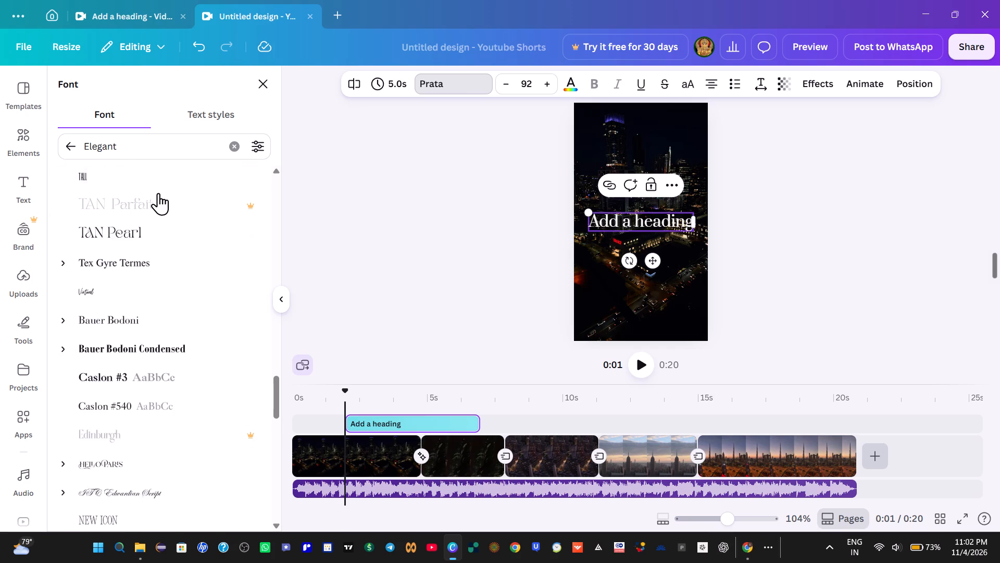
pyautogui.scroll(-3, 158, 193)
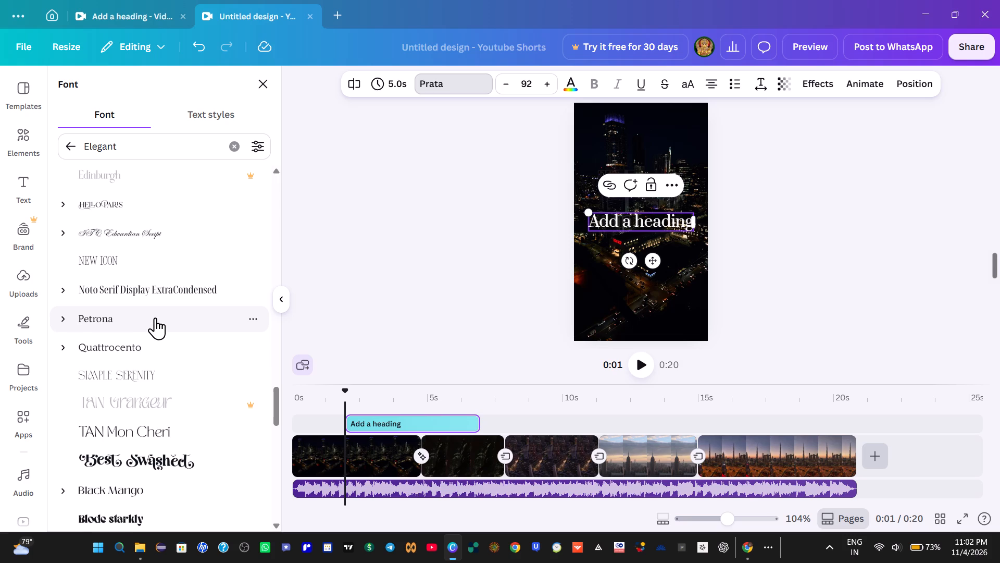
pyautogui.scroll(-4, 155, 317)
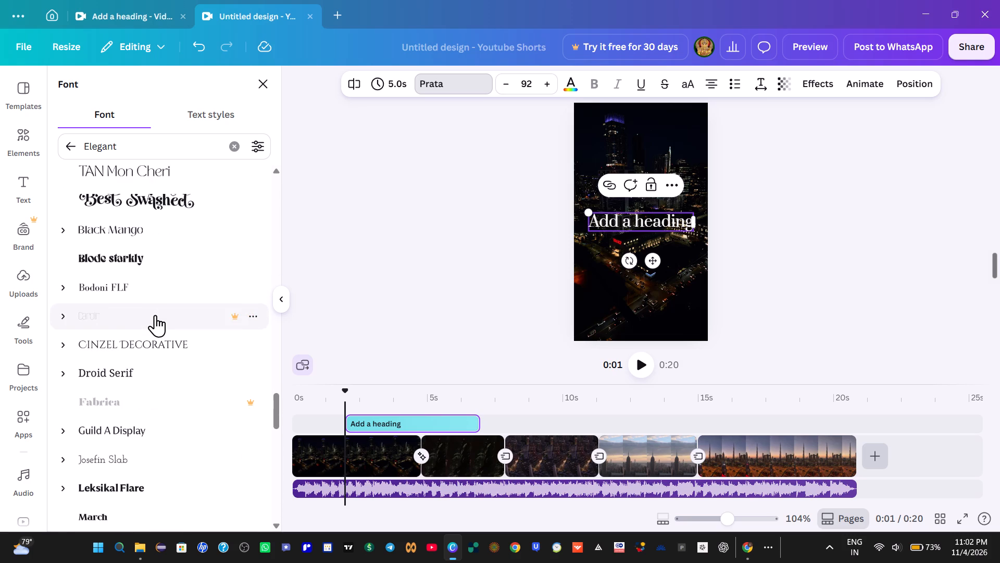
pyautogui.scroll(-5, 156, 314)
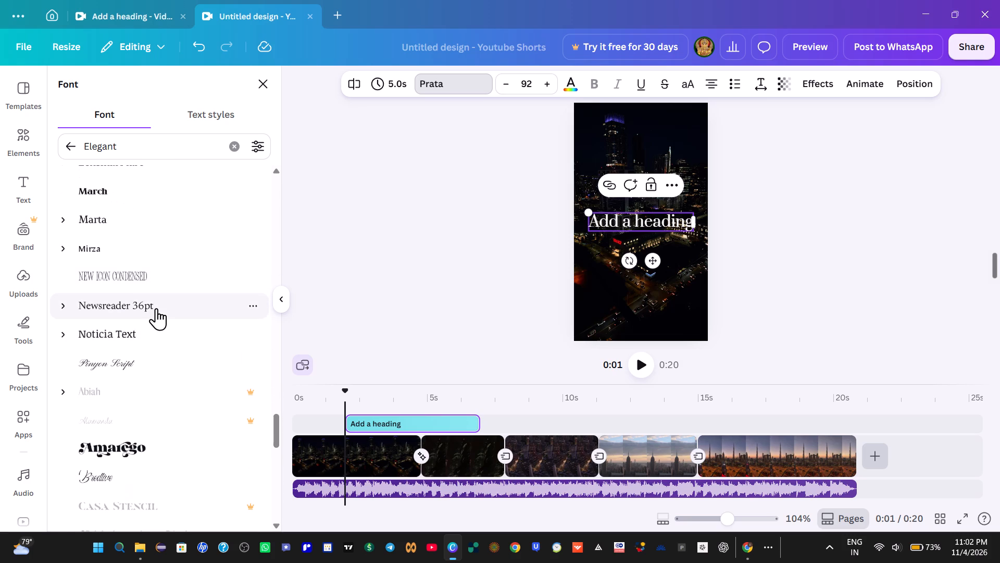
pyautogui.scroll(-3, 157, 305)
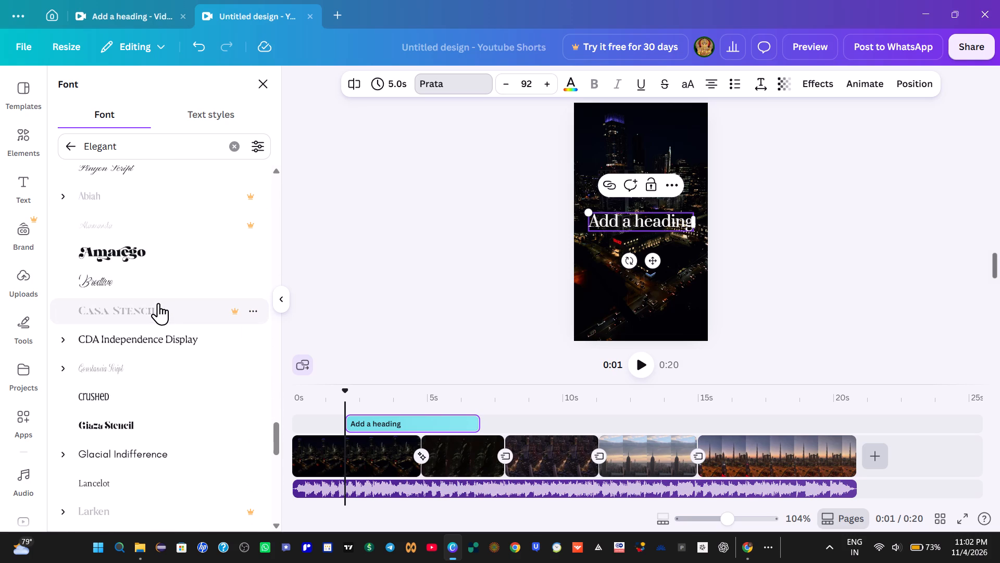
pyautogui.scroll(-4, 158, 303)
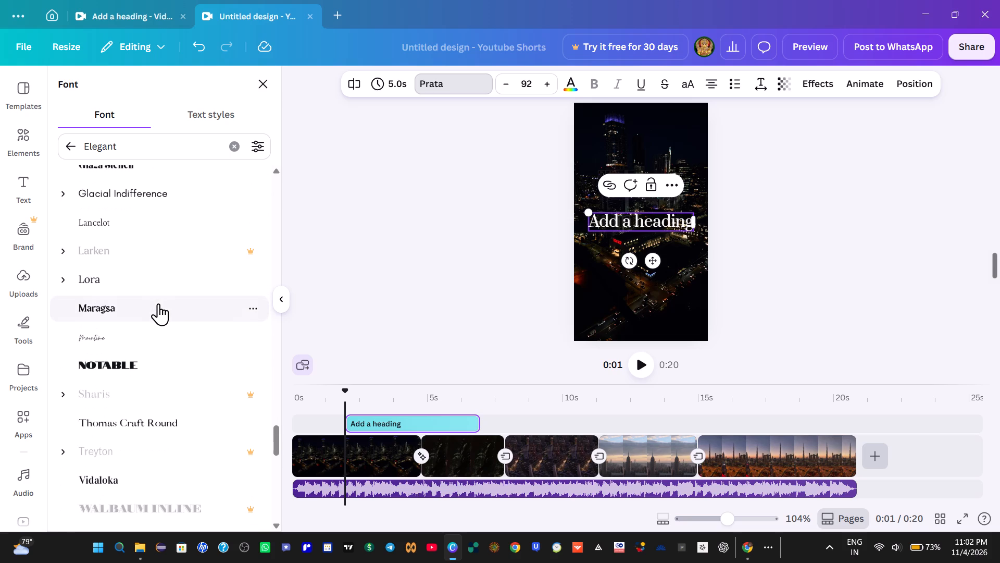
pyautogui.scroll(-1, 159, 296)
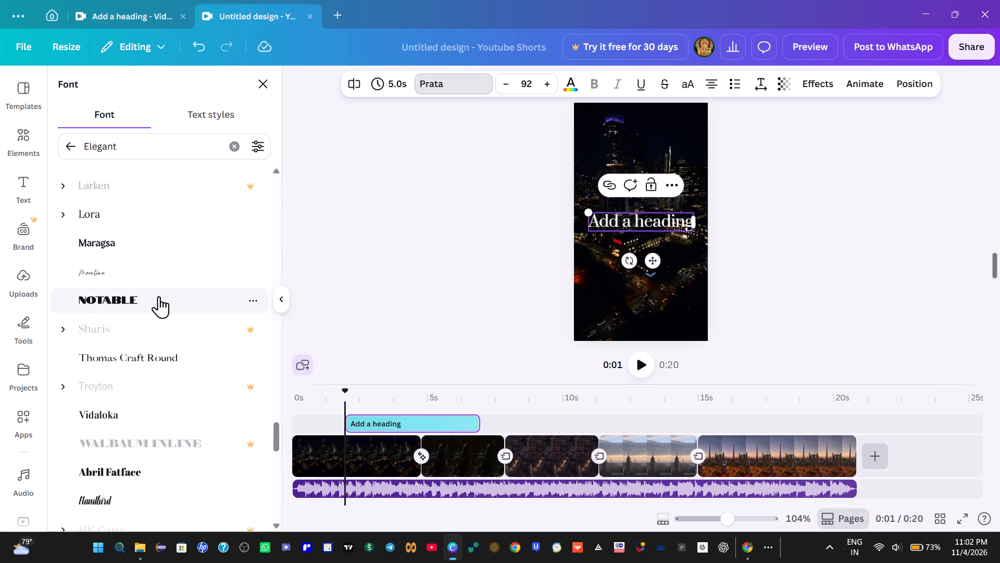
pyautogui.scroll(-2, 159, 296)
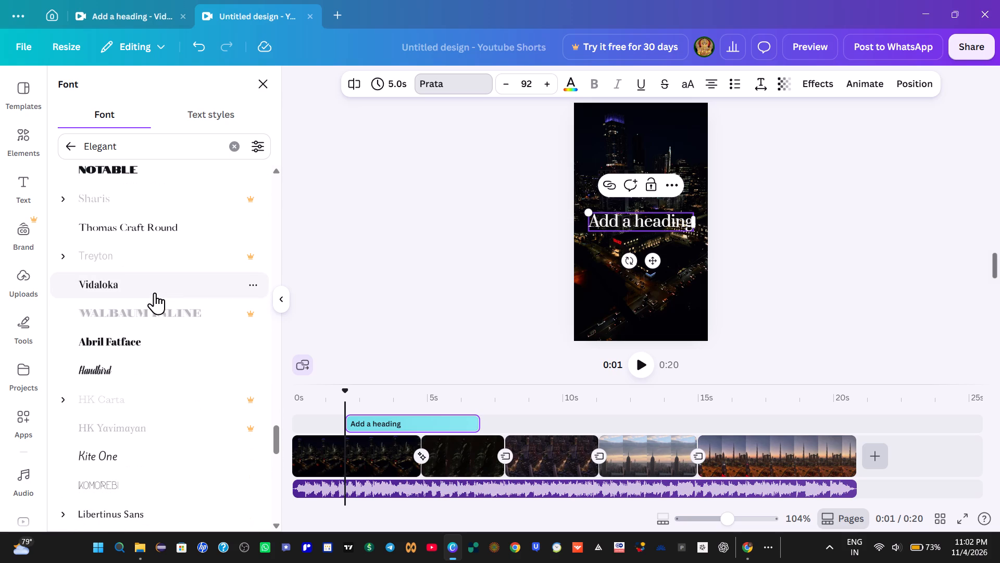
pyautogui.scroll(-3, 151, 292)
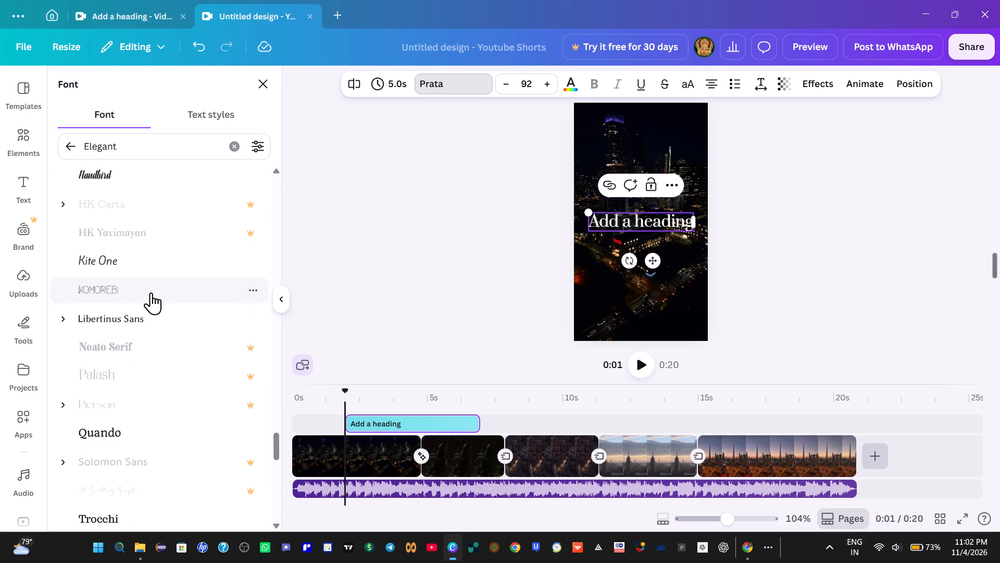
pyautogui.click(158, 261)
# Look through the remaining Elegant fonts below Kite One, from Libertinus Sans to Noah, and leave the font list.
pyautogui.scroll(-1, 158, 264)
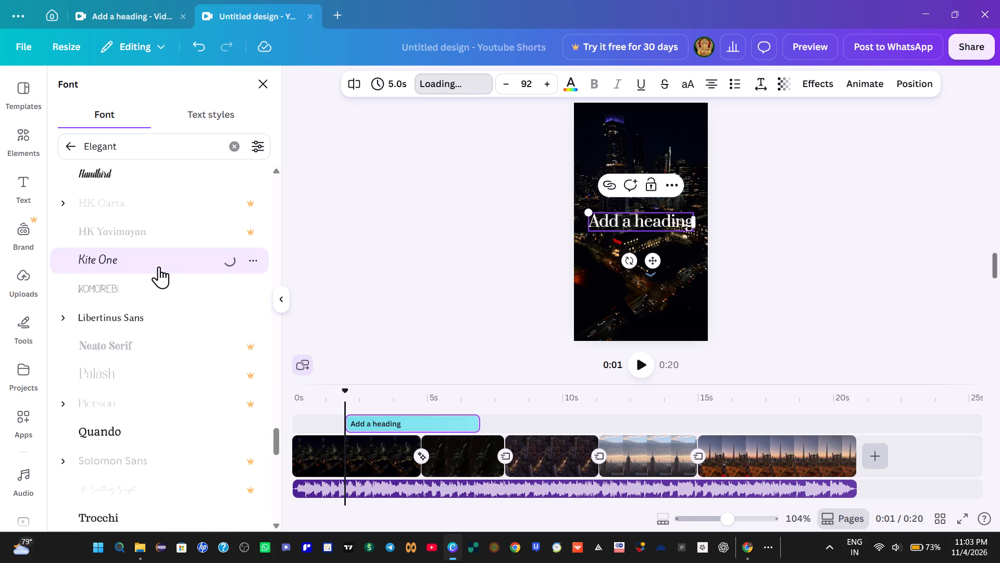
pyautogui.scroll(-2, 159, 266)
pyautogui.scroll(1, 159, 267)
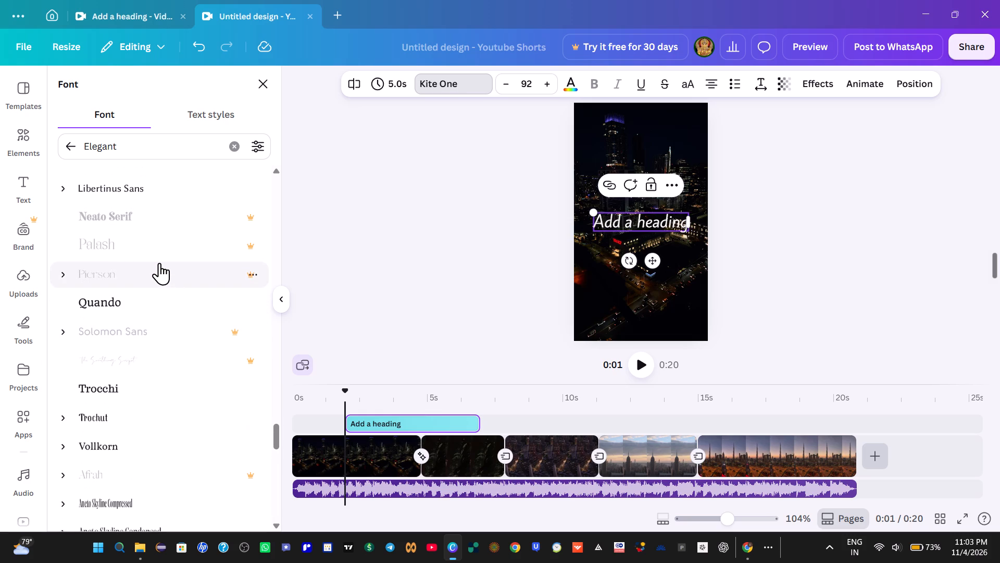
pyautogui.scroll(-3, 152, 265)
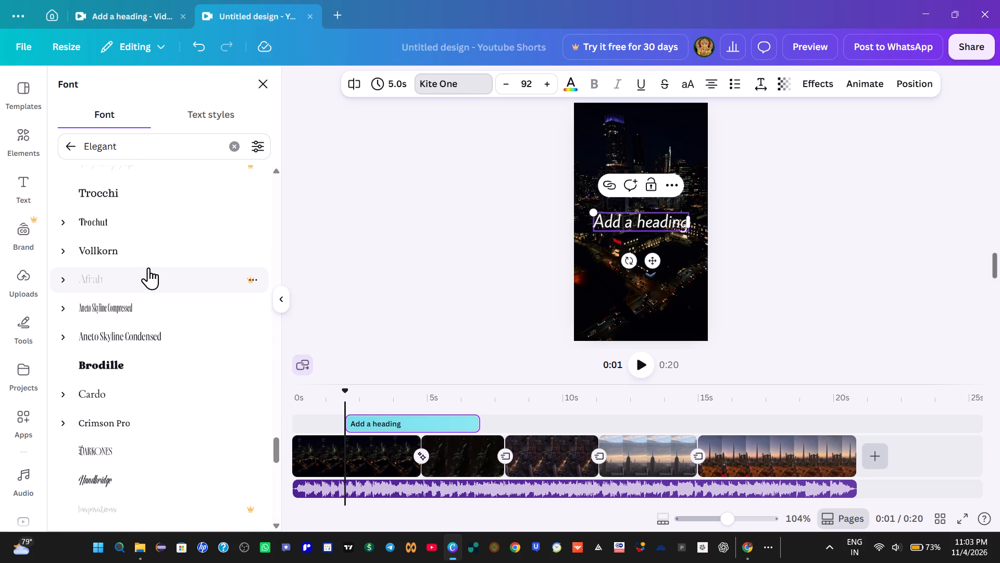
pyautogui.scroll(-3, 146, 267)
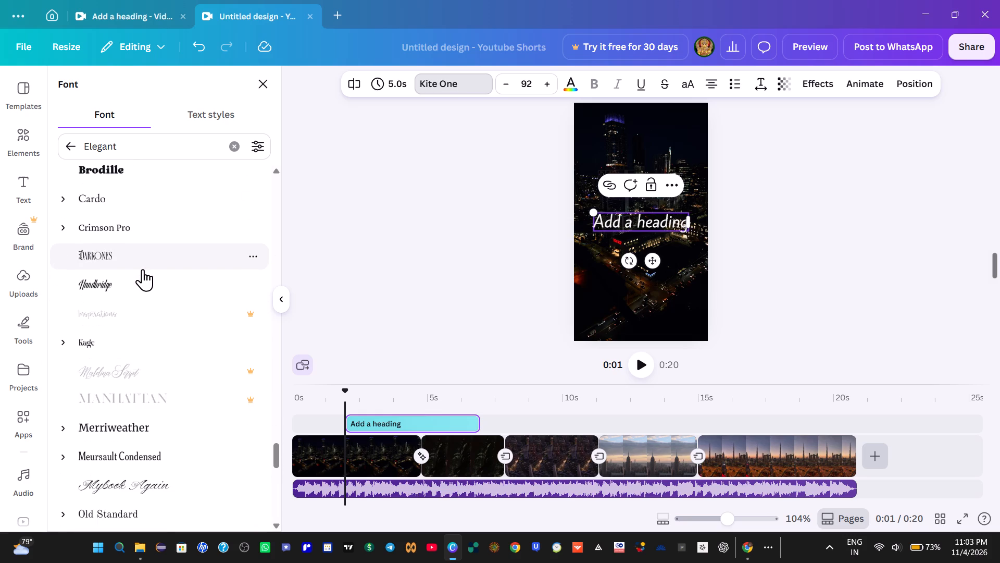
pyautogui.scroll(-4, 143, 269)
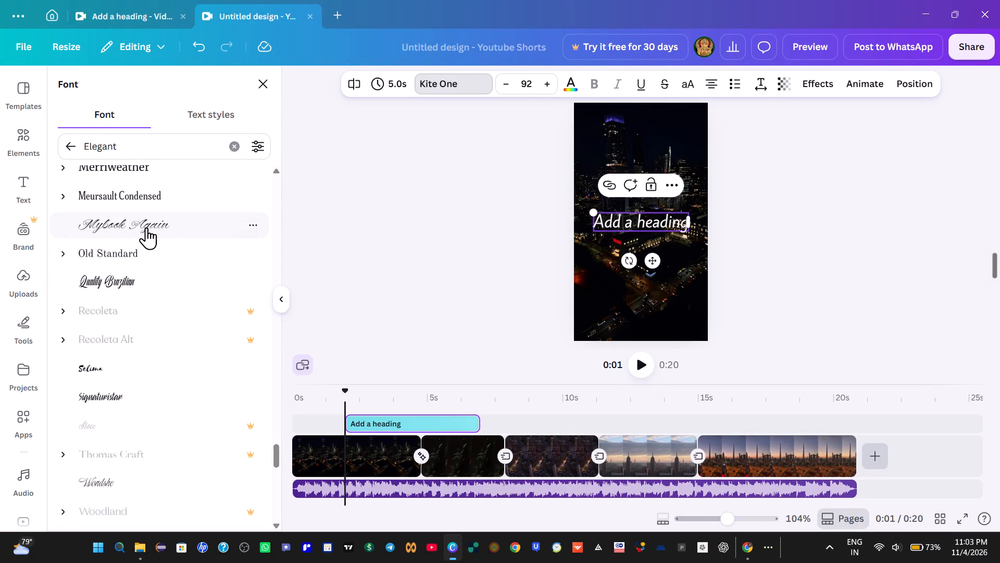
pyautogui.scroll(-4, 146, 227)
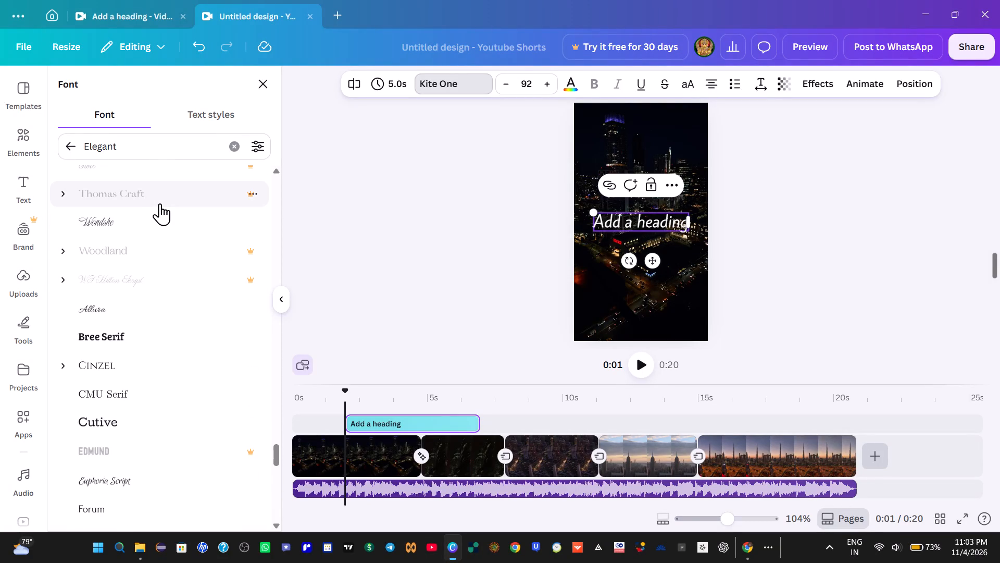
pyautogui.scroll(-3, 160, 203)
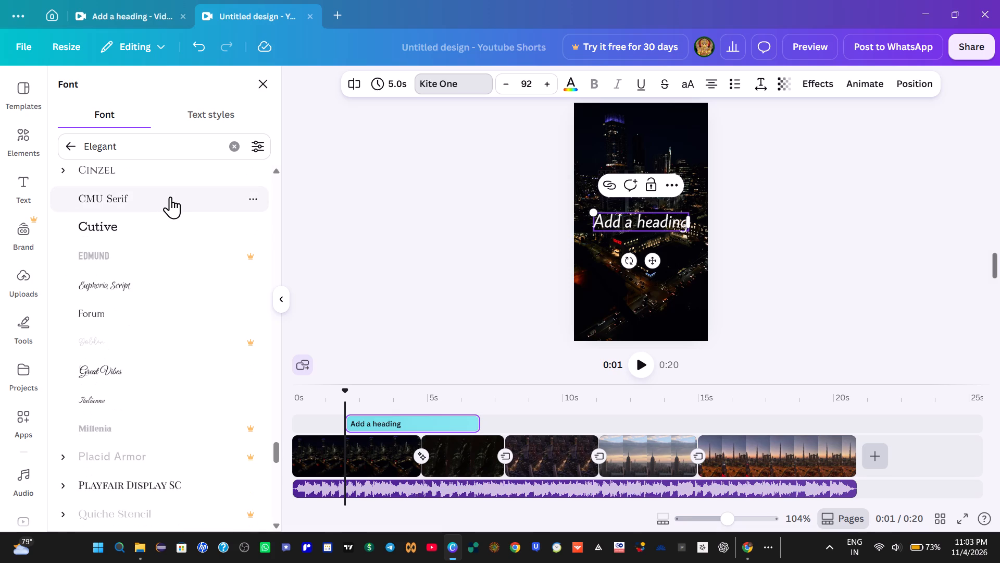
pyautogui.scroll(-3, 174, 194)
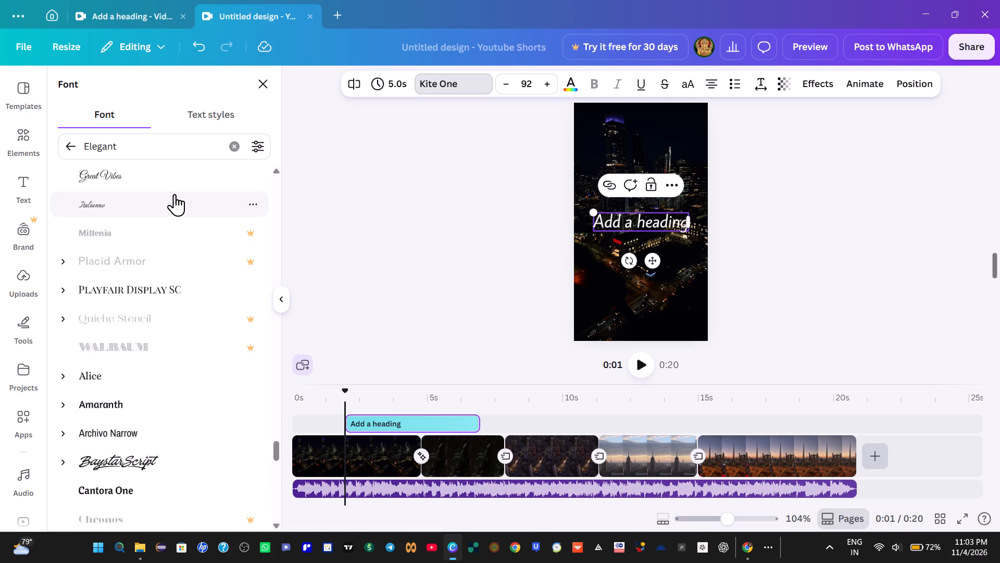
pyautogui.scroll(-2, 181, 190)
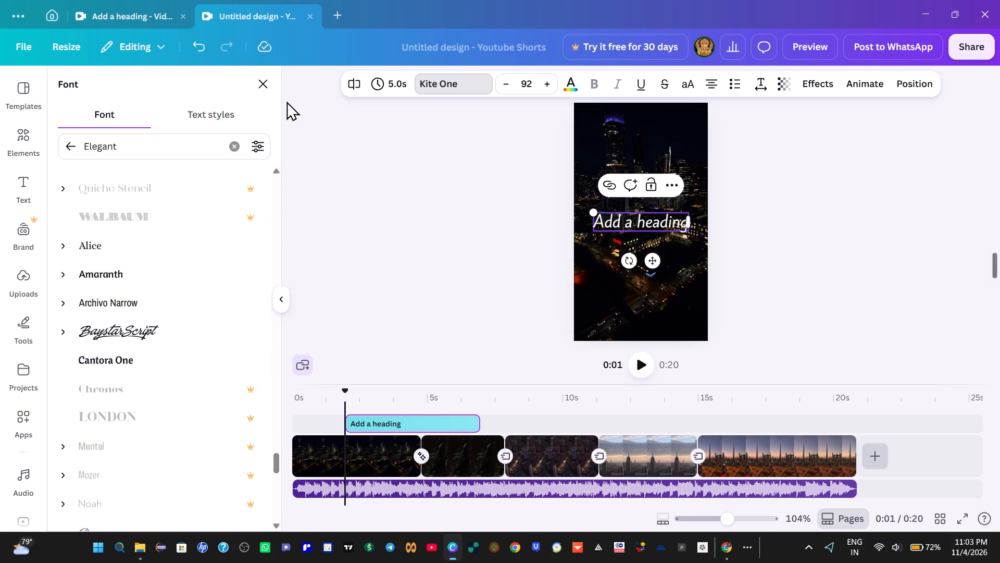
pyautogui.click(269, 86)
pyautogui.click(279, 305)
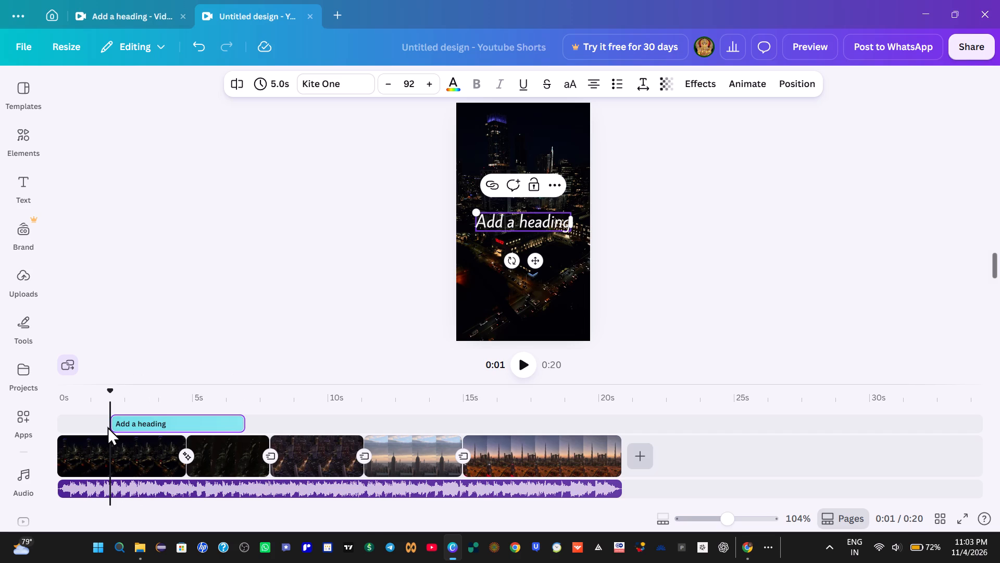
# Extend the heading's timeline block to cover the whole video, from 0 s to the last clip's end at 20.8 s.
pyautogui.moveTo(114, 422); pyautogui.dragTo(54, 421)
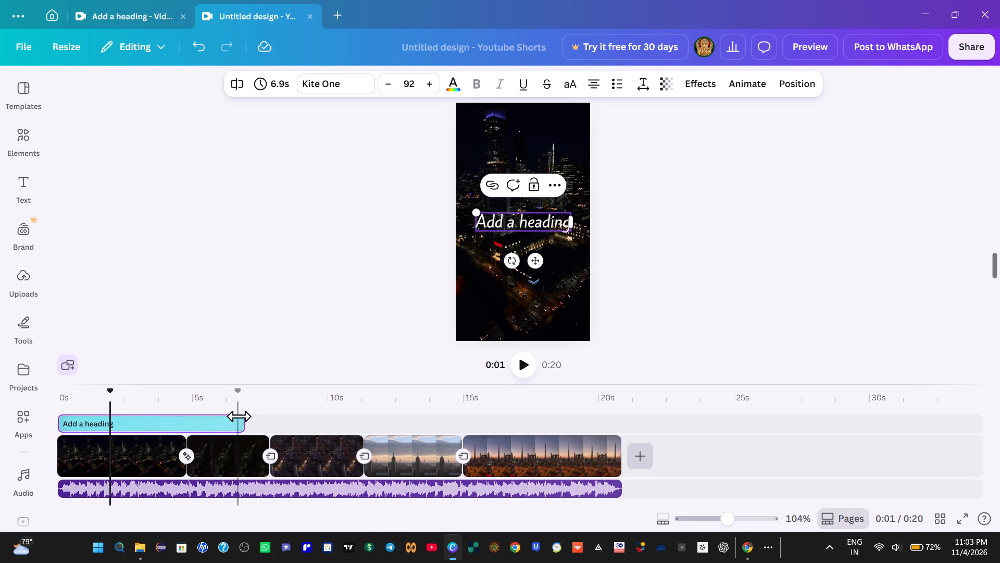
pyautogui.moveTo(241, 420); pyautogui.dragTo(619, 415)
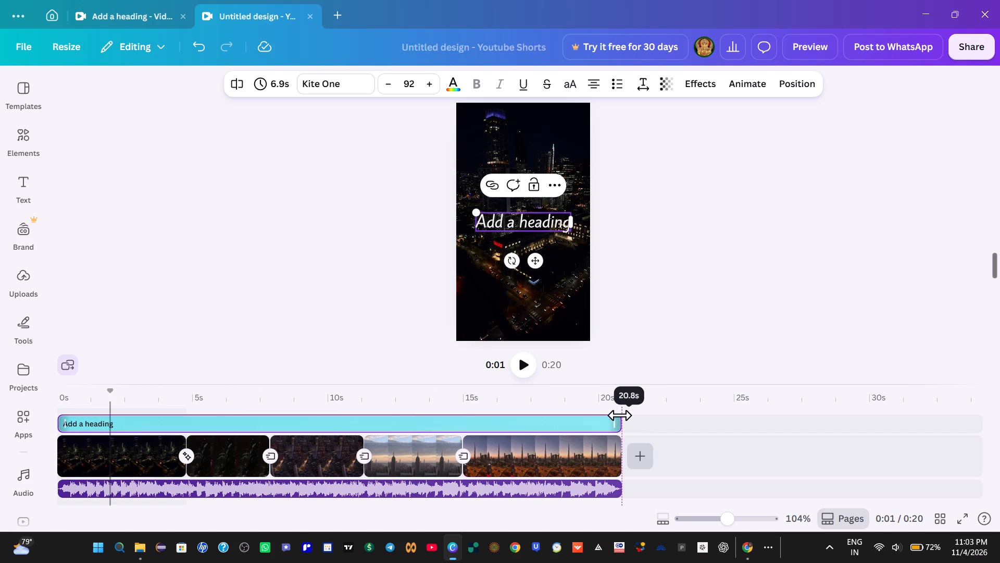
pyautogui.moveTo(619, 415); pyautogui.dragTo(619, 415)
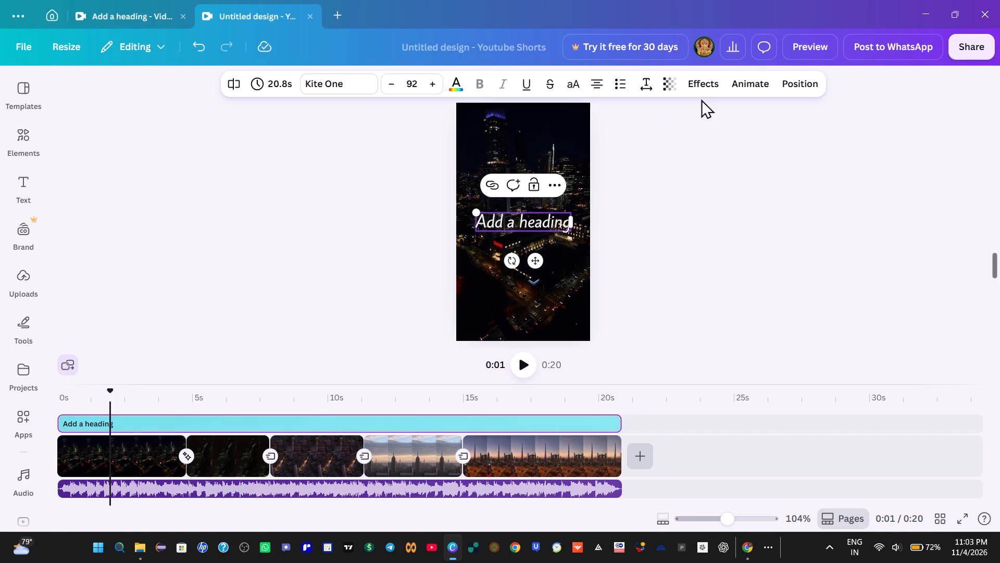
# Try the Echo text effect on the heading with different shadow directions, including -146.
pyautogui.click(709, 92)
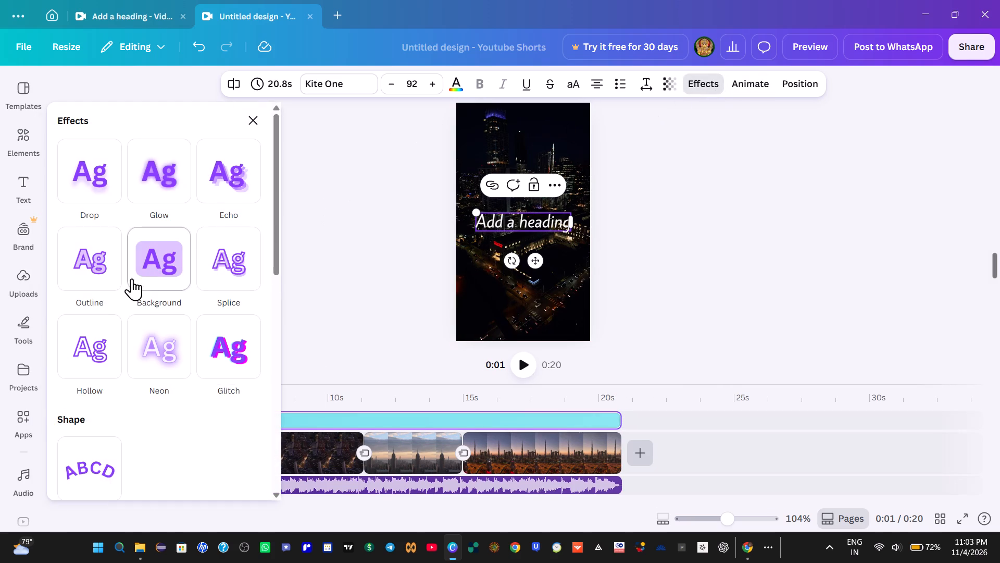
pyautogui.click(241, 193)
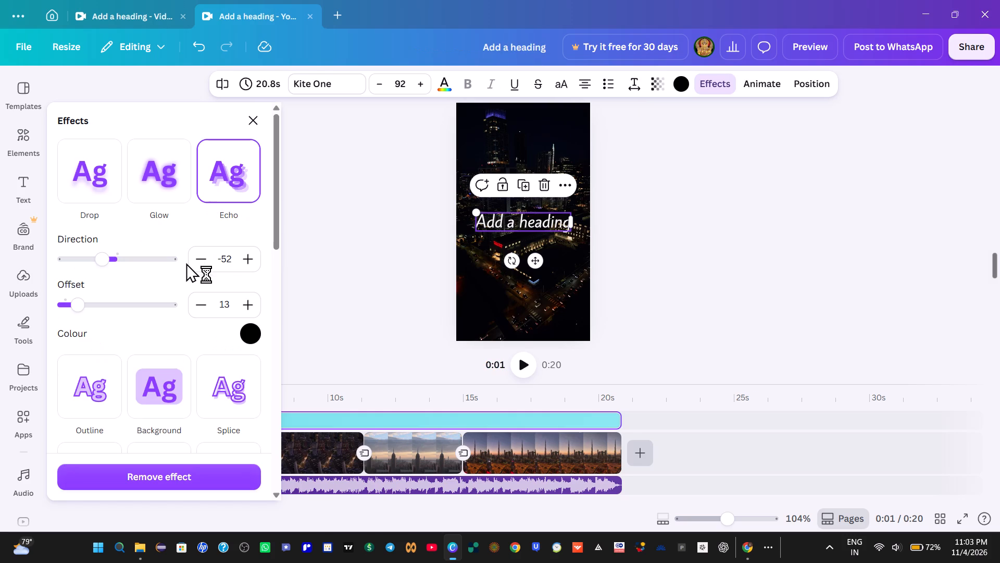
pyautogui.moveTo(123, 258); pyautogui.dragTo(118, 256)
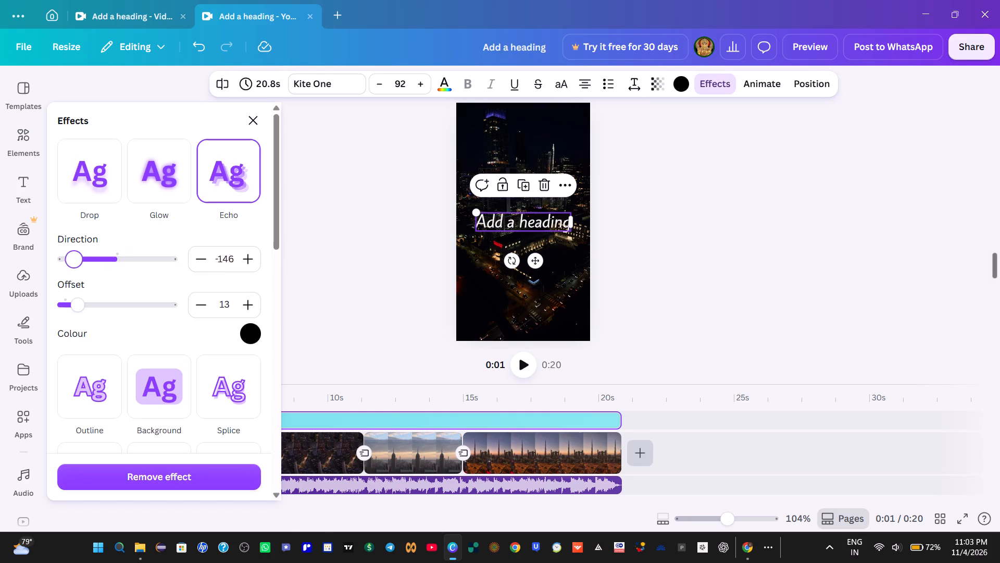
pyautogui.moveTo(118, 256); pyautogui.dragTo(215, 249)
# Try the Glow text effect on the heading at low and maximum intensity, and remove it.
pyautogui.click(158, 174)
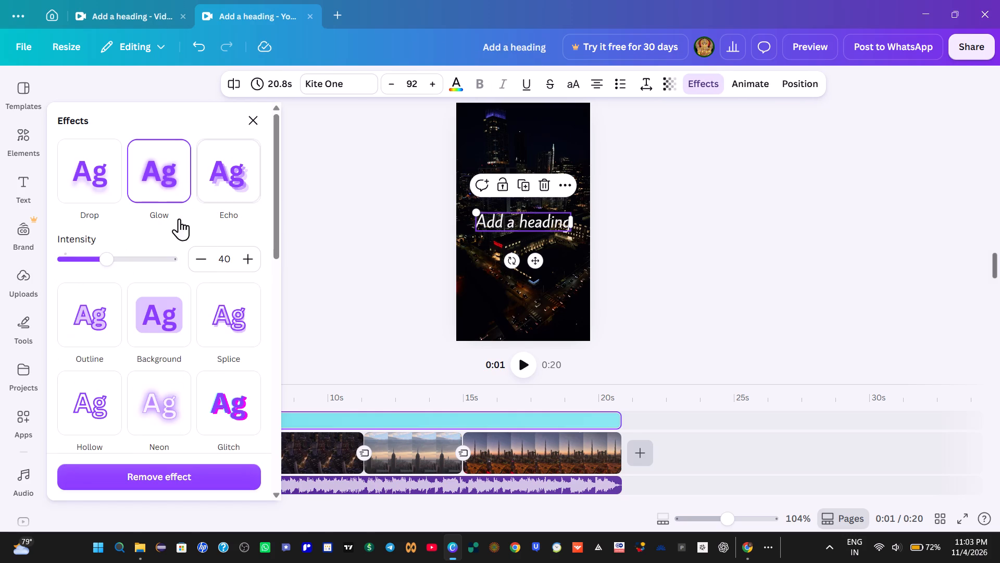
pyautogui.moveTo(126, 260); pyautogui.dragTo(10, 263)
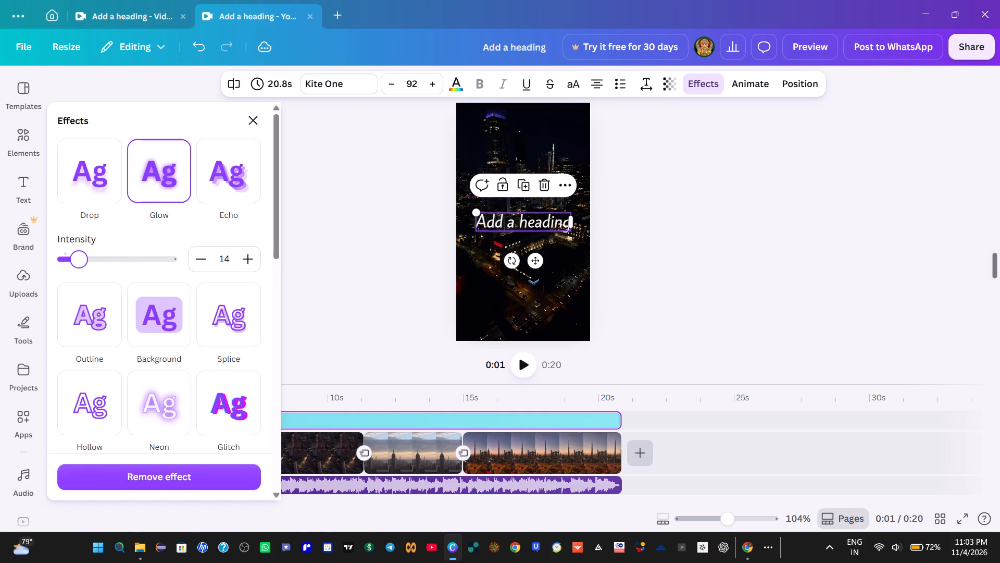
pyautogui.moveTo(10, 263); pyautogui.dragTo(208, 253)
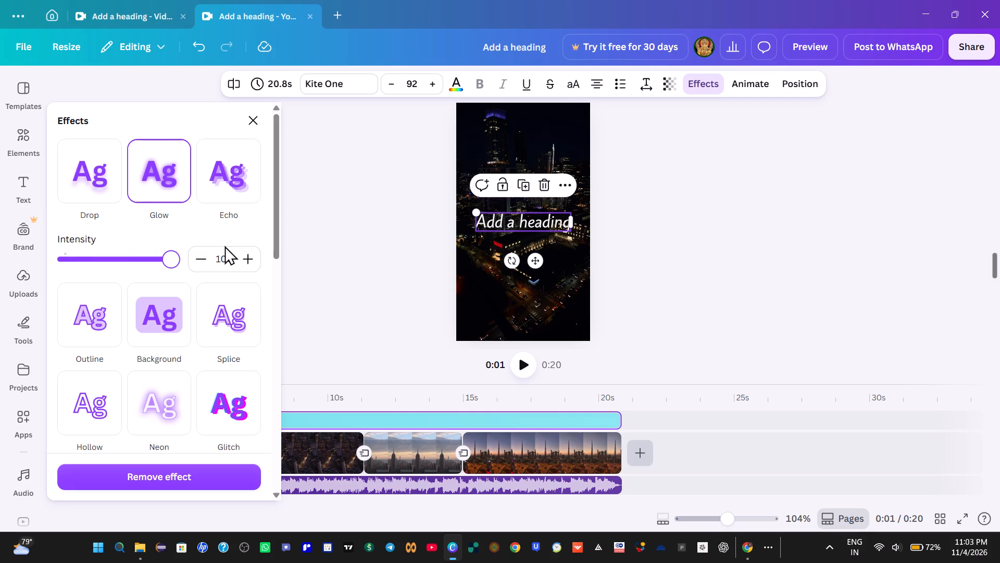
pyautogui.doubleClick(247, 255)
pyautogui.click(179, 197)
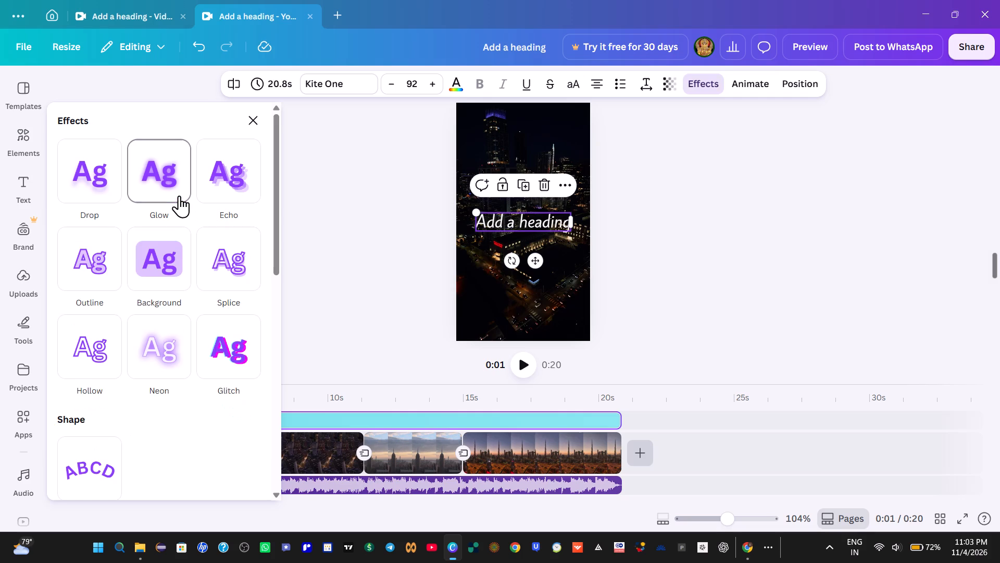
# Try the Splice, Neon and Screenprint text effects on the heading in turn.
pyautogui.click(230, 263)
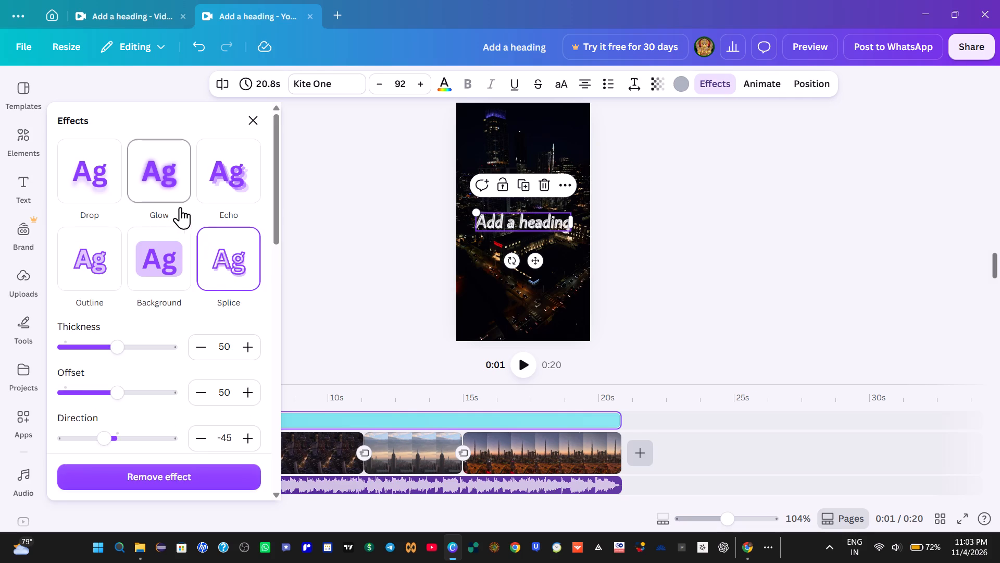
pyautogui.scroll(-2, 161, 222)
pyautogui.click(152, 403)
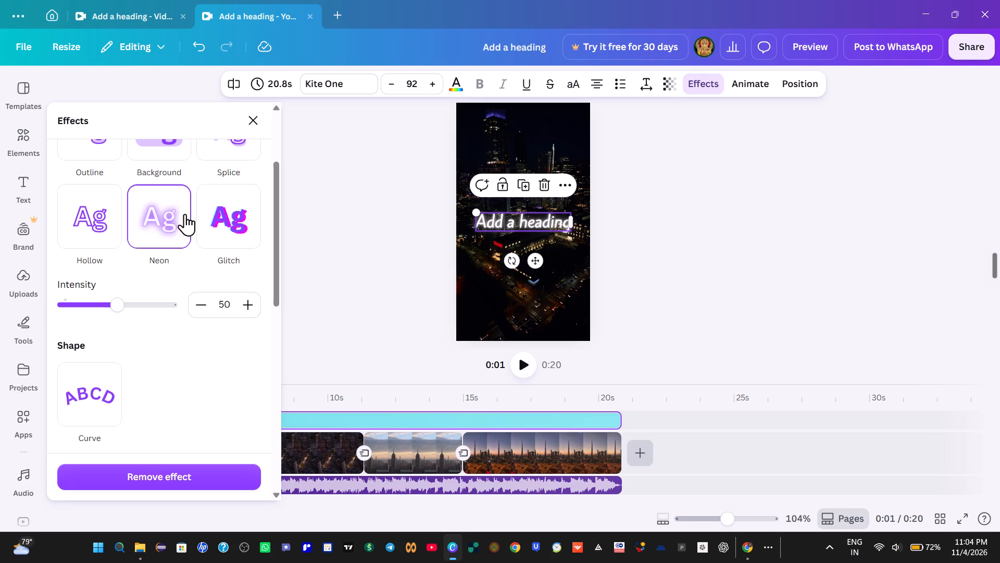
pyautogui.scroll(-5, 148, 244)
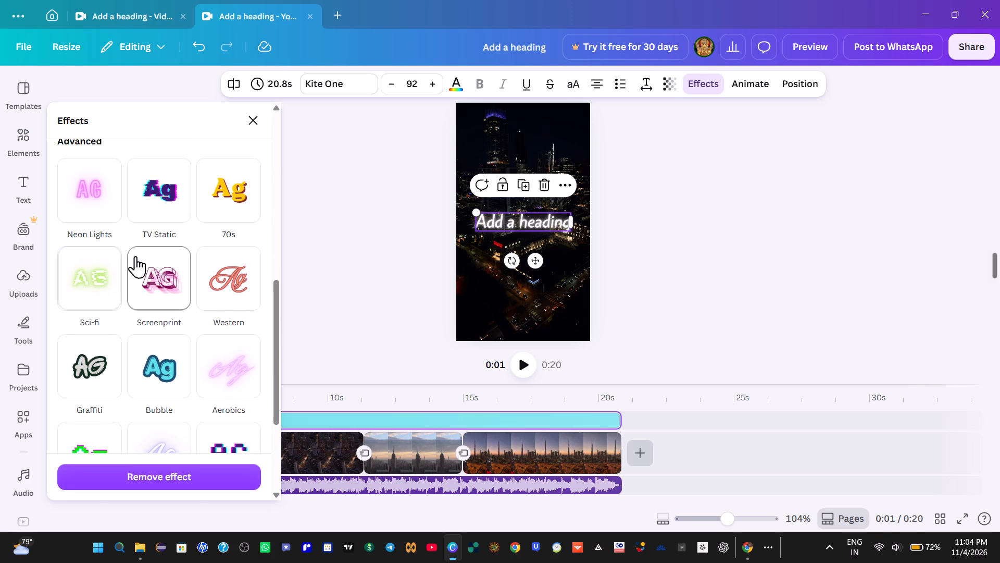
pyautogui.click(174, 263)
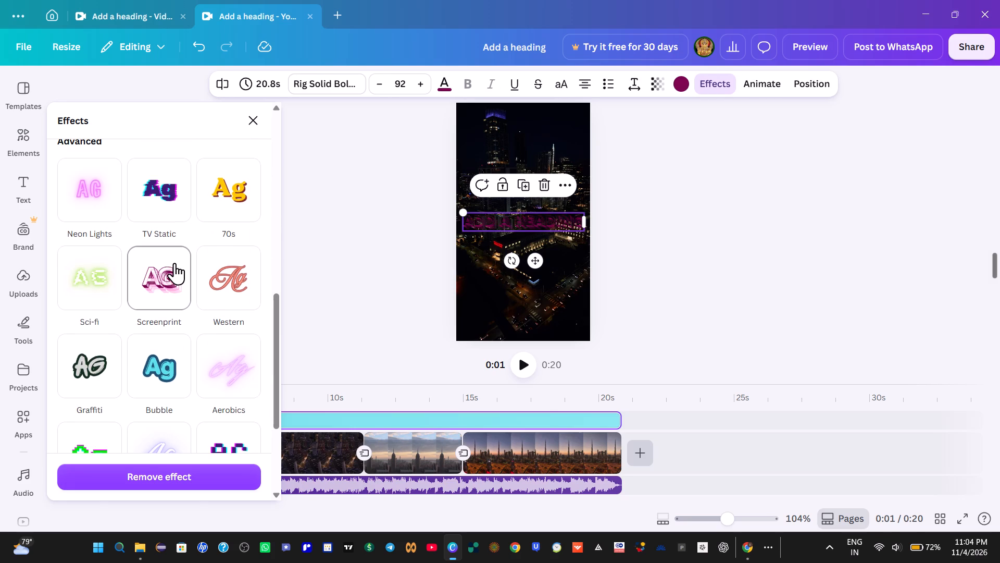
# Apply the Cosmic advanced text effect to the heading.
pyautogui.scroll(-2, 228, 263)
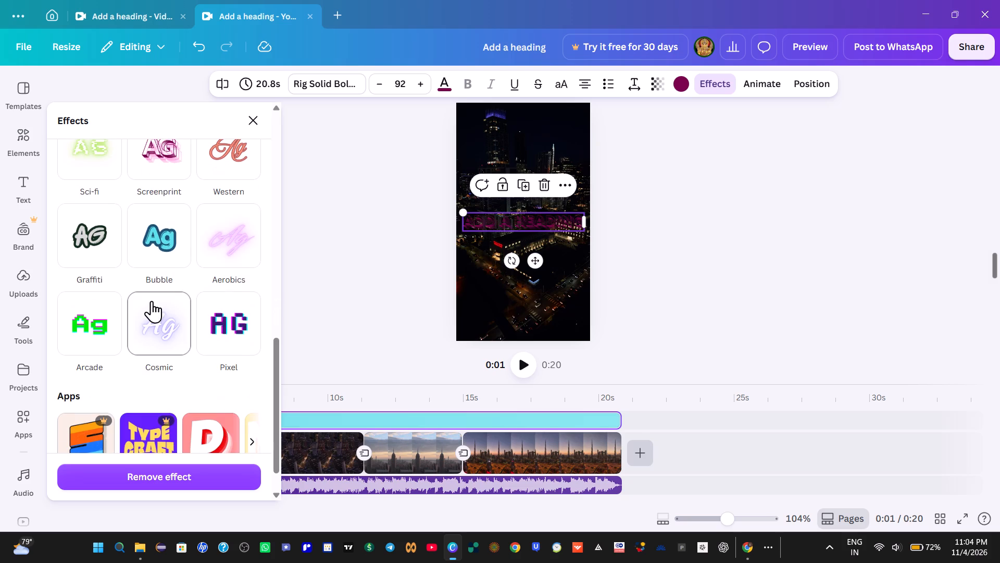
pyautogui.click(156, 307)
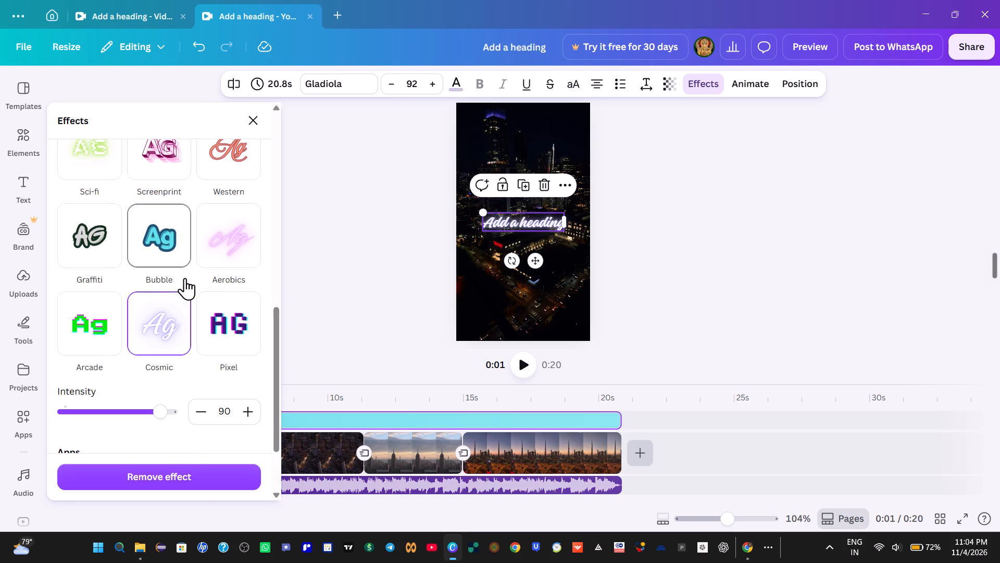
# Undo the Cosmic text effect on the heading.
pyautogui.doubleClick(205, 51)
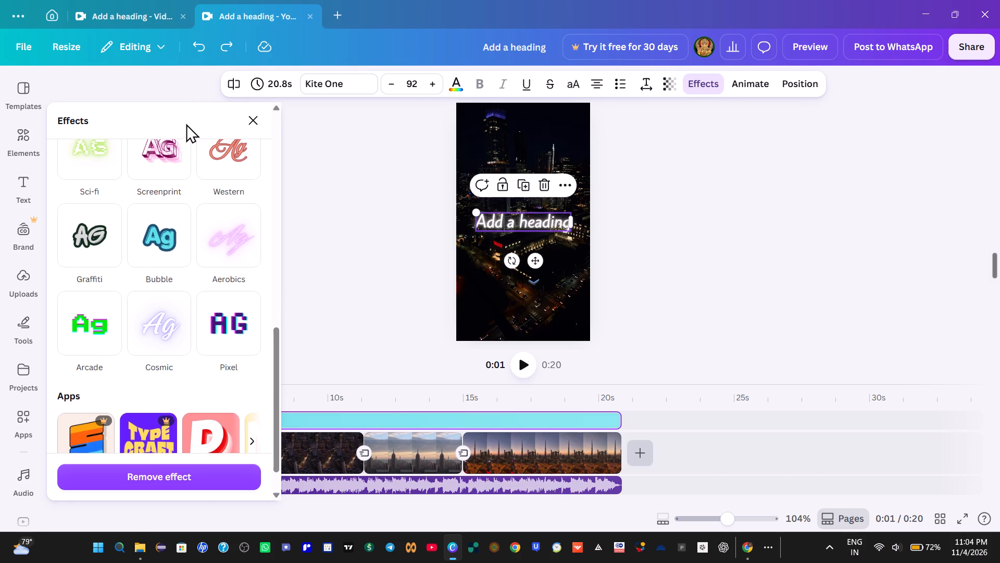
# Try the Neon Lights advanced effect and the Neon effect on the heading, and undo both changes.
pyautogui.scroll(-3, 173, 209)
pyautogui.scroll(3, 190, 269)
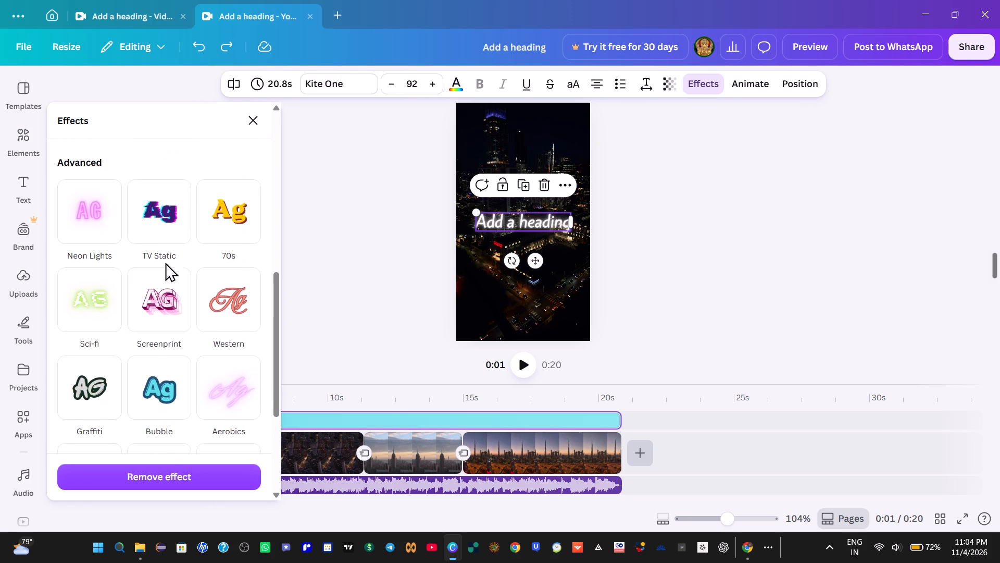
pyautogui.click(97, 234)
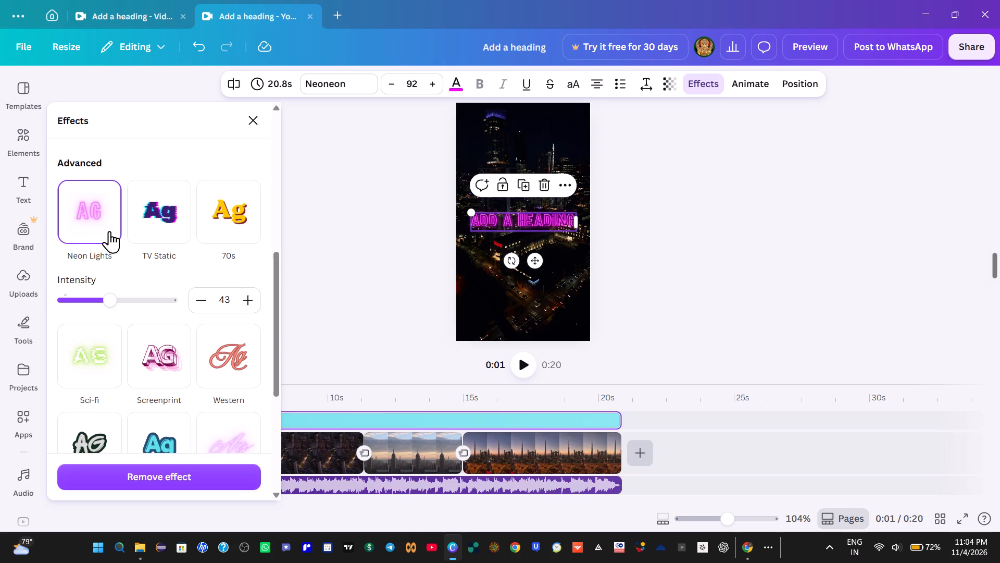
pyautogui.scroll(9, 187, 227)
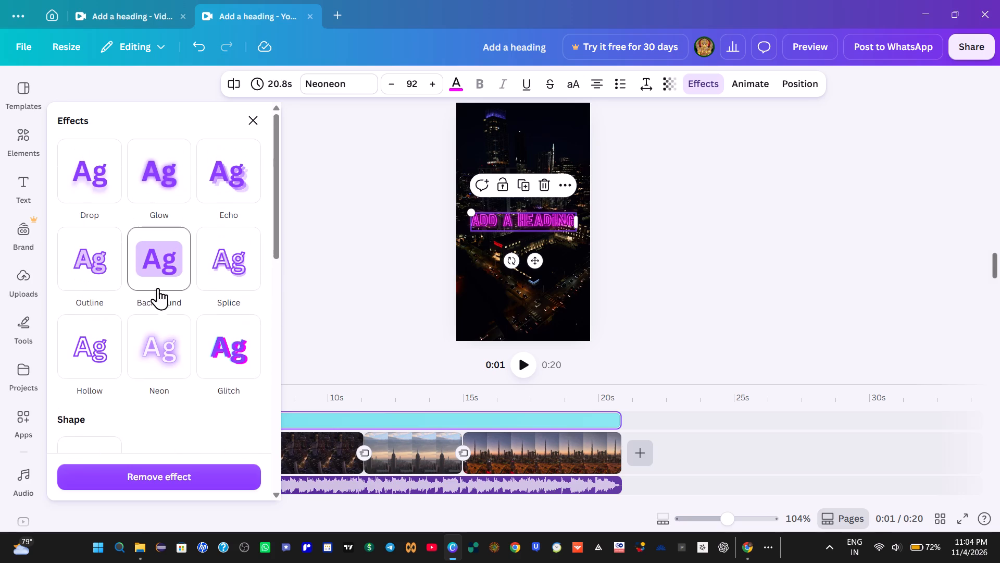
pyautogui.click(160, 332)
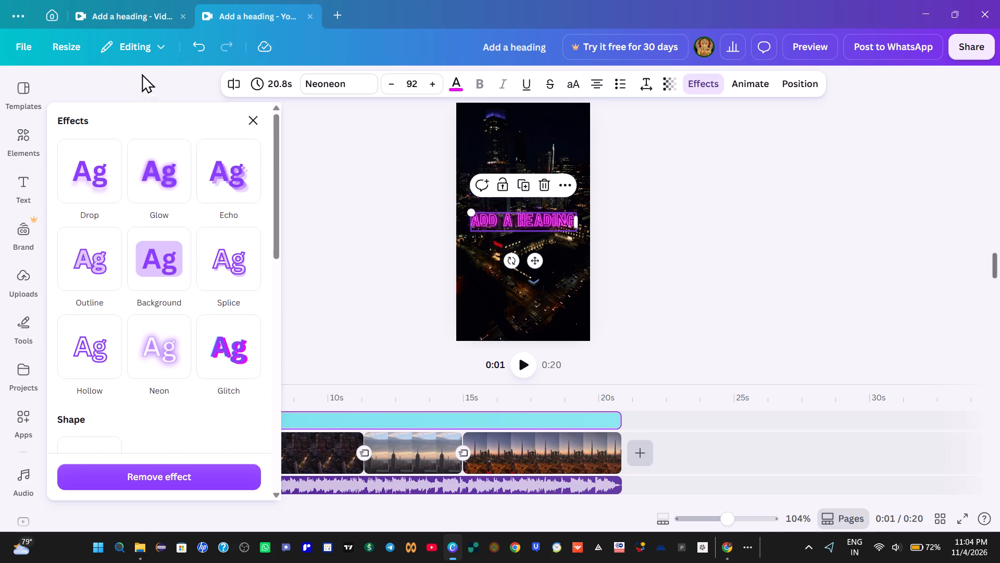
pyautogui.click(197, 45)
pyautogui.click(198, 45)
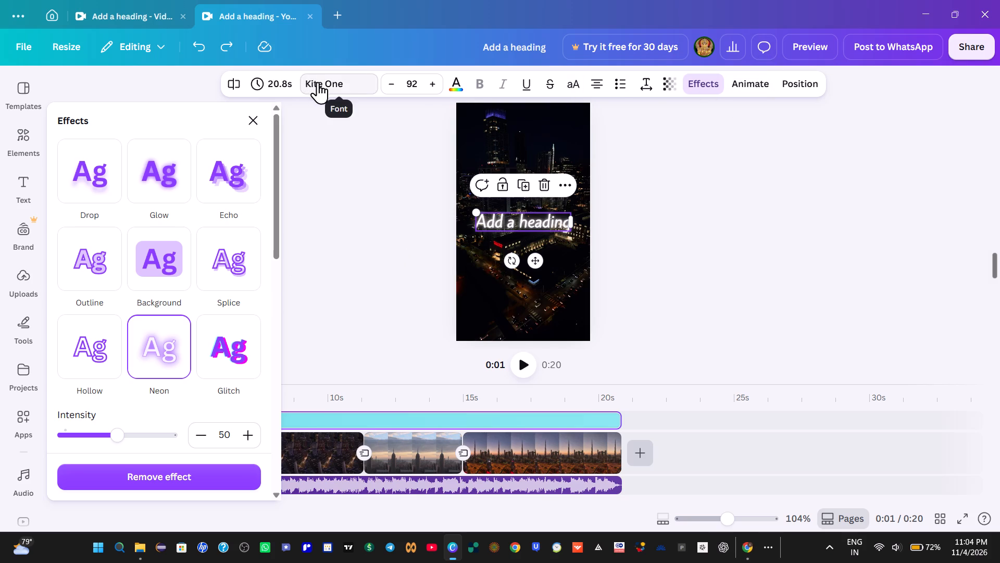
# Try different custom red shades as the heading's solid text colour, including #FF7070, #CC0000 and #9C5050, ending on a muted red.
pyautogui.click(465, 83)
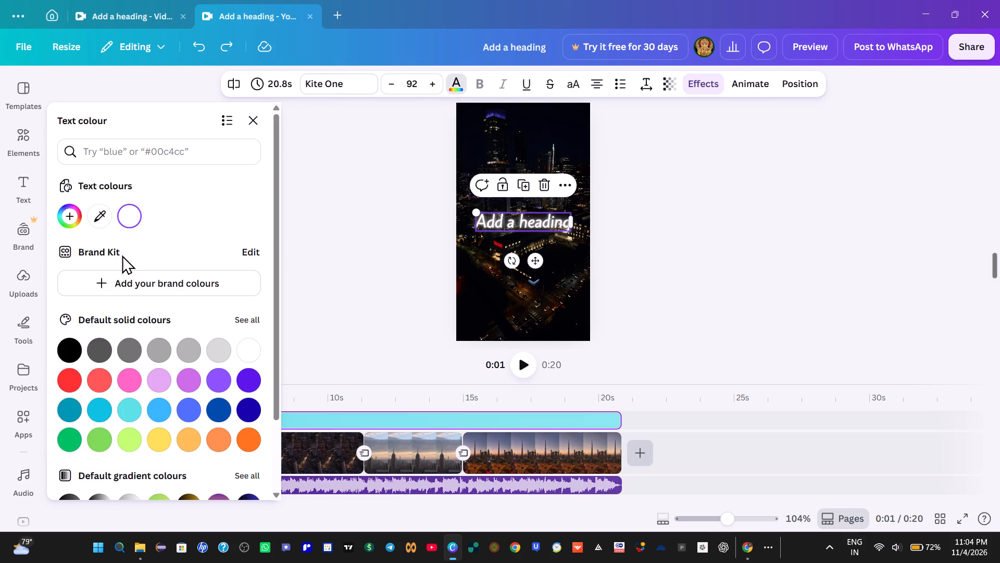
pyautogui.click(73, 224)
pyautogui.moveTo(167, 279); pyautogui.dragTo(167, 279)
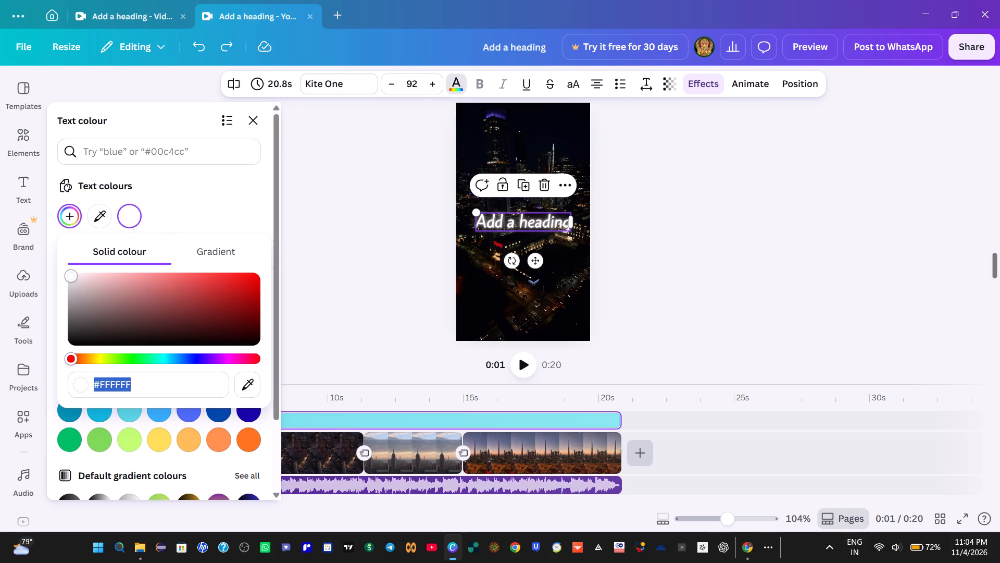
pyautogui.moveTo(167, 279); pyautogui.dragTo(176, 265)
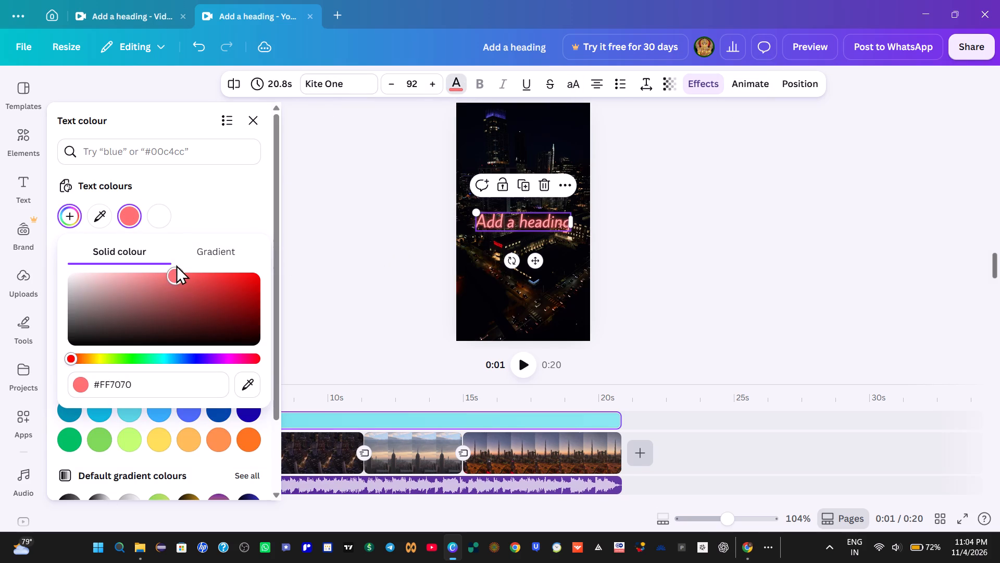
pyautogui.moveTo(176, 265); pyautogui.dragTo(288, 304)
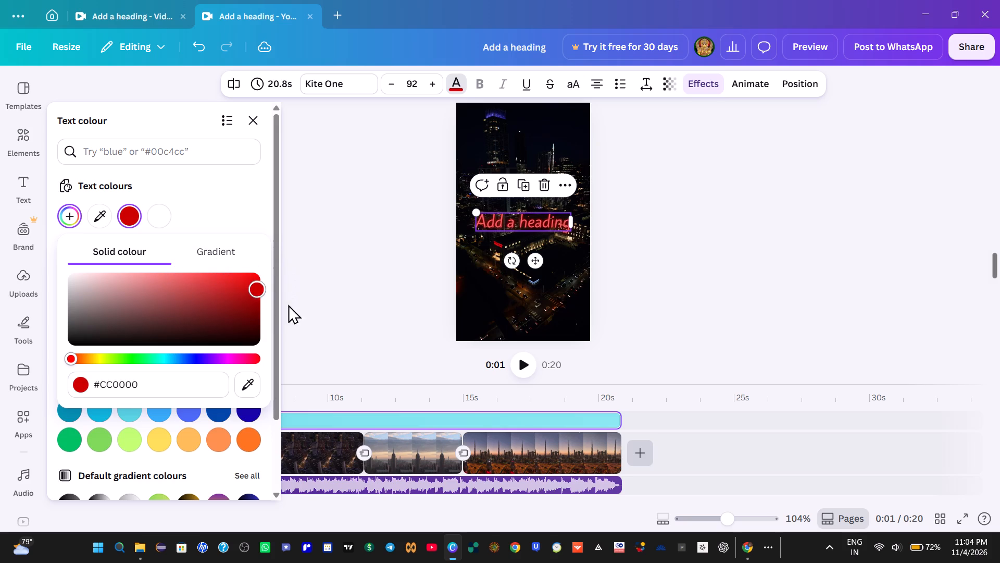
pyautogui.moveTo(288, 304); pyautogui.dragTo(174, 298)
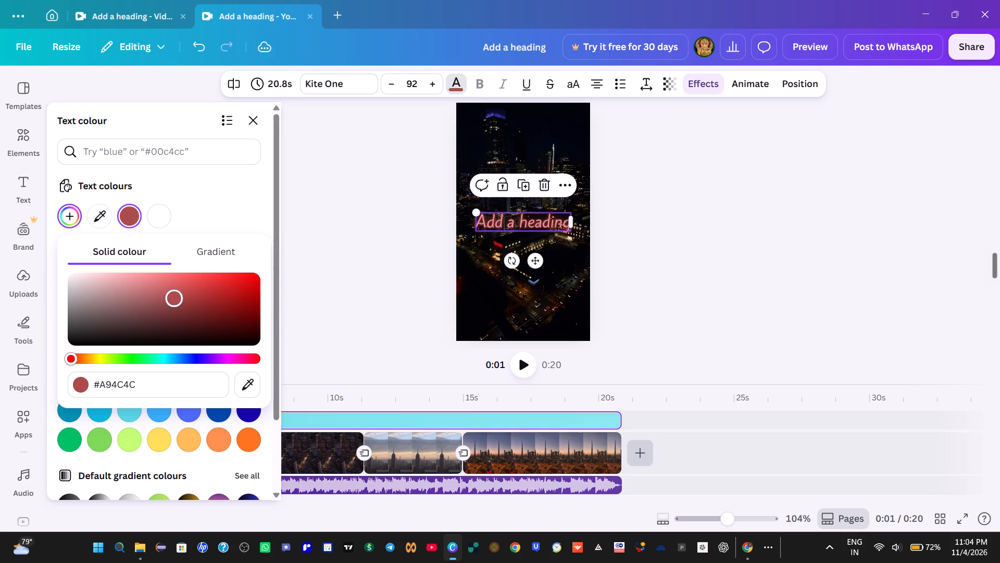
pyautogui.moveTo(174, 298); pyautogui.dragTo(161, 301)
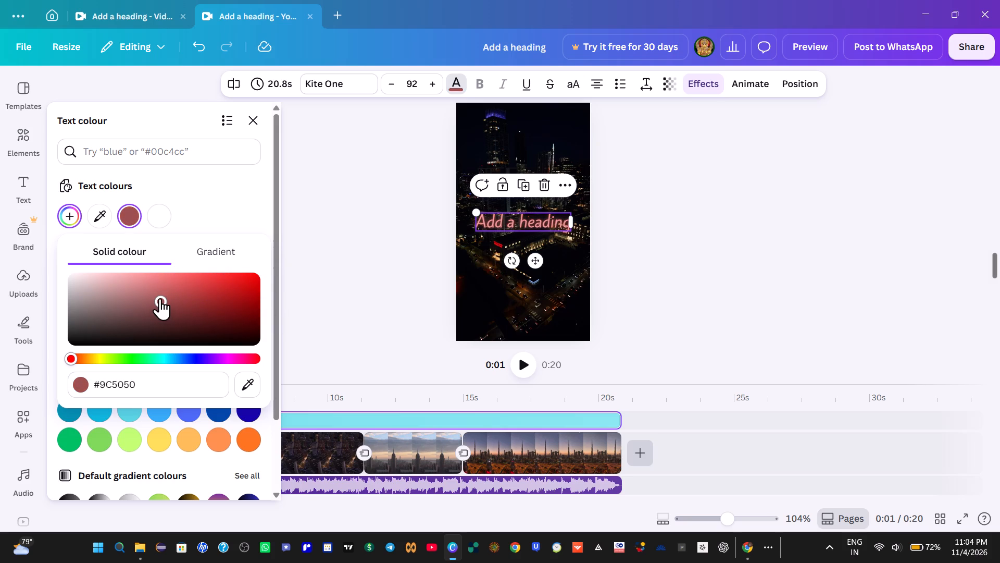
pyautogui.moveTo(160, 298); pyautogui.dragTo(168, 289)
# Set the intensity of the heading's Neon effect to 100.
pyautogui.click(705, 85)
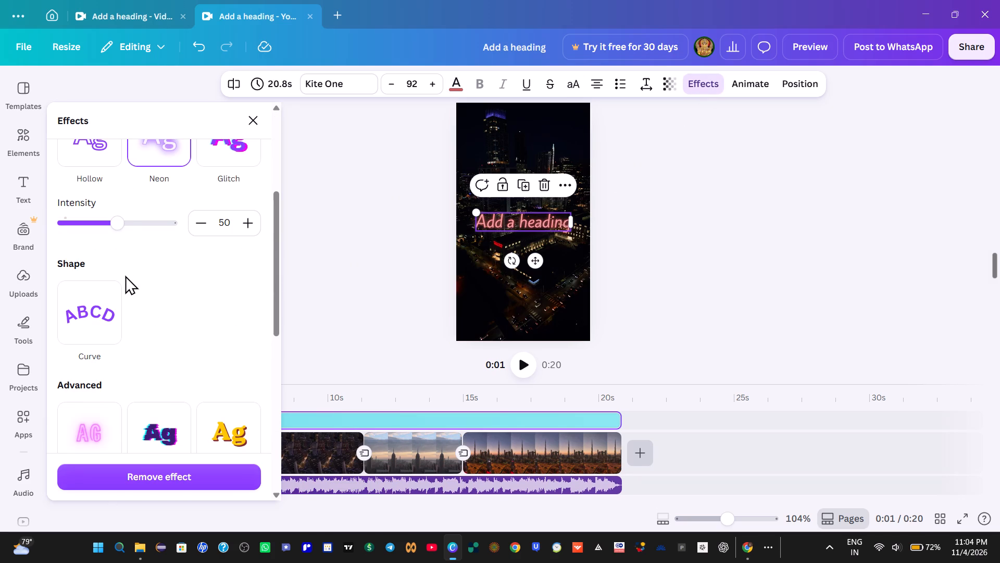
pyautogui.scroll(1, 126, 247)
pyautogui.moveTo(119, 290); pyautogui.dragTo(207, 295)
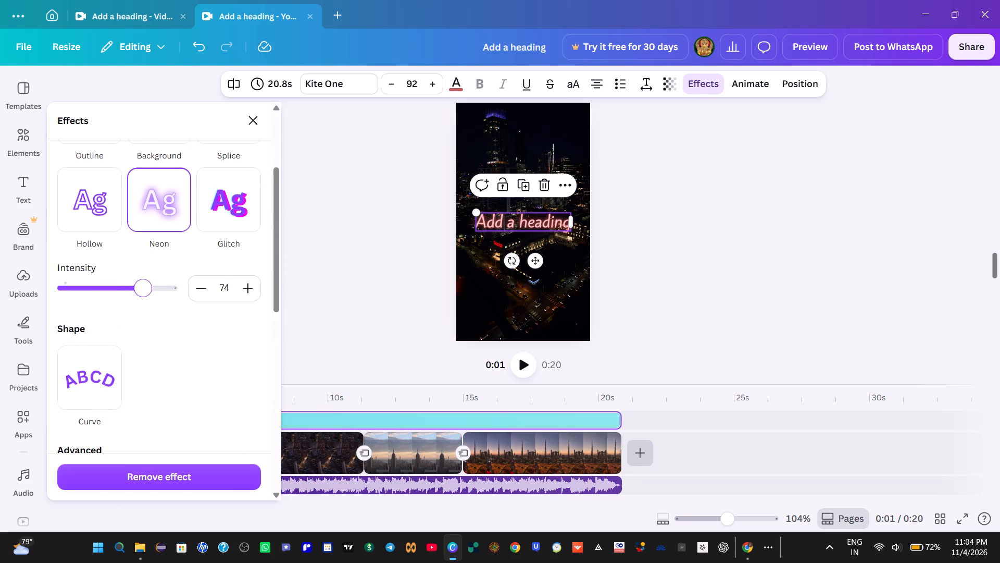
pyautogui.moveTo(207, 295); pyautogui.dragTo(268, 288)
pyautogui.moveTo(144, 282); pyautogui.dragTo(136, 283)
pyautogui.moveTo(136, 283); pyautogui.dragTo(159, 277)
pyautogui.moveTo(122, 279); pyautogui.dragTo(96, 280)
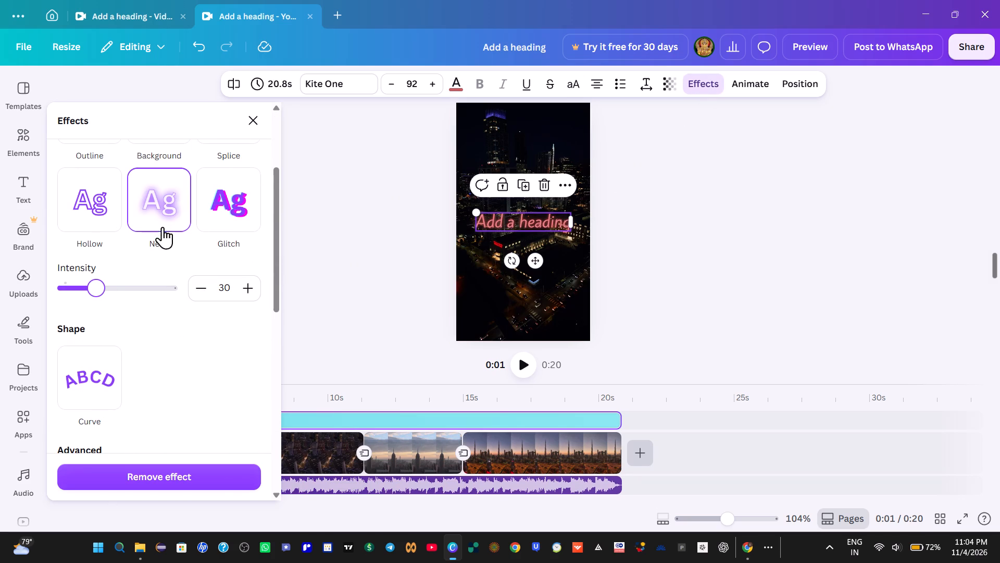
pyautogui.moveTo(98, 296); pyautogui.dragTo(170, 290)
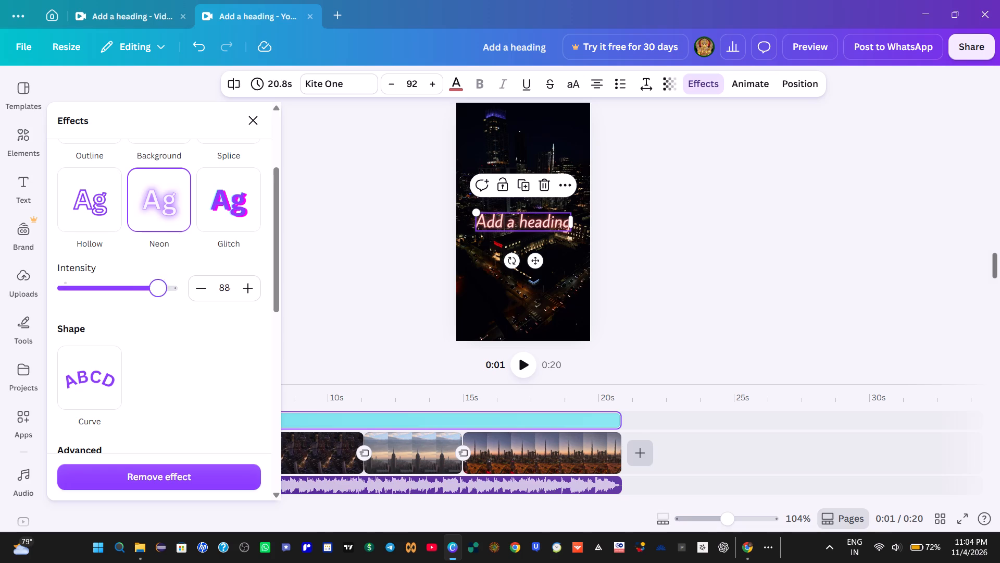
pyautogui.moveTo(170, 290); pyautogui.dragTo(248, 287)
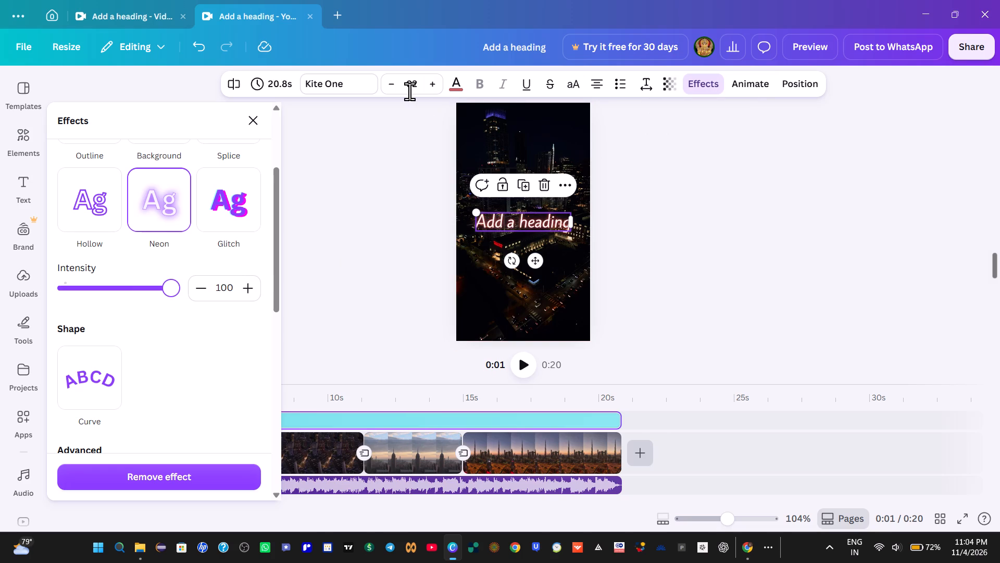
# Play the video in full screen to check the heading's neon glow, and return to the editor.
pyautogui.click(460, 82)
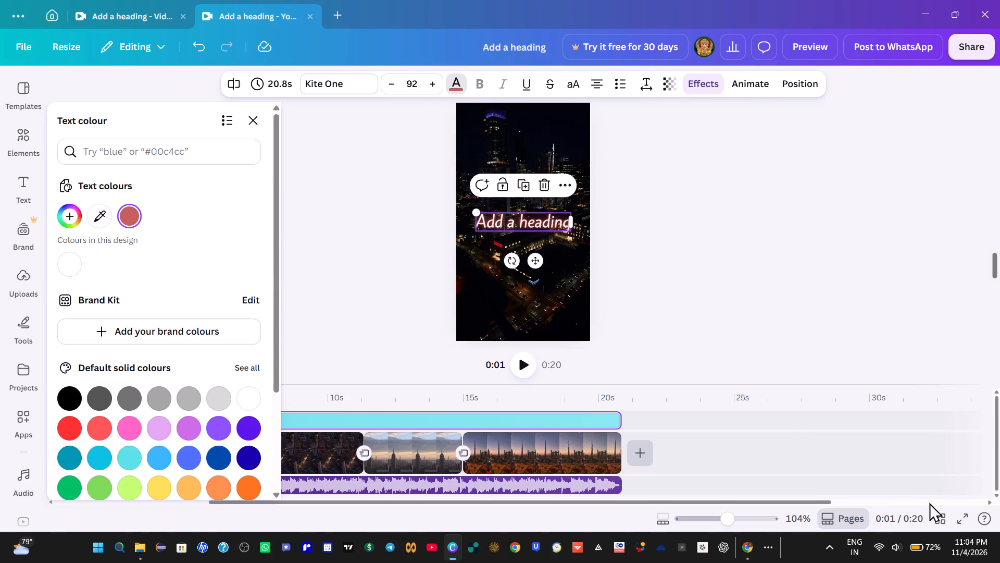
pyautogui.click(963, 518)
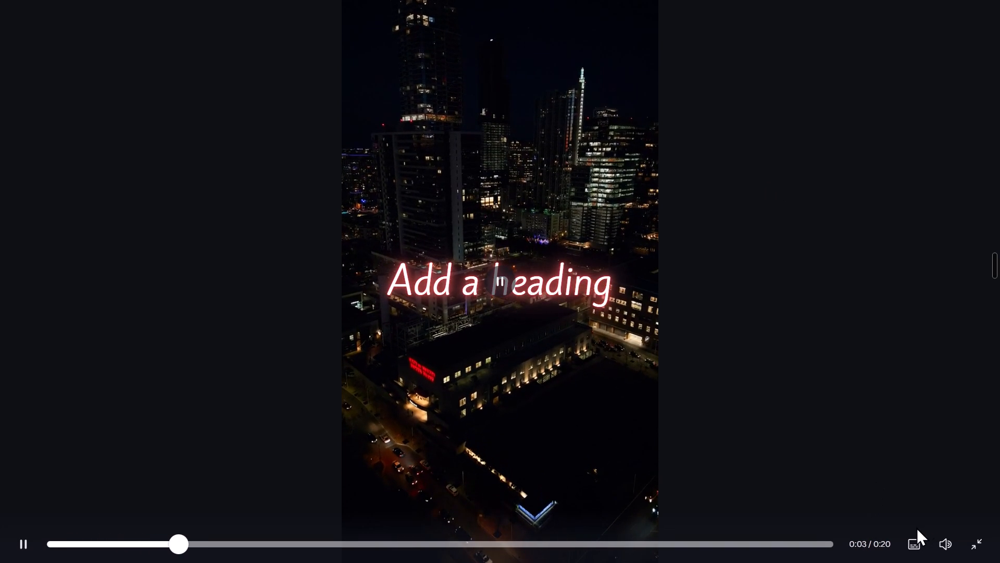
pyautogui.click(968, 541)
pyautogui.click(980, 540)
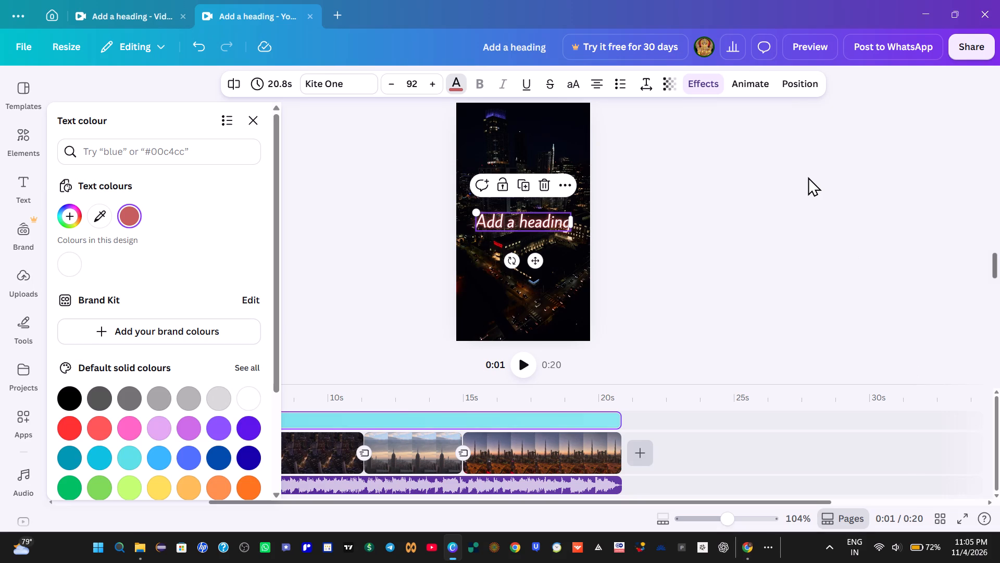
# Change the heading's solid text colour to the light red #FE7A7A after comparing lighter and darker shades.
pyautogui.click(127, 222)
pyautogui.moveTo(166, 293); pyautogui.dragTo(164, 285)
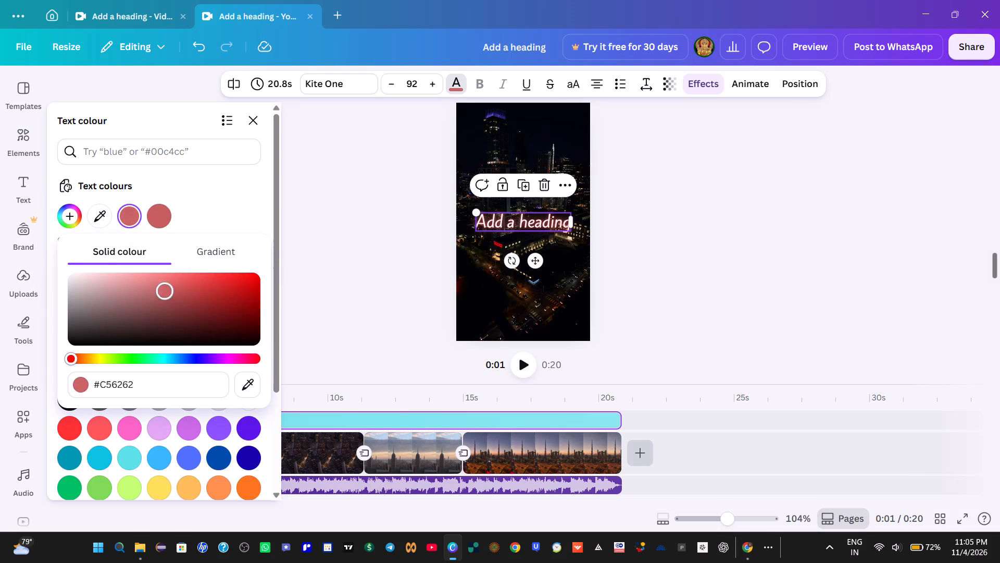
pyautogui.moveTo(164, 285); pyautogui.dragTo(110, 284)
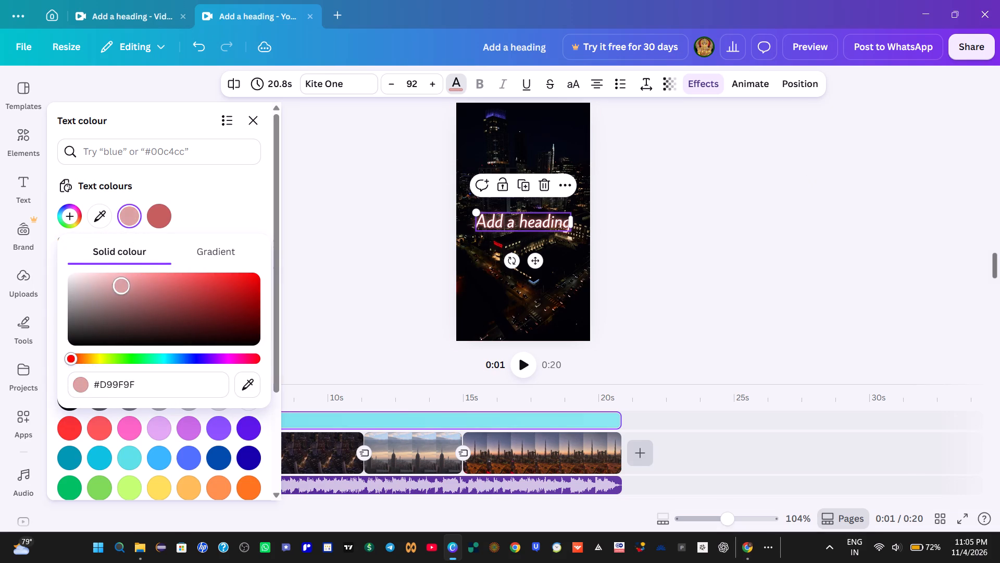
pyautogui.moveTo(110, 284); pyautogui.dragTo(115, 352)
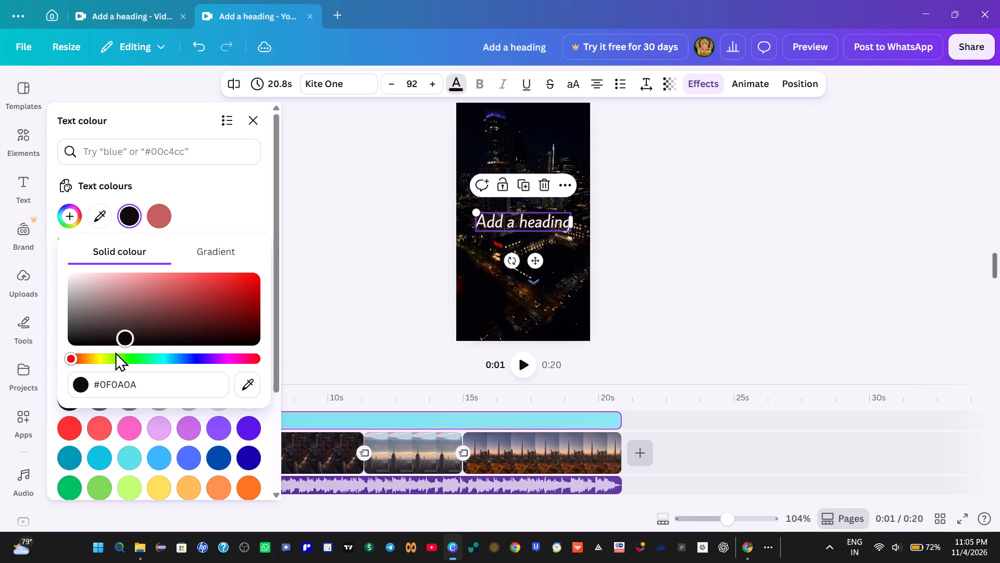
pyautogui.moveTo(115, 352); pyautogui.dragTo(285, 299)
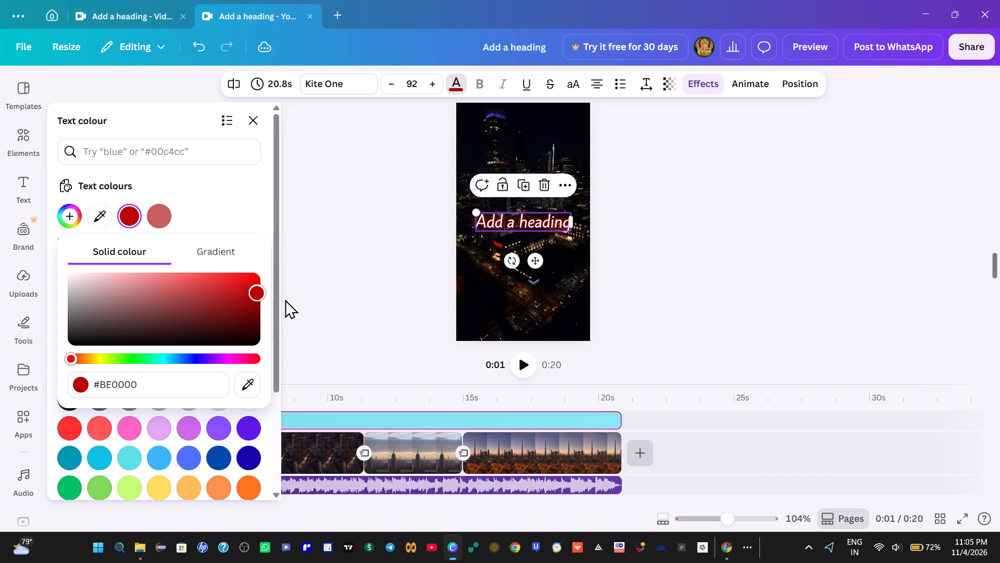
pyautogui.moveTo(285, 299); pyautogui.dragTo(281, 313)
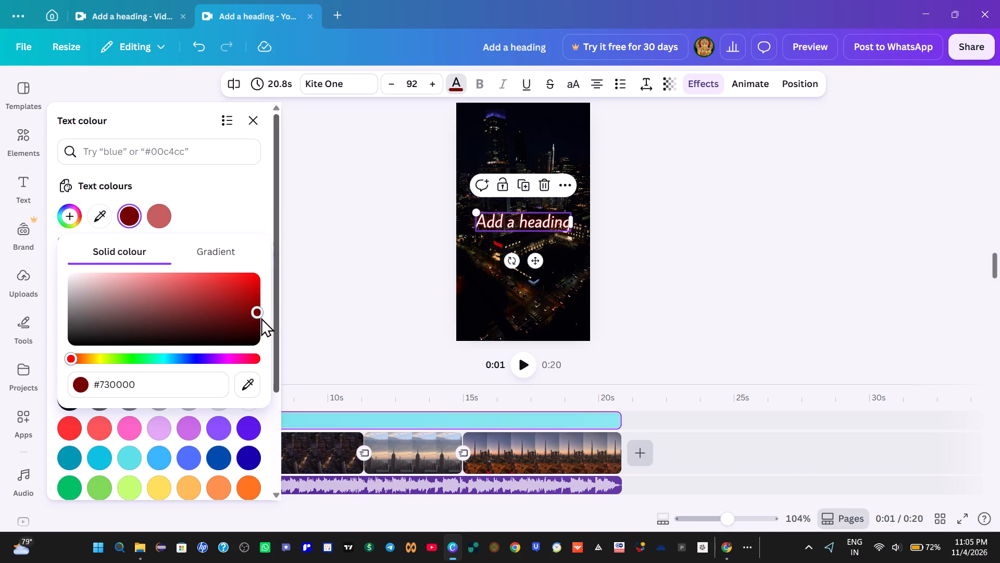
pyautogui.moveTo(258, 310); pyautogui.dragTo(235, 338)
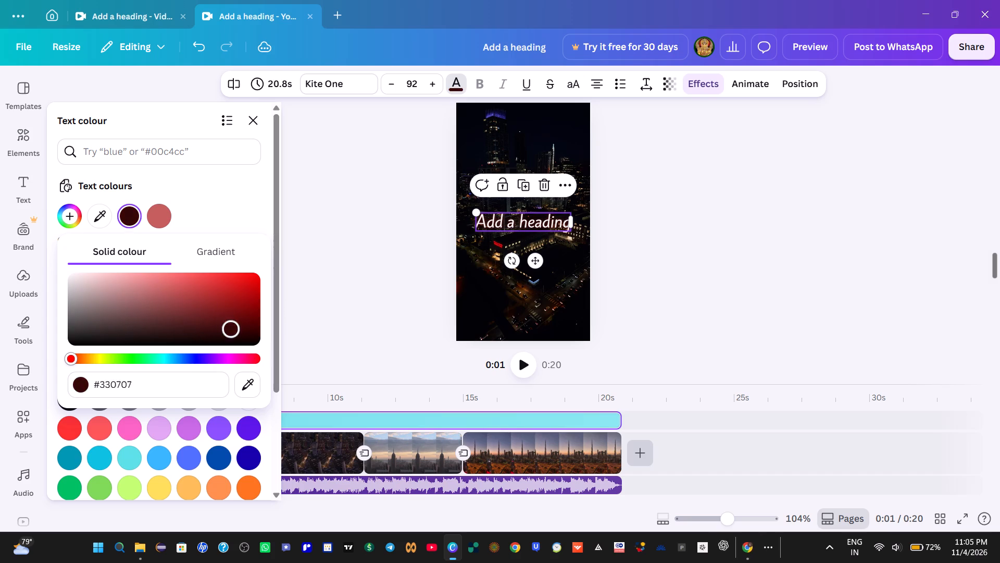
pyautogui.moveTo(235, 338); pyautogui.dragTo(130, 281)
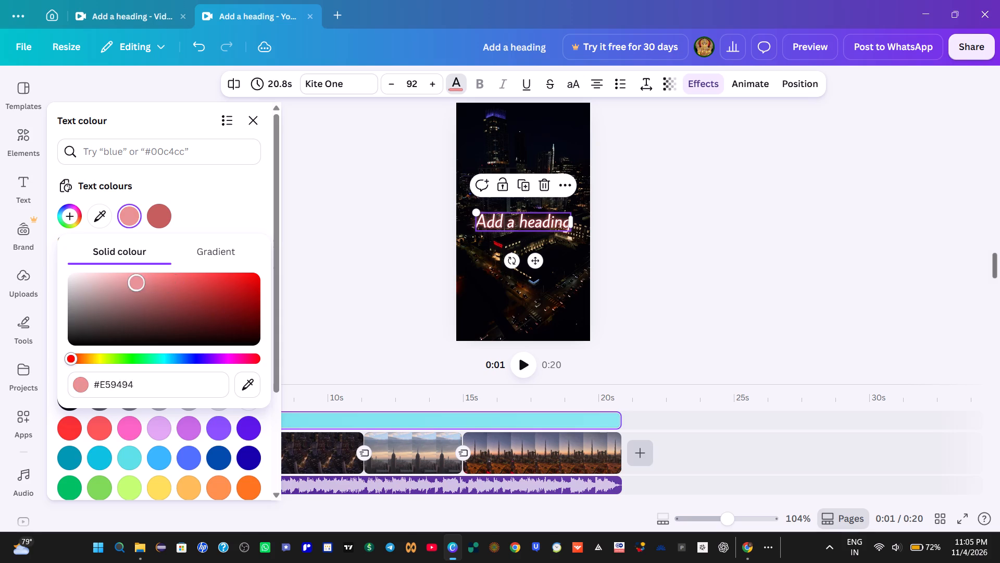
pyautogui.moveTo(130, 281); pyautogui.dragTo(155, 306)
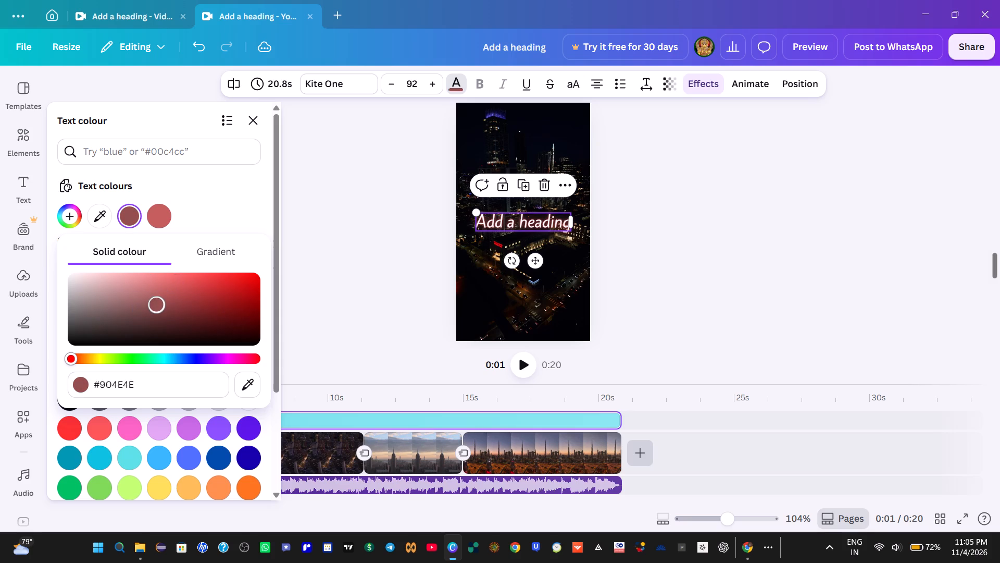
pyautogui.moveTo(155, 306); pyautogui.dragTo(155, 306)
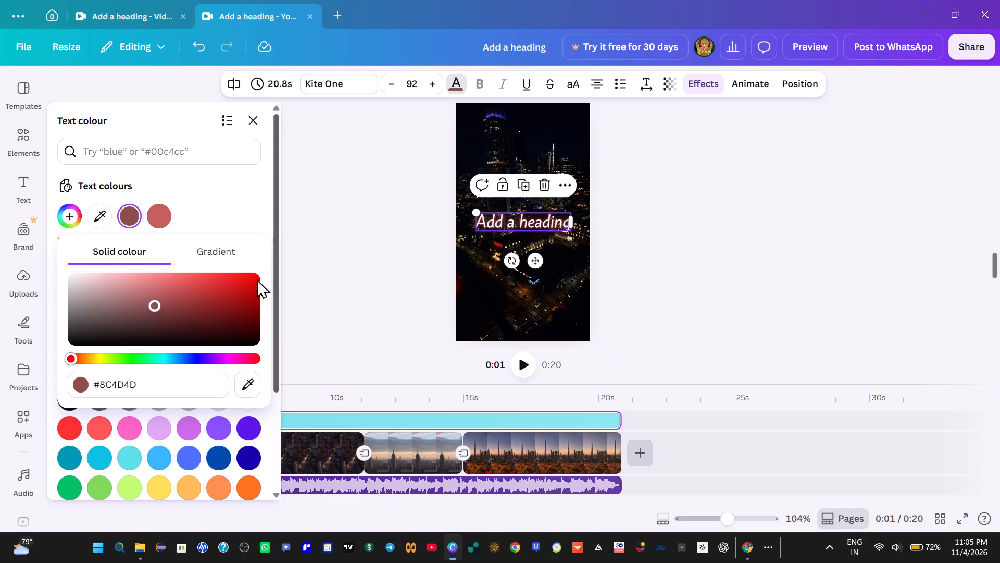
pyautogui.click(160, 280)
pyautogui.click(173, 273)
pyautogui.click(196, 274)
pyautogui.click(177, 274)
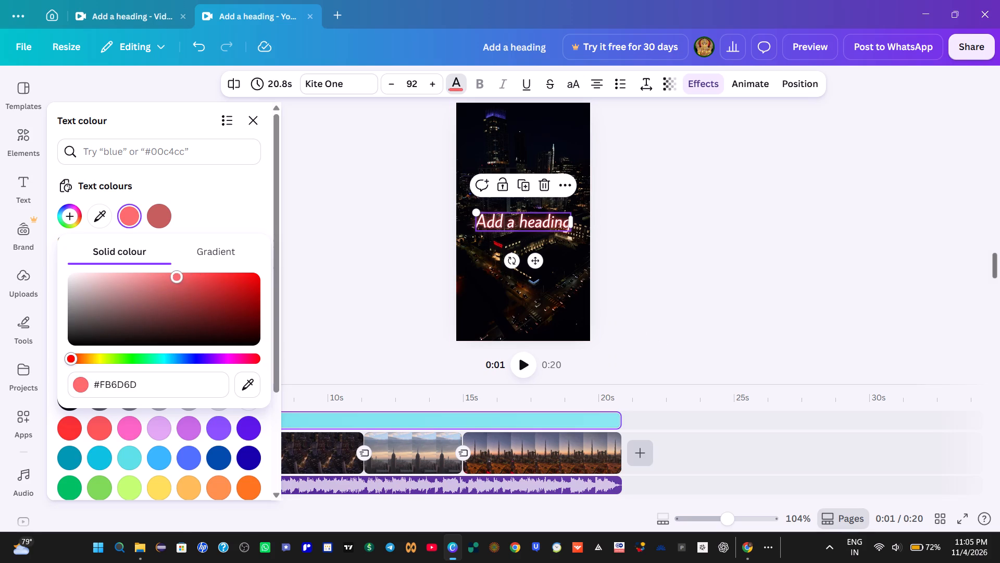
pyautogui.click(168, 273)
# Apply a light red to purple gradient to the heading's text, compare the gradient styles and choose the radial one.
pyautogui.click(225, 253)
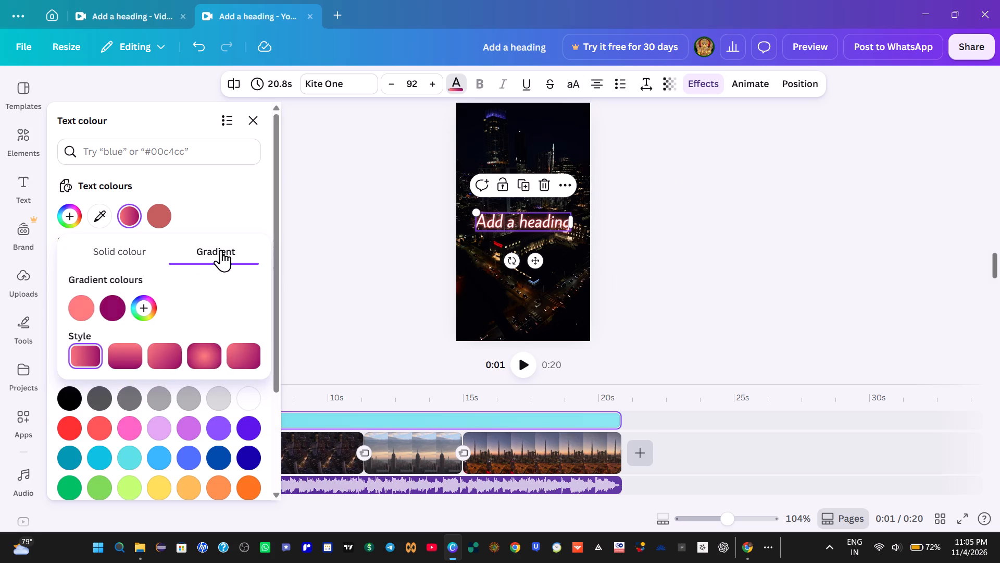
pyautogui.click(165, 359)
pyautogui.click(127, 349)
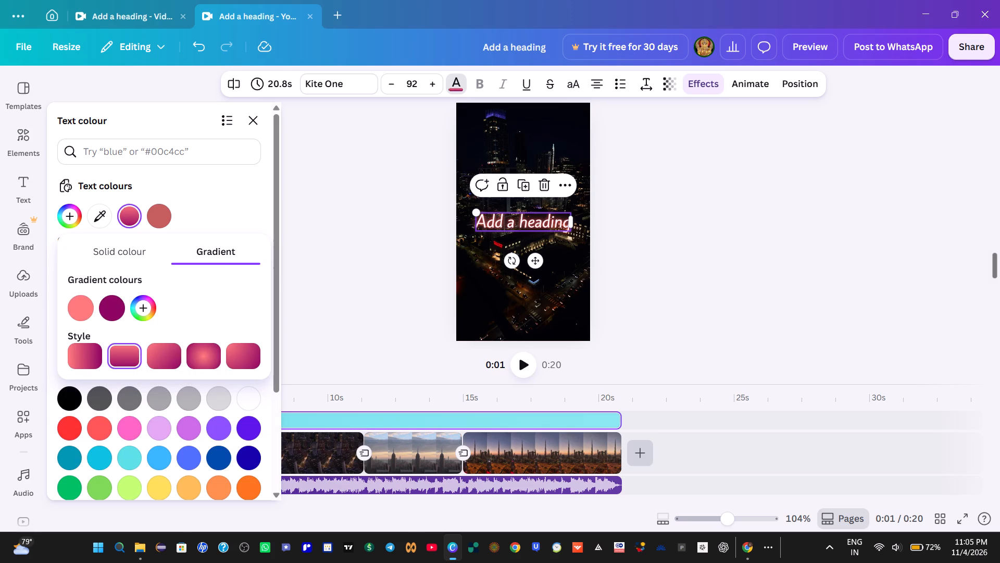
pyautogui.click(171, 349)
pyautogui.click(202, 349)
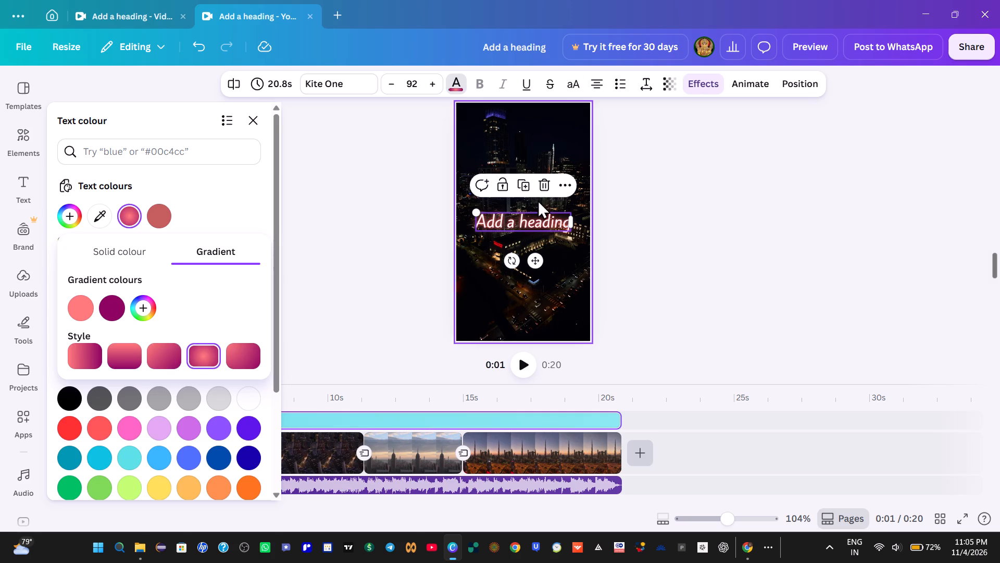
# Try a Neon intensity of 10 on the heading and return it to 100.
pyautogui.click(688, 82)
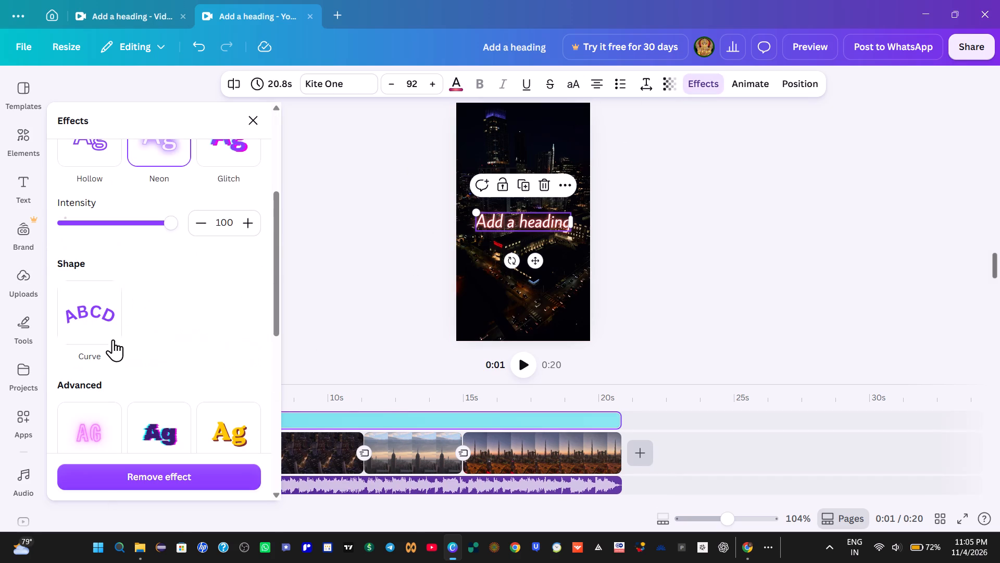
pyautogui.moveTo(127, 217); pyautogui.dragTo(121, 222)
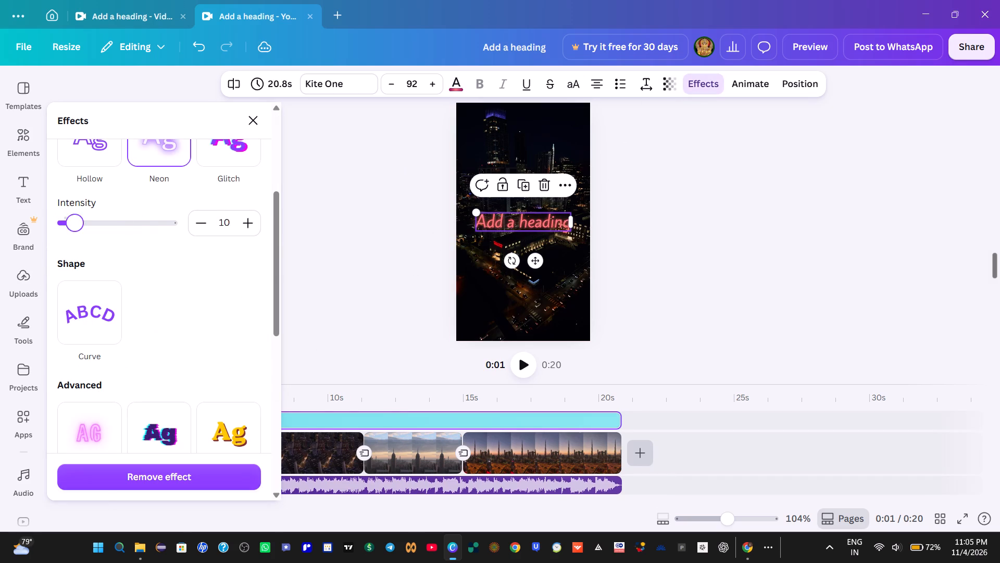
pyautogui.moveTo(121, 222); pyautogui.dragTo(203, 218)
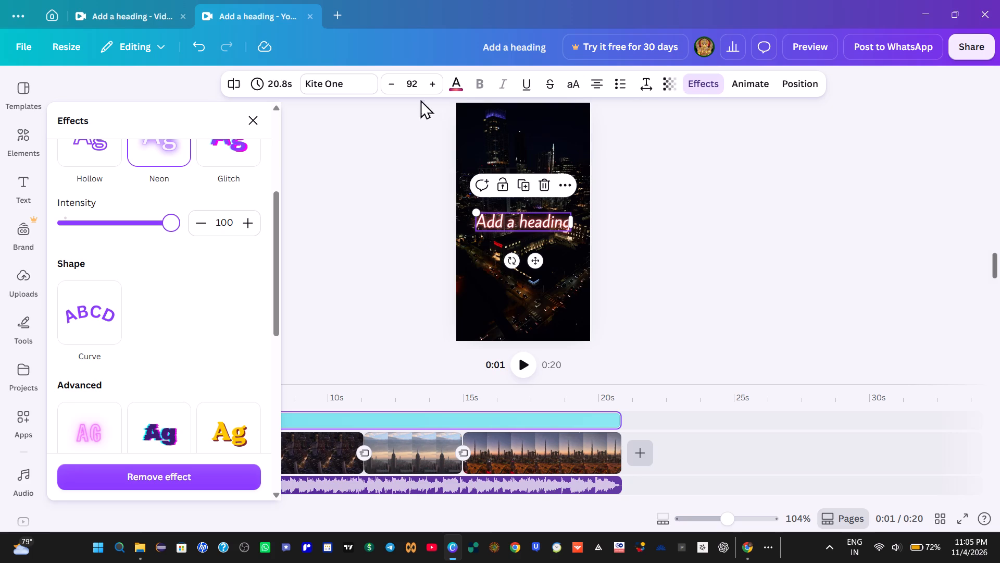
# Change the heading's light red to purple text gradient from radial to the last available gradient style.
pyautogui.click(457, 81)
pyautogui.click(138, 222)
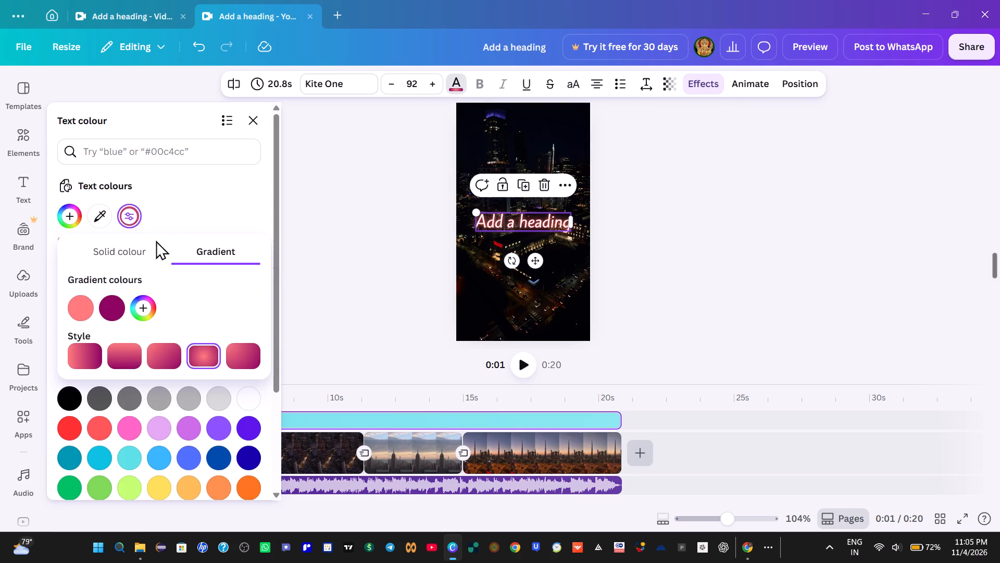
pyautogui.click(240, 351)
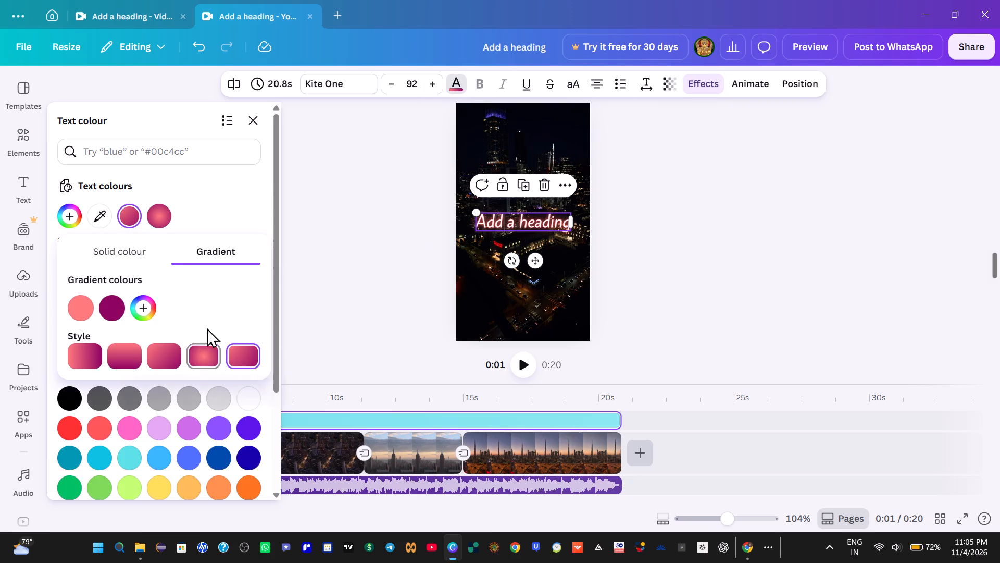
# Set the intensity of the heading's Neon effect to 51.
pyautogui.click(699, 87)
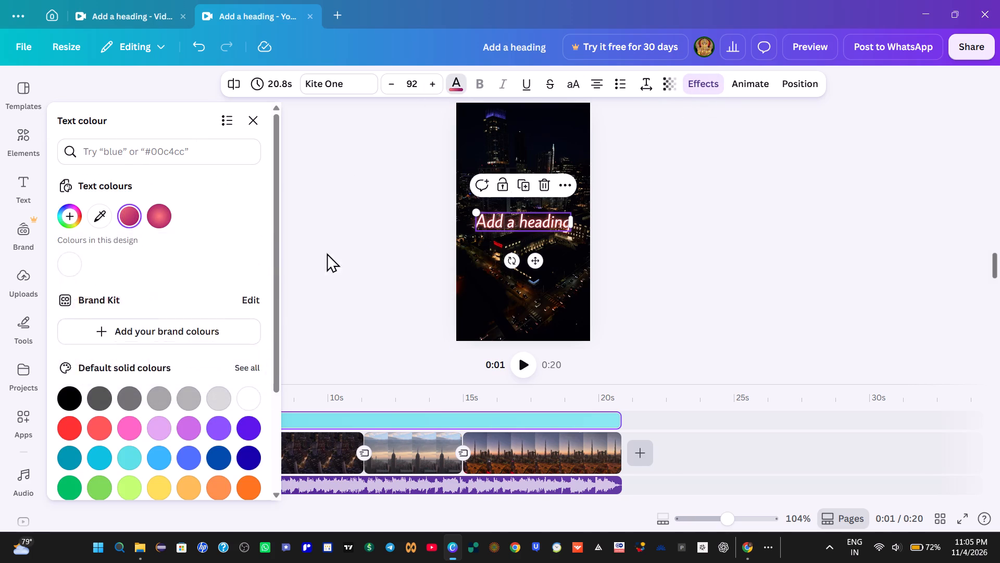
pyautogui.click(119, 228)
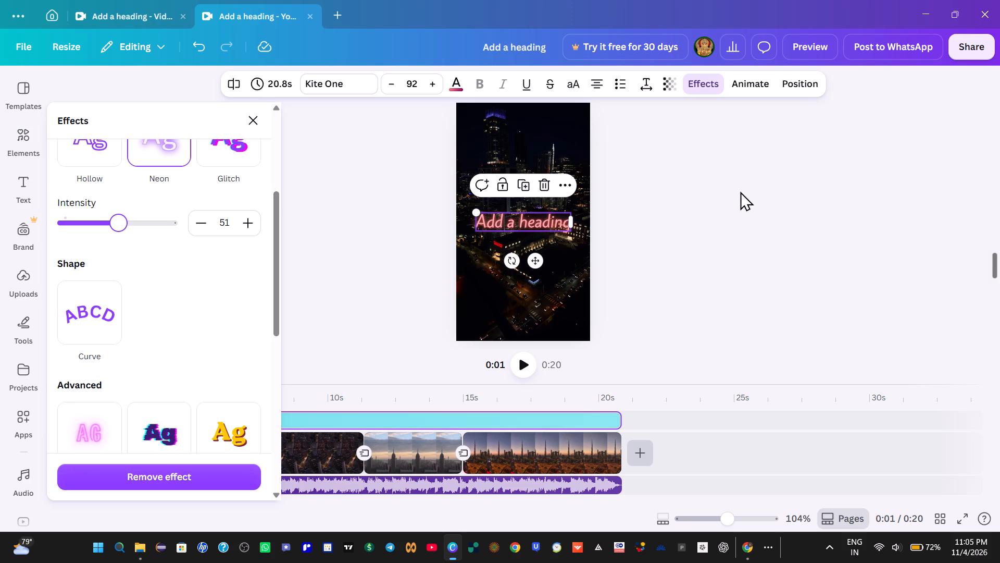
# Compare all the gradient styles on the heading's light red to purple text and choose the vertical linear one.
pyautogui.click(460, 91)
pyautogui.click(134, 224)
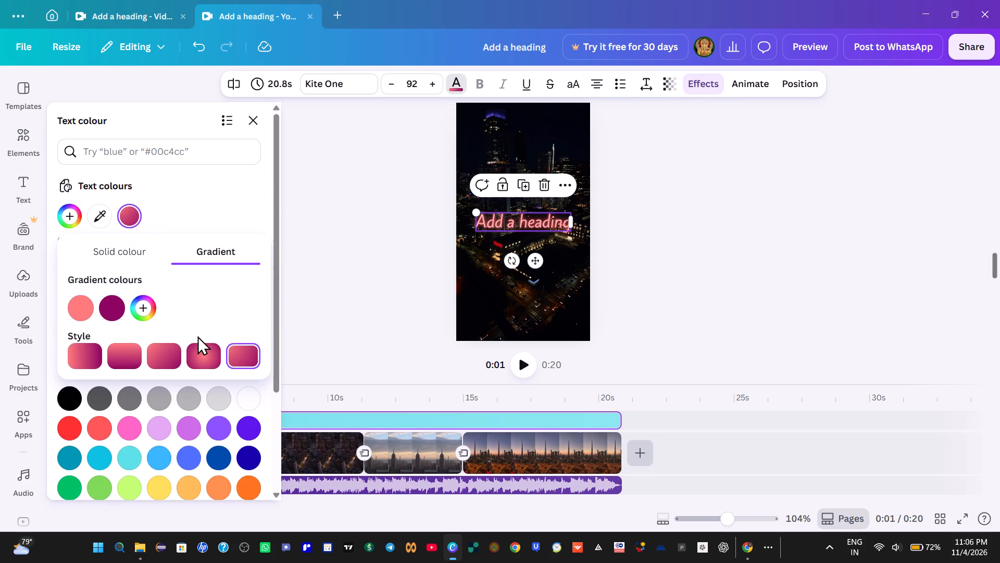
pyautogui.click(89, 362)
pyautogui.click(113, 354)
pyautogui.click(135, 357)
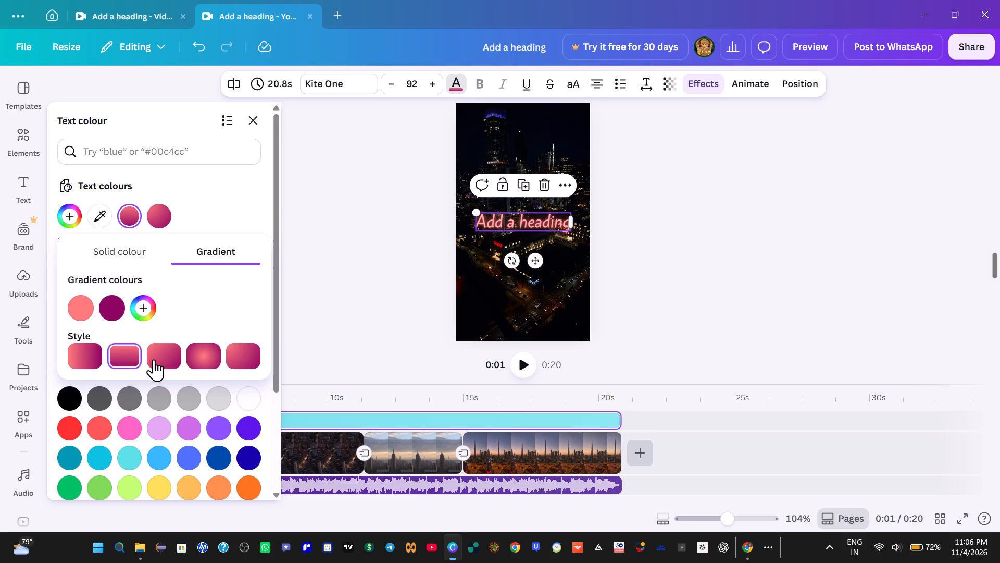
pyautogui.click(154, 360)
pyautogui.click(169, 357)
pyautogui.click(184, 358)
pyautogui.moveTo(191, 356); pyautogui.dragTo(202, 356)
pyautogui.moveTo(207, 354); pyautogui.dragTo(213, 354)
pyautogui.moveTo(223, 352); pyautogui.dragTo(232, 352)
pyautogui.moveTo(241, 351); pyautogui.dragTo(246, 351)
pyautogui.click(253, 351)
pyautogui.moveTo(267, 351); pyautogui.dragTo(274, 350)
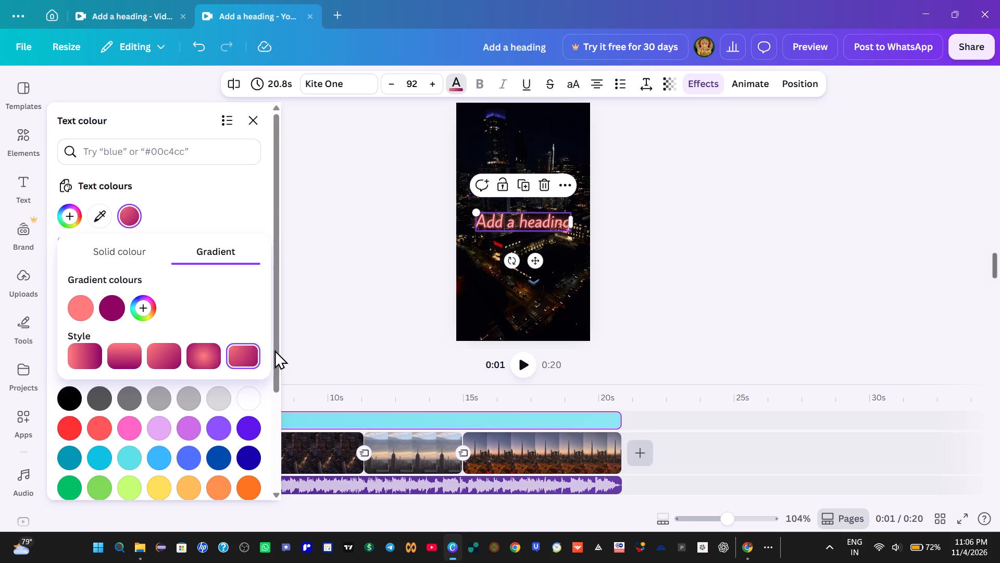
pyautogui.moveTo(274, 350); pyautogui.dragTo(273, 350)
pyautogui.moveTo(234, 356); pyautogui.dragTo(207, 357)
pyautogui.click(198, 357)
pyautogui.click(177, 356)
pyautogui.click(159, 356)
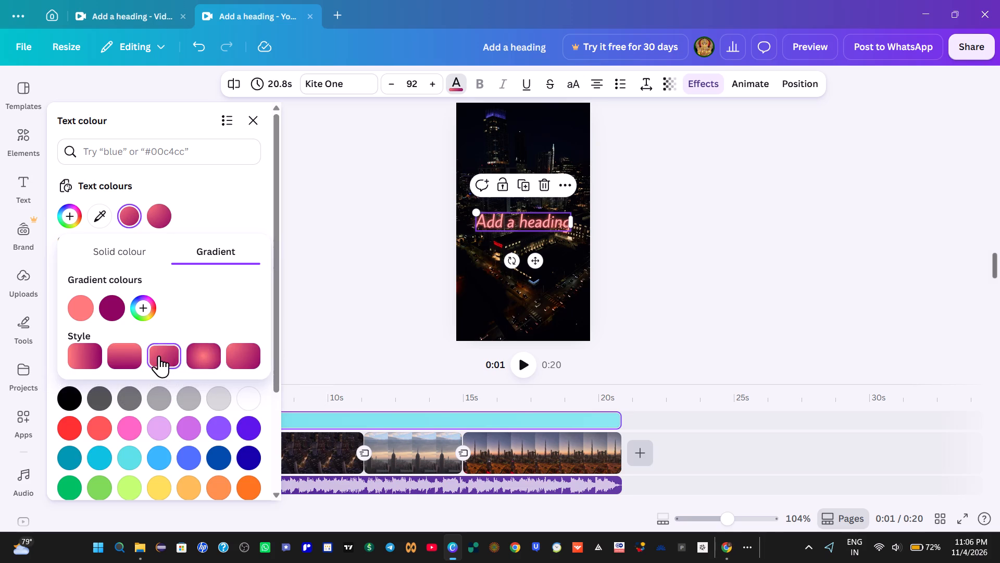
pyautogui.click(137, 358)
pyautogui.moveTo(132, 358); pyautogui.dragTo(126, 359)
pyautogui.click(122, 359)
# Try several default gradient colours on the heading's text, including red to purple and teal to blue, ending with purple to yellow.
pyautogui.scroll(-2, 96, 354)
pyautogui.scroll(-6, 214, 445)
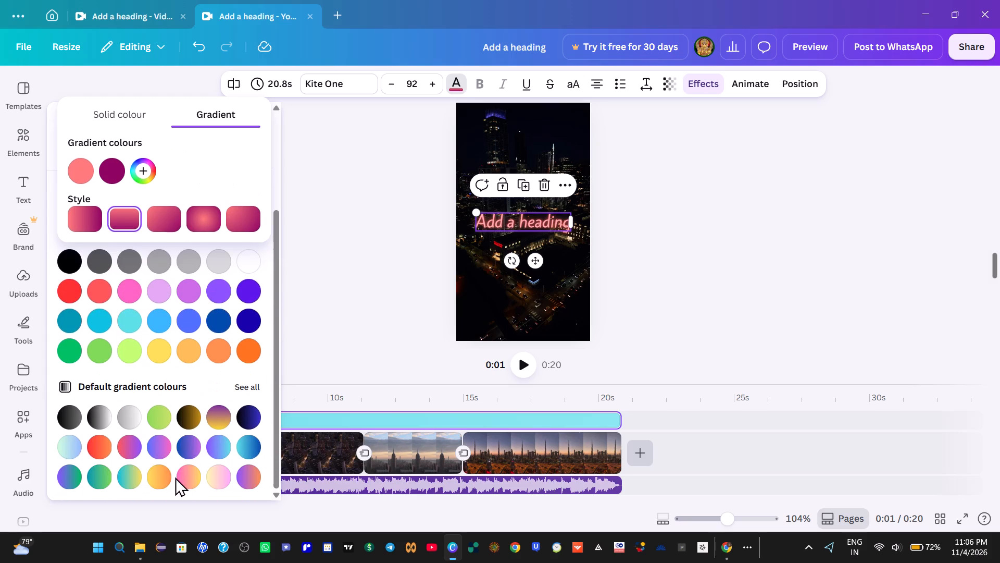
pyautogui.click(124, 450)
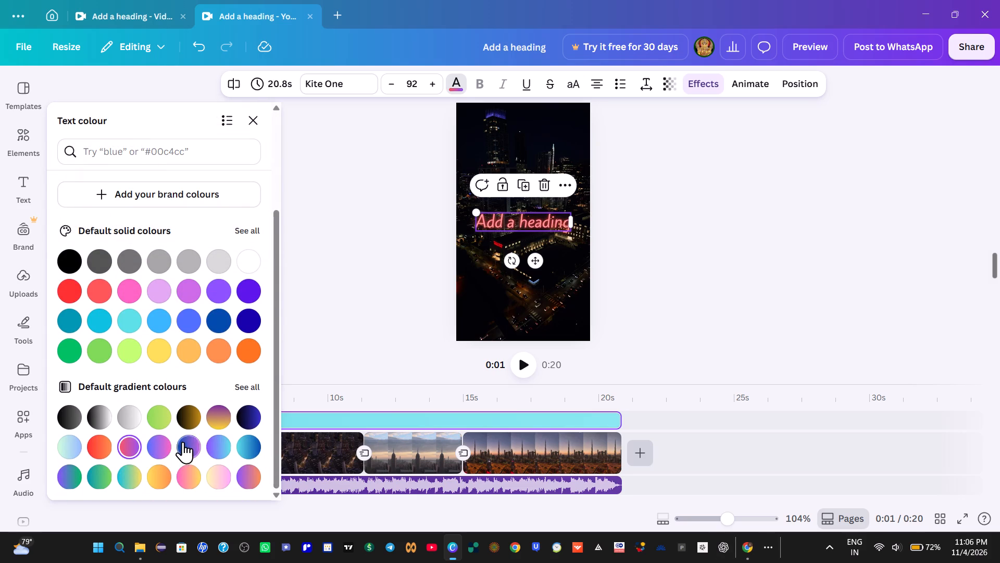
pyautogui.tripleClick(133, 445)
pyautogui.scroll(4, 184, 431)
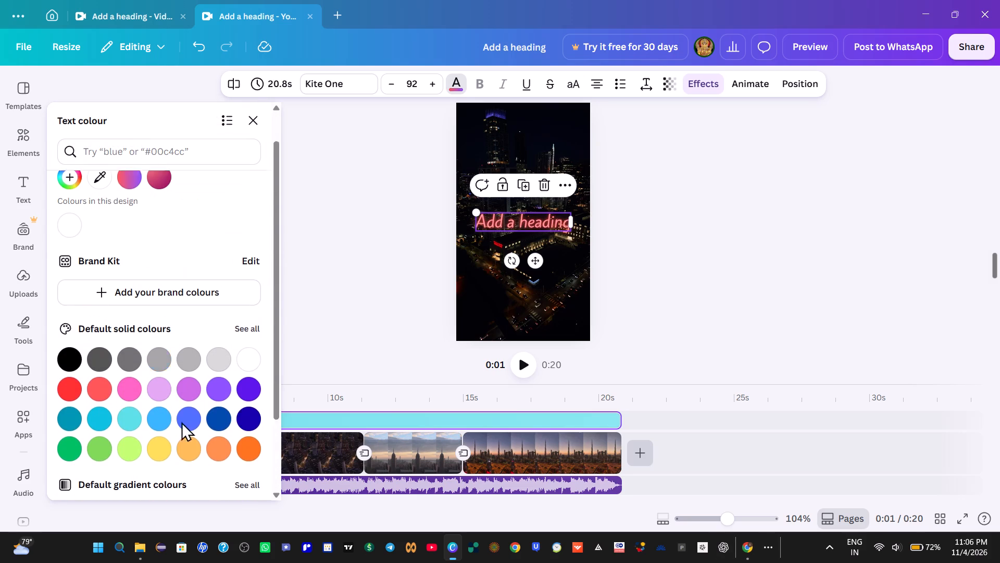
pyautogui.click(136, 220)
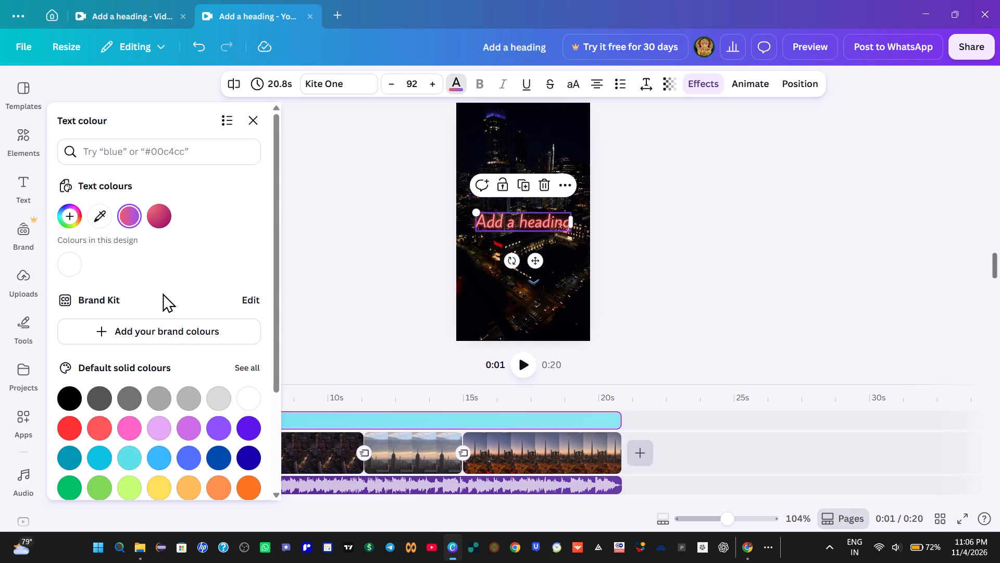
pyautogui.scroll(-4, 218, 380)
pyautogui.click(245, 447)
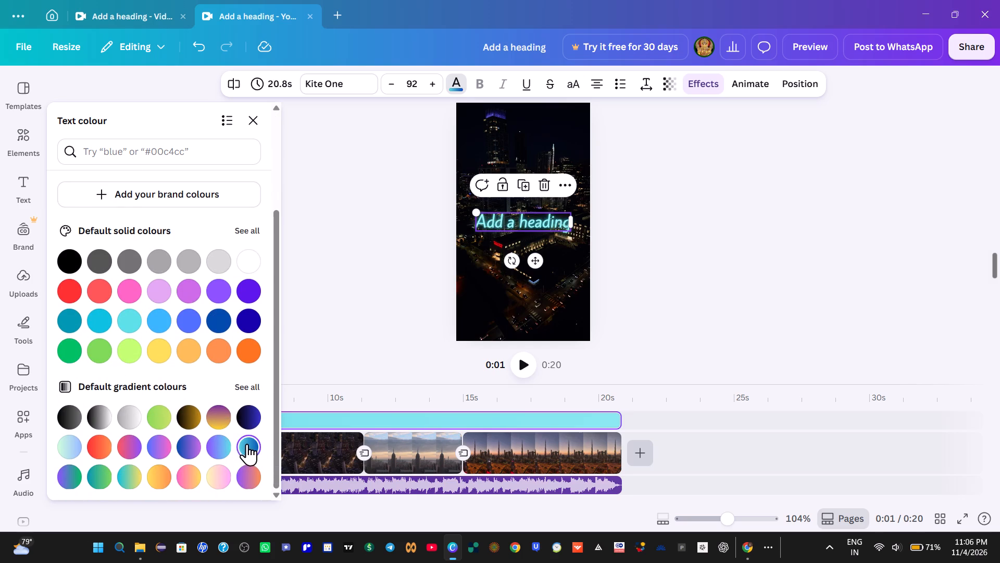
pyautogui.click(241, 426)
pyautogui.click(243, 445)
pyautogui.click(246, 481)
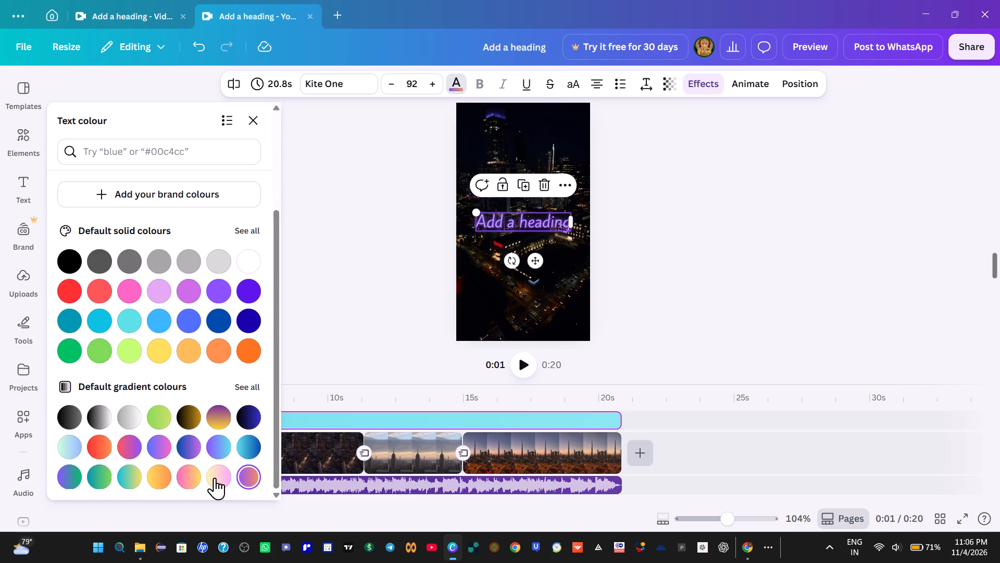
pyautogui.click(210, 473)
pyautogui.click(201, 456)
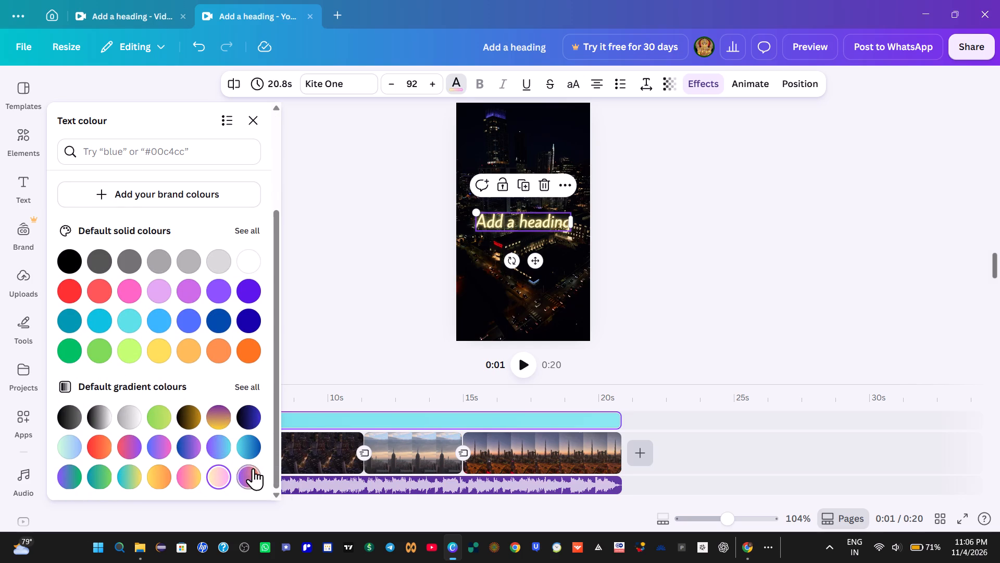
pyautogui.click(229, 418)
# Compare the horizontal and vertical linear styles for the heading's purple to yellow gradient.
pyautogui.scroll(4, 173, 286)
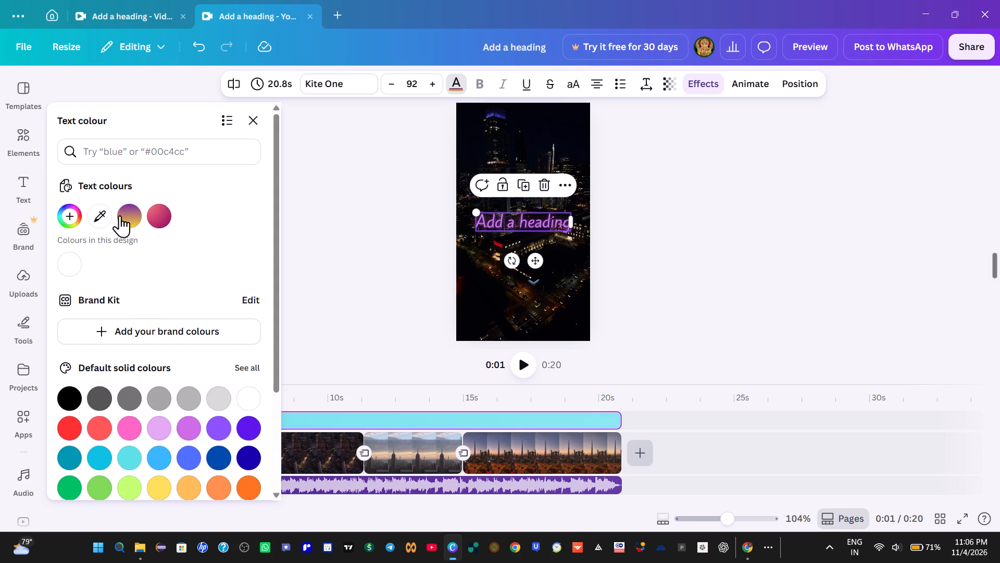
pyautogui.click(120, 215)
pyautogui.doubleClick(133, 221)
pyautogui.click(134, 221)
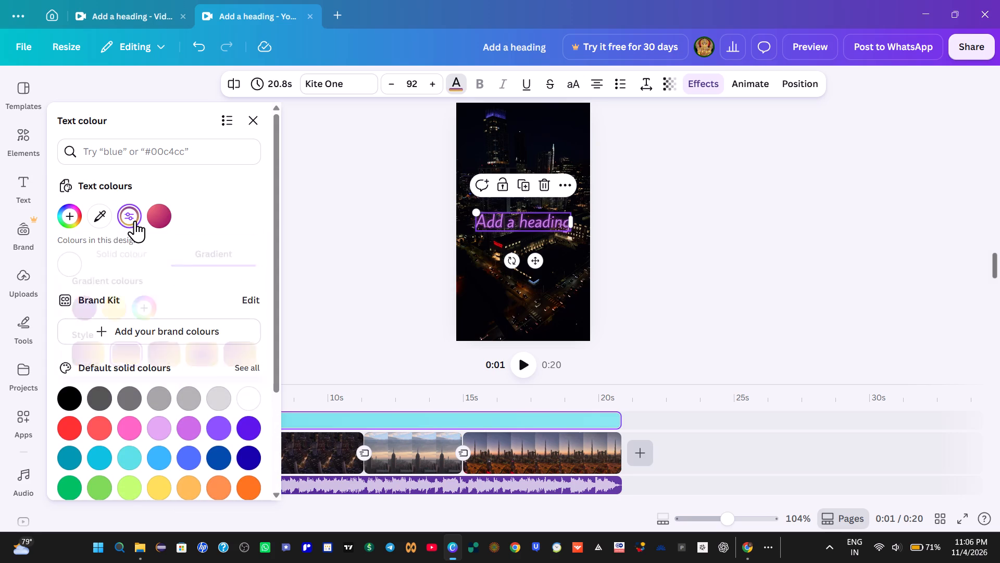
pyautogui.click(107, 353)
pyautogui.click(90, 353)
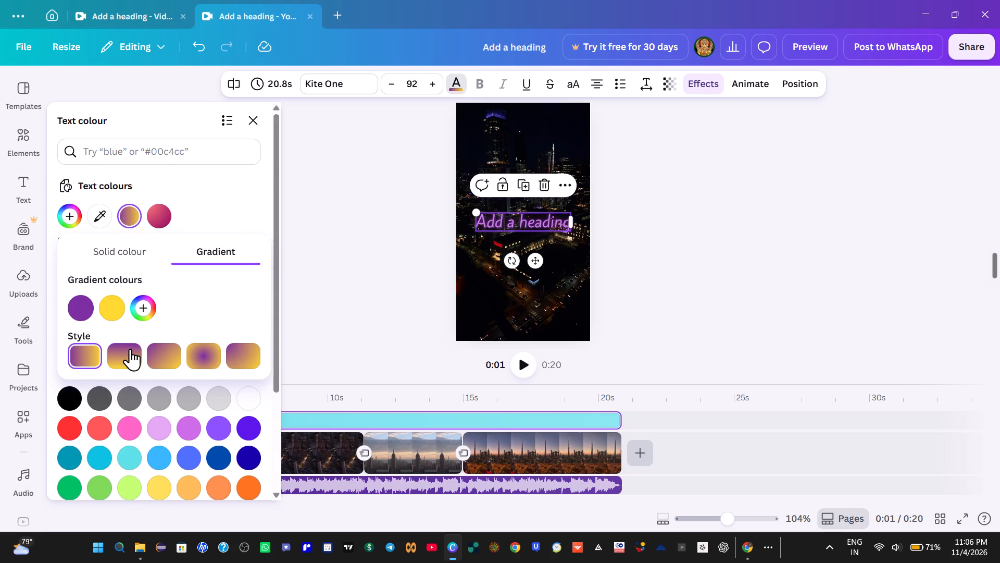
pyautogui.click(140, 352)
# Change the heading's text to a solid colour and settle on the soft purple #AA7EBE after comparing darker and lighter shades.
pyautogui.click(135, 259)
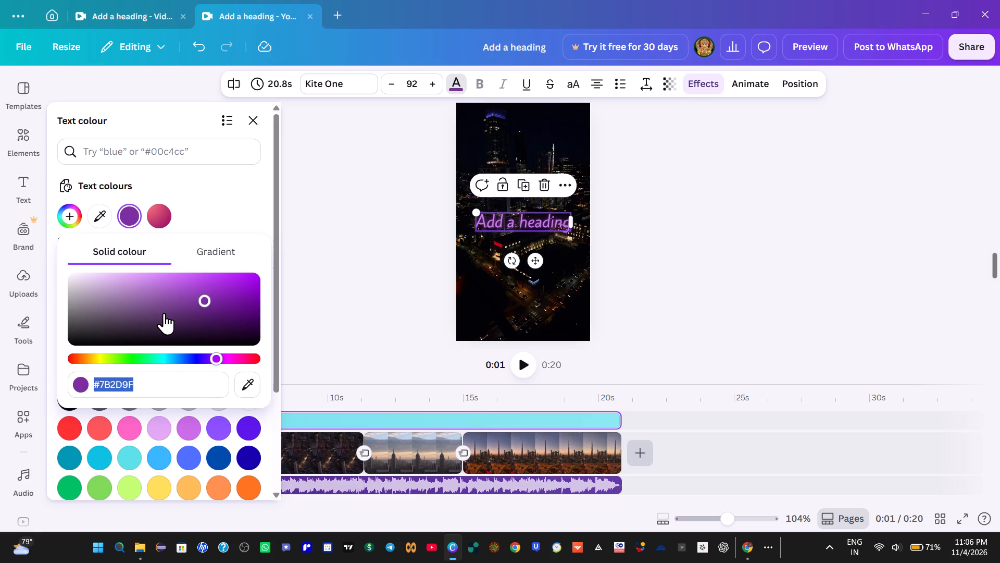
pyautogui.moveTo(208, 300); pyautogui.dragTo(181, 306)
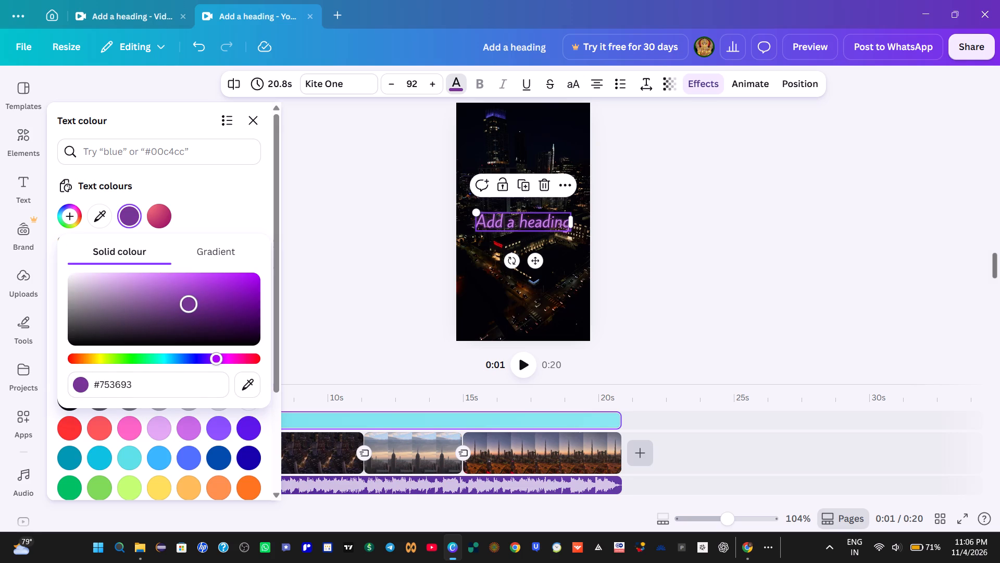
pyautogui.moveTo(181, 306); pyautogui.dragTo(185, 279)
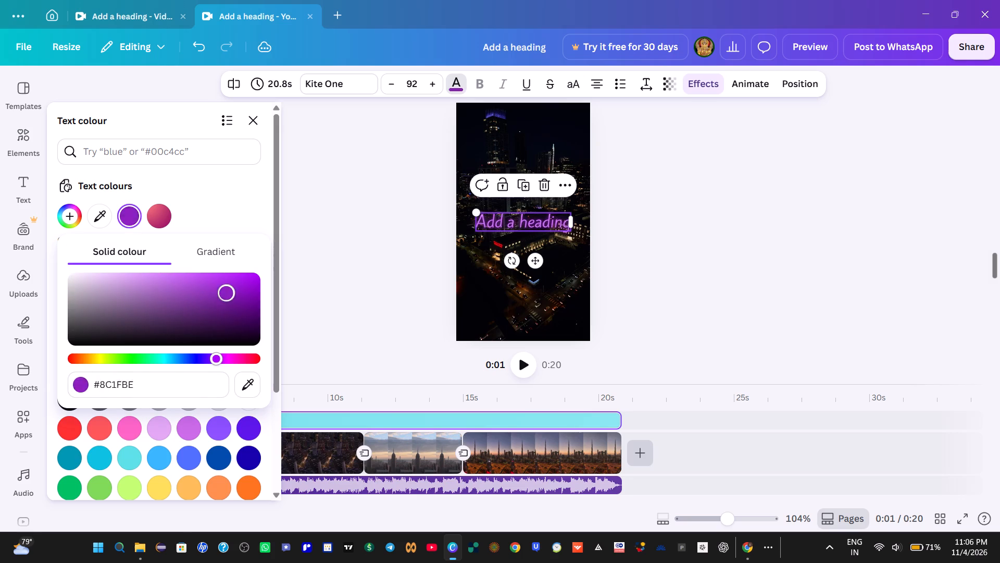
pyautogui.moveTo(185, 279); pyautogui.dragTo(101, 289)
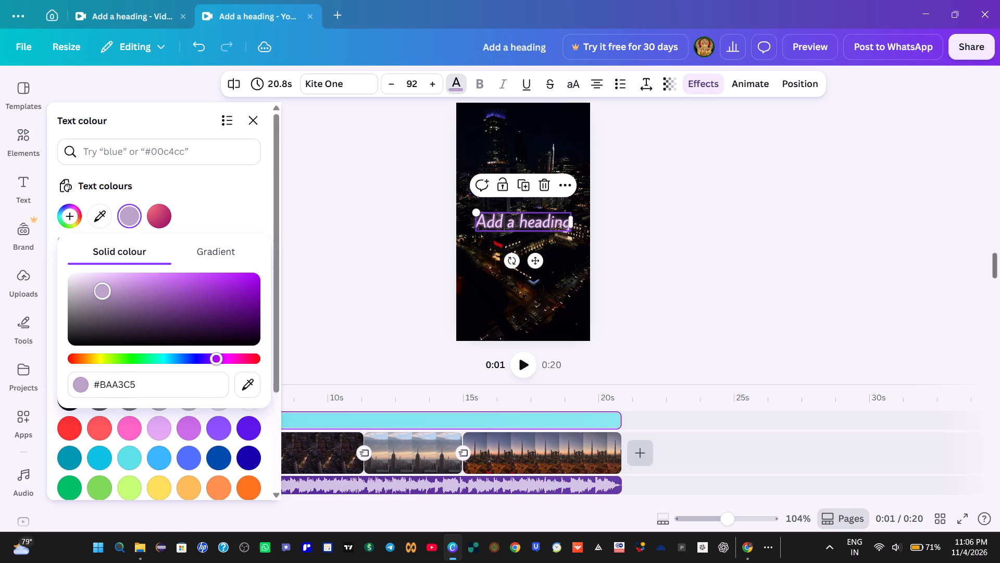
pyautogui.moveTo(101, 289); pyautogui.dragTo(133, 291)
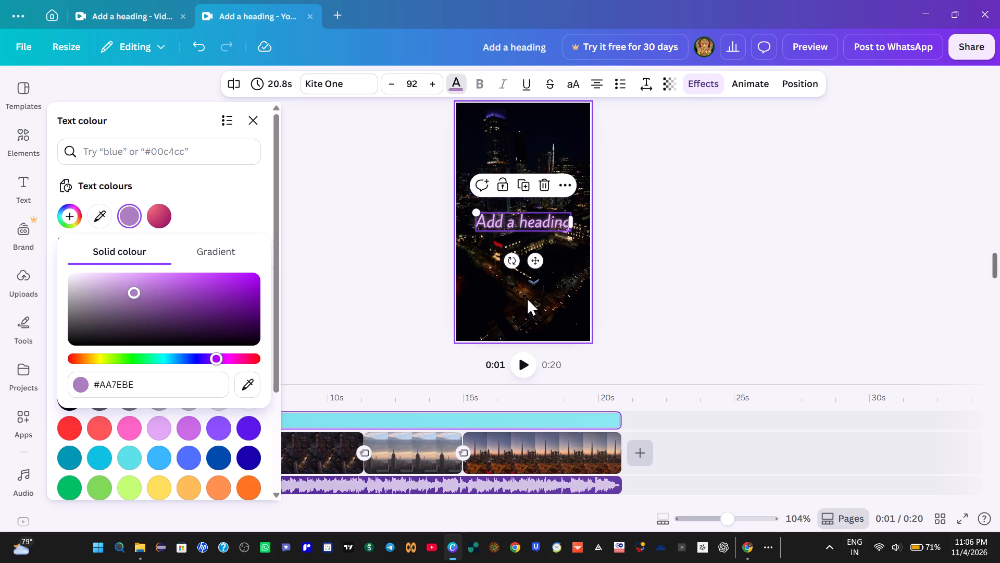
pyautogui.click(691, 248)
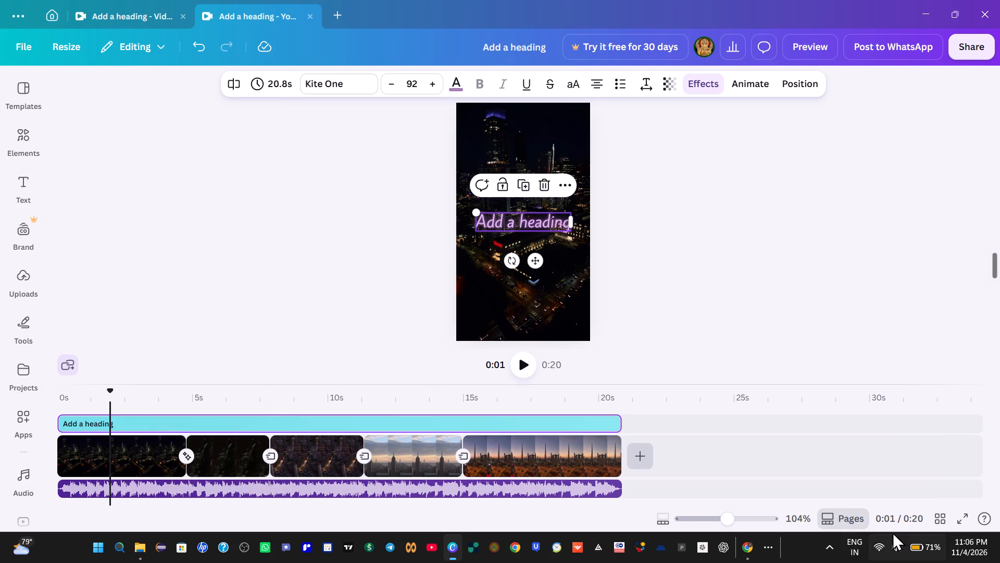
# Play the video in full screen to check the heading's purple neon glow, and return to the editor.
pyautogui.click(965, 520)
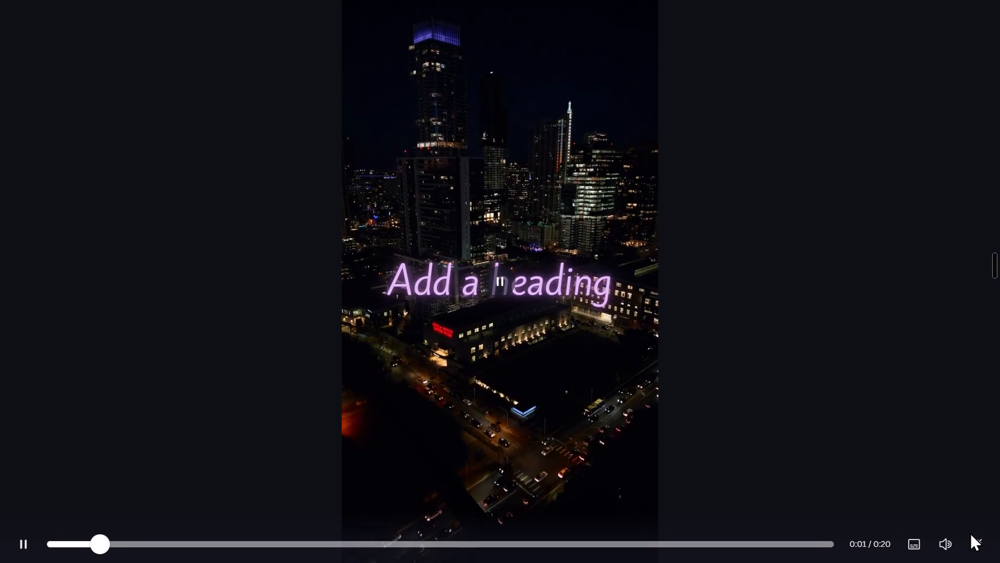
pyautogui.click(979, 543)
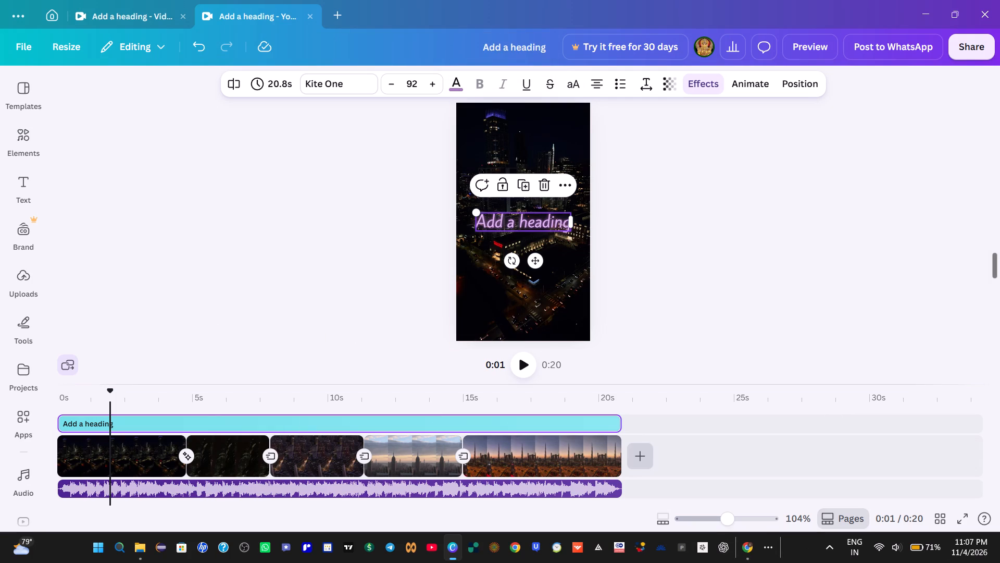
# Move the playhead near the start of the video and set the heading's font size to 48.
pyautogui.click(80, 404)
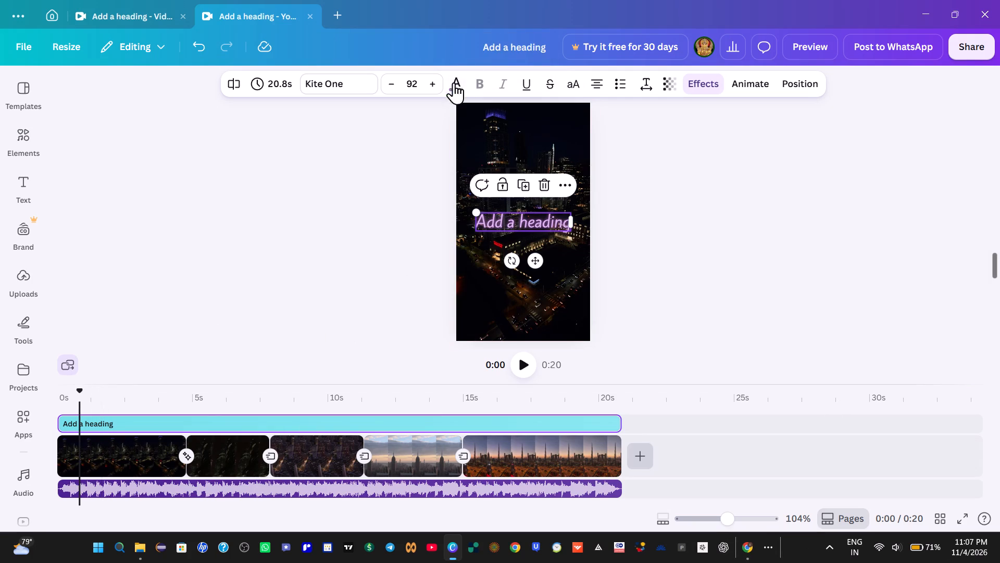
pyautogui.click(413, 81)
pyautogui.press('BackSpace')
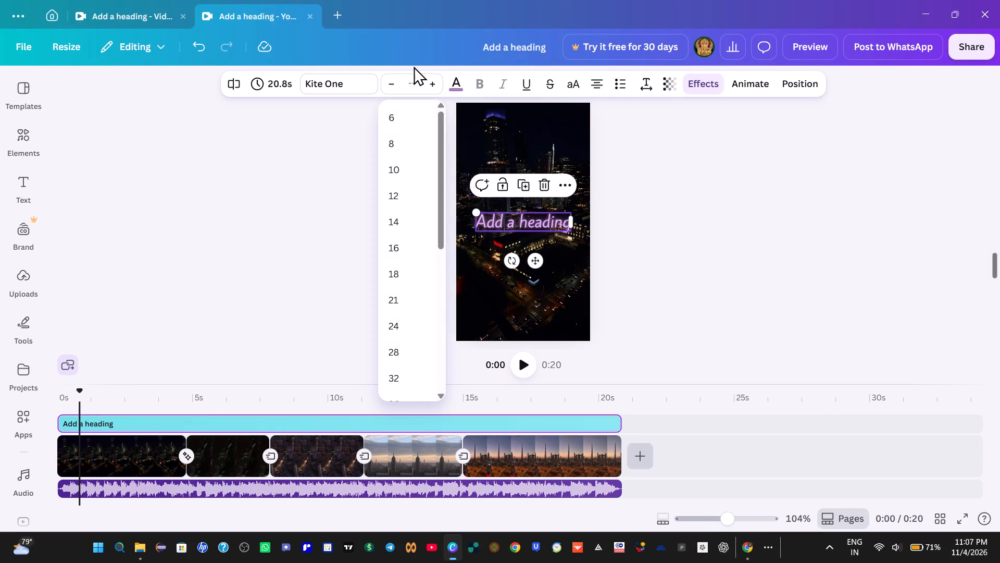
pyautogui.write('48')
pyautogui.press('Return')
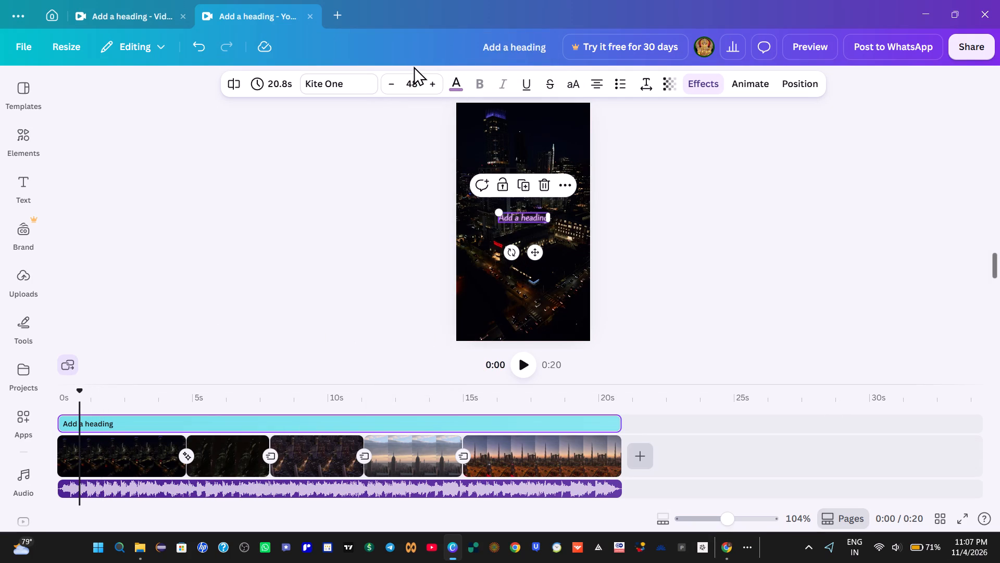
# Replace the heading's placeholder text with "Just know that I will find my way".
pyautogui.click(528, 217)
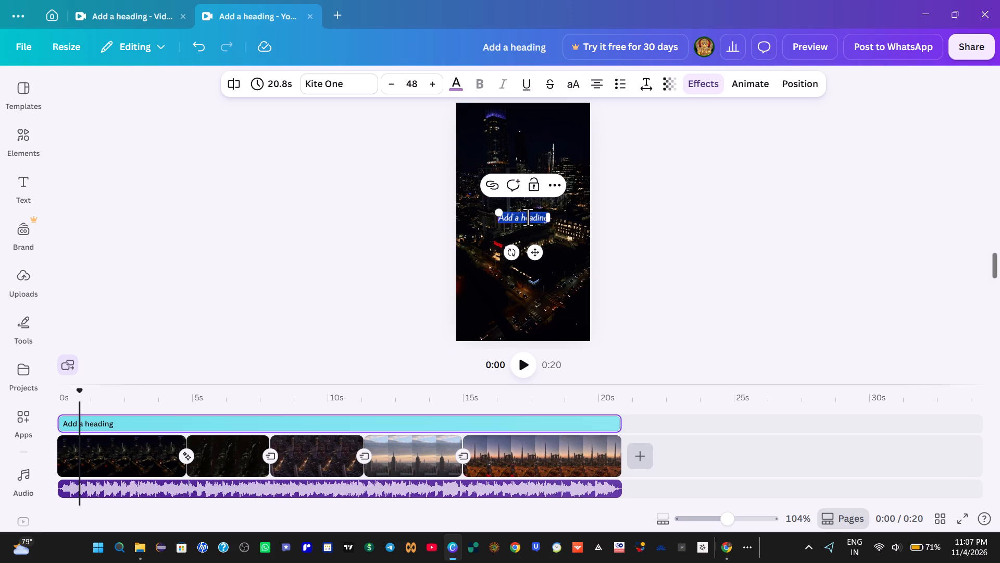
pyautogui.press('BackSpace')
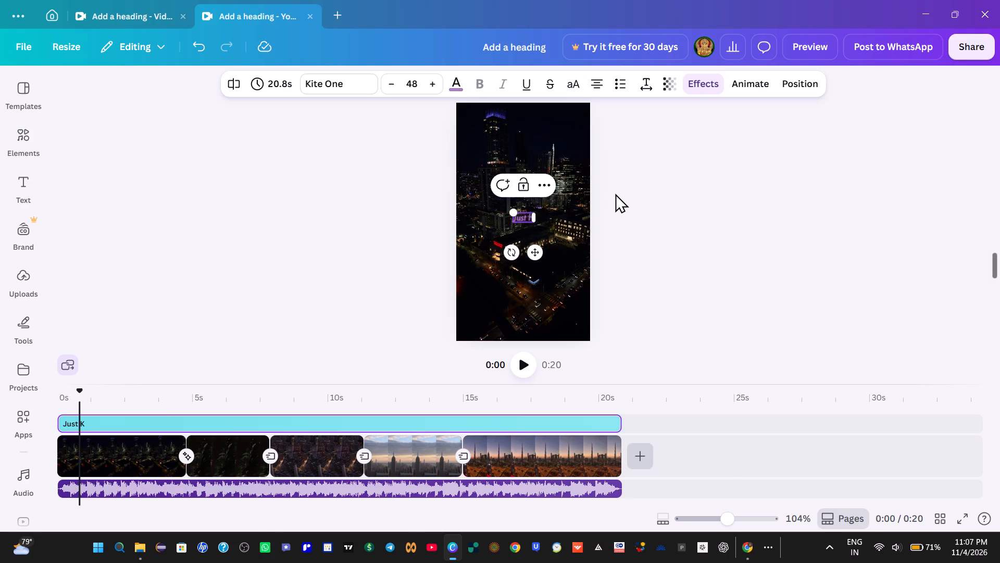
pyautogui.press('BackSpace')
pyautogui.press('BackSpace')
pyautogui.press('BackSpace')
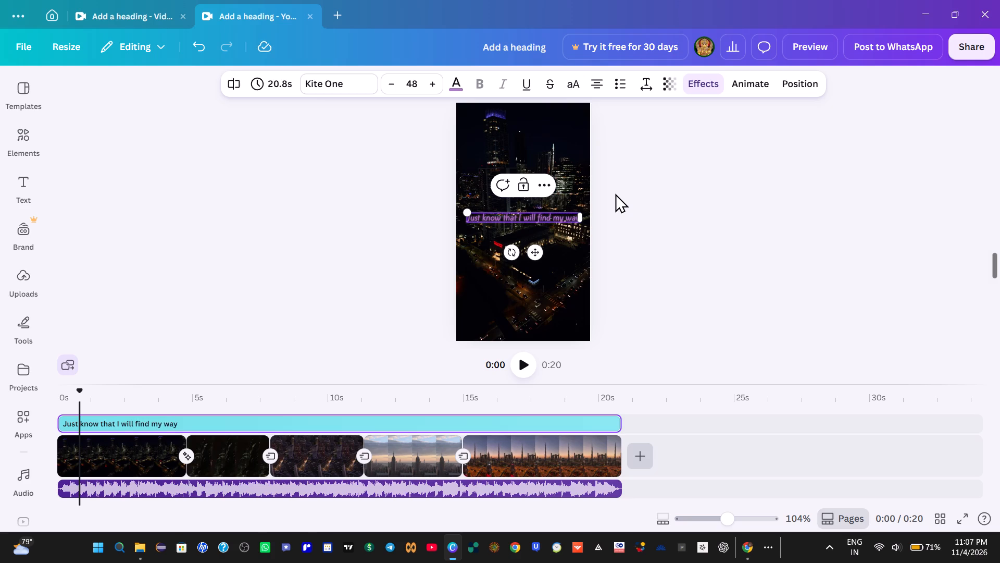
# Break the heading onto two lines so that "find my way" forms the second line.
pyautogui.click(539, 216)
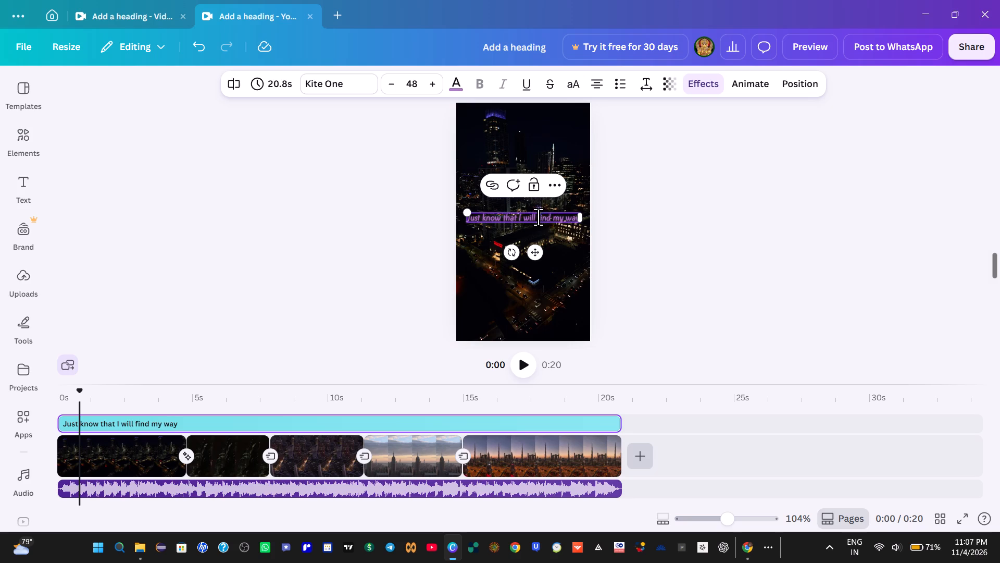
pyautogui.click(539, 215)
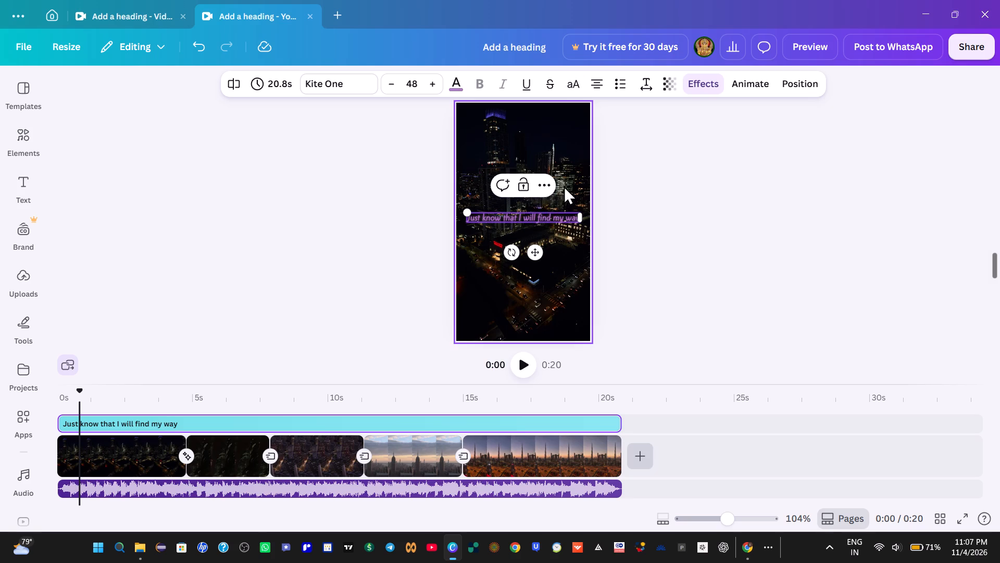
pyautogui.press('BackSpace')
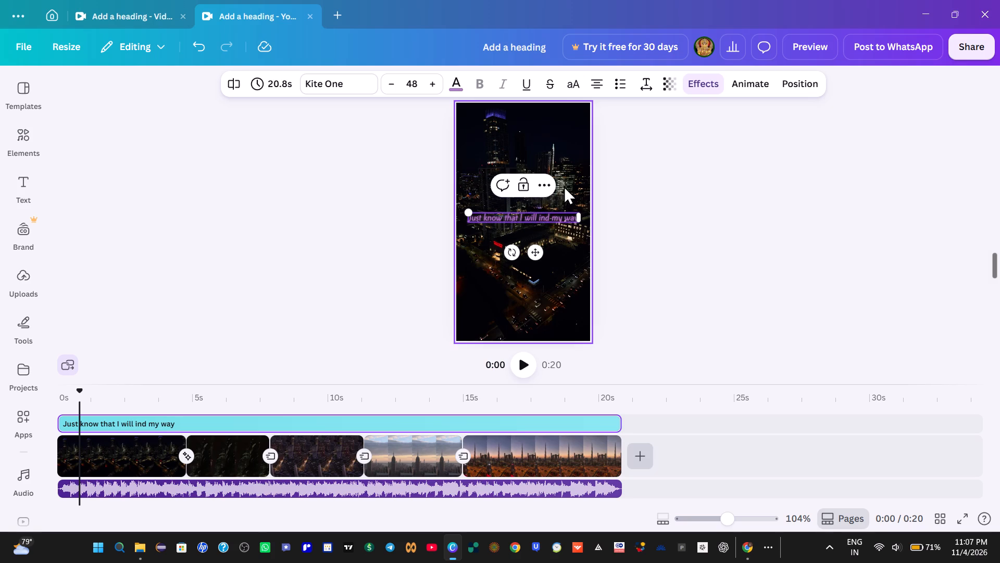
pyautogui.press('BackSpace')
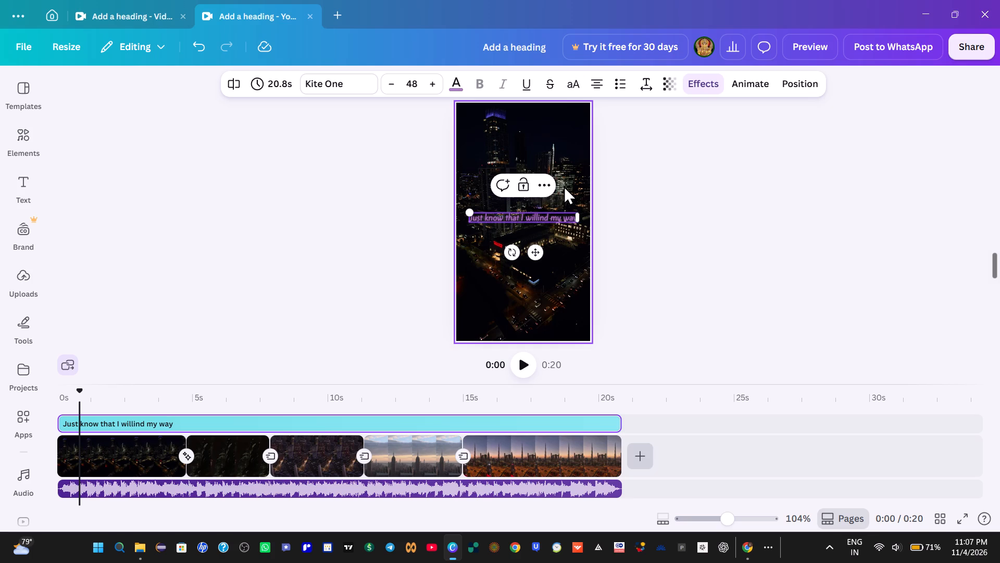
pyautogui.press('Return')
pyautogui.press('f')
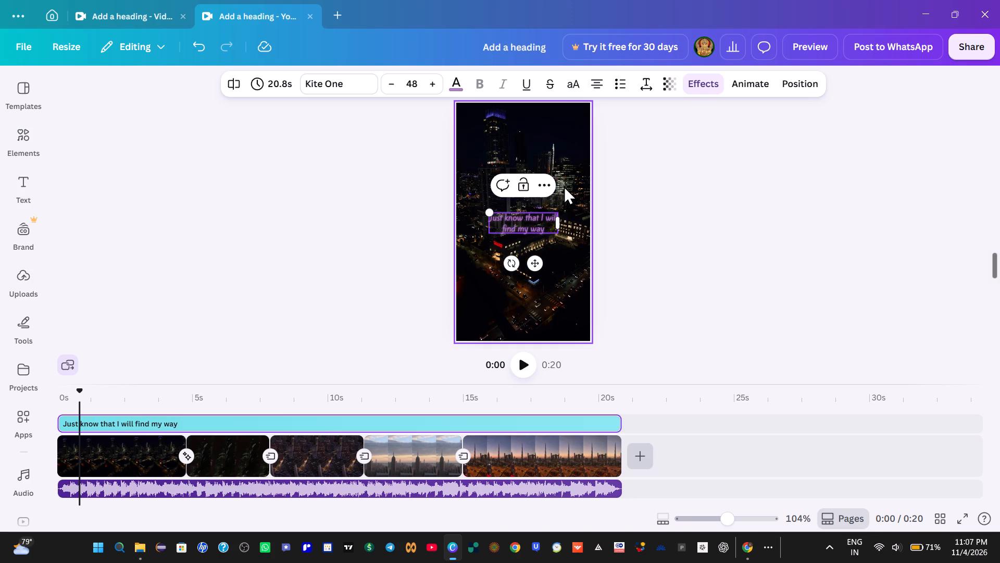
pyautogui.click(691, 191)
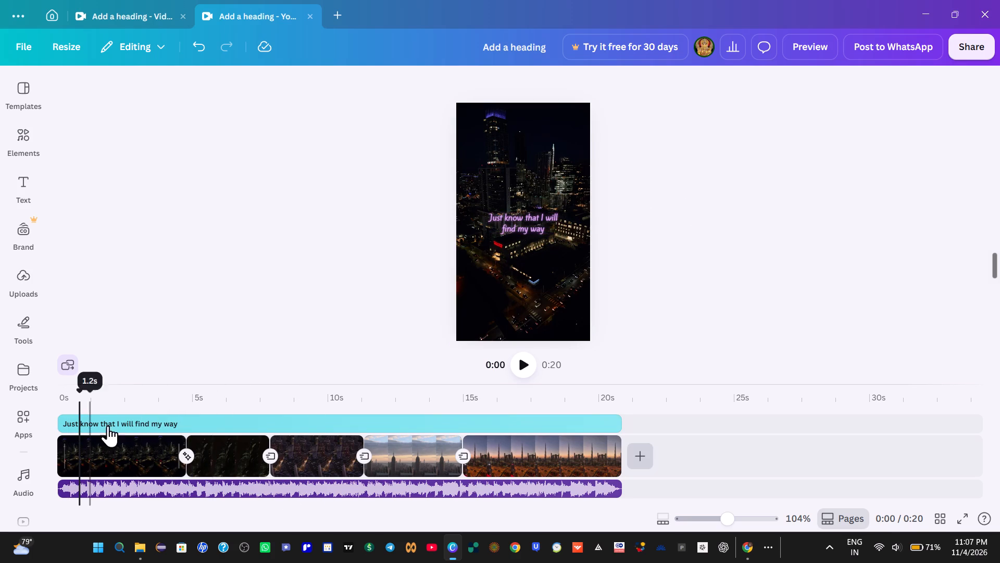
# Play the video from near its start to check the two-line heading over the first clip.
pyautogui.click(65, 409)
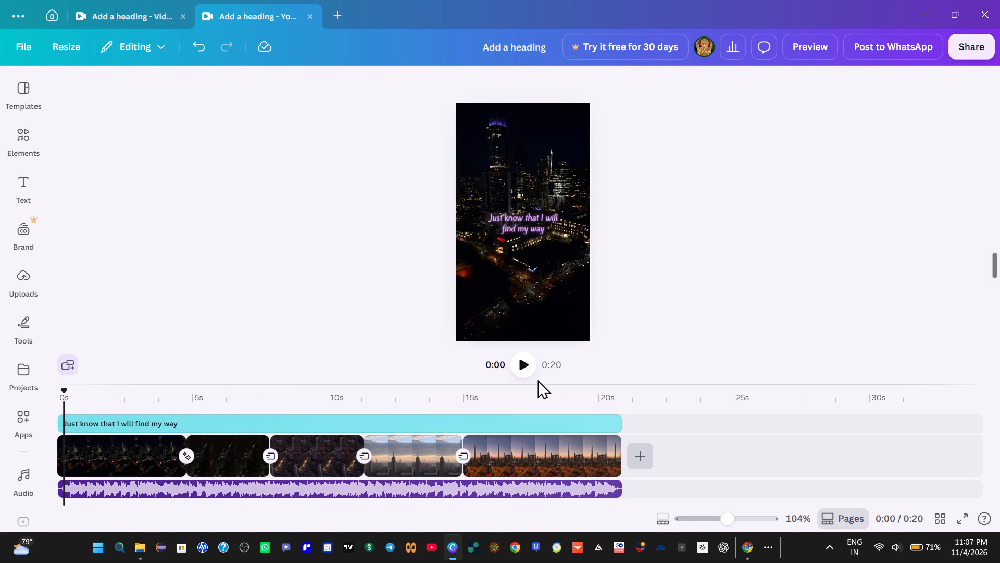
pyautogui.click(528, 367)
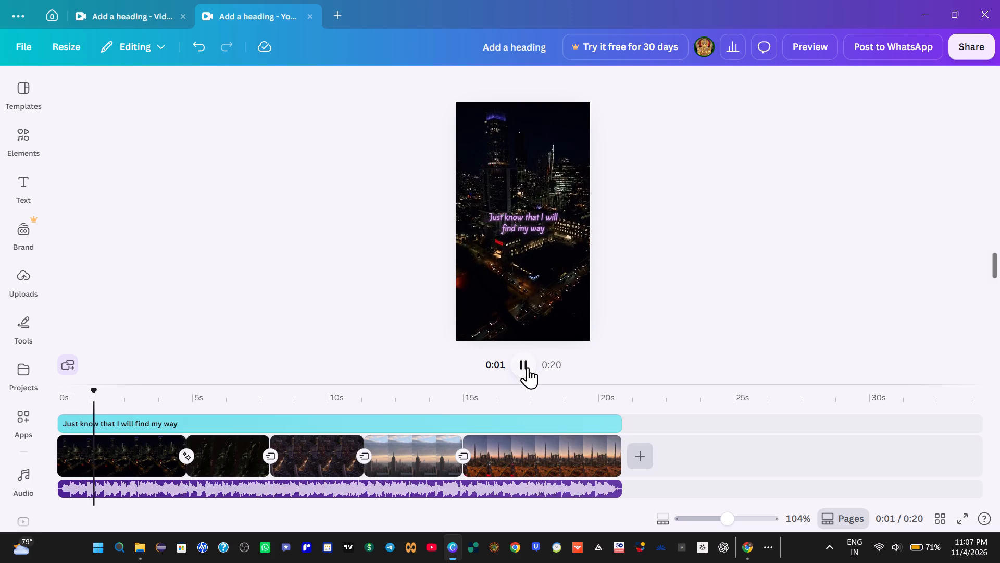
pyautogui.click(528, 367)
# Reposition the two-line heading slightly so it sits centred in the frame.
pyautogui.click(533, 221)
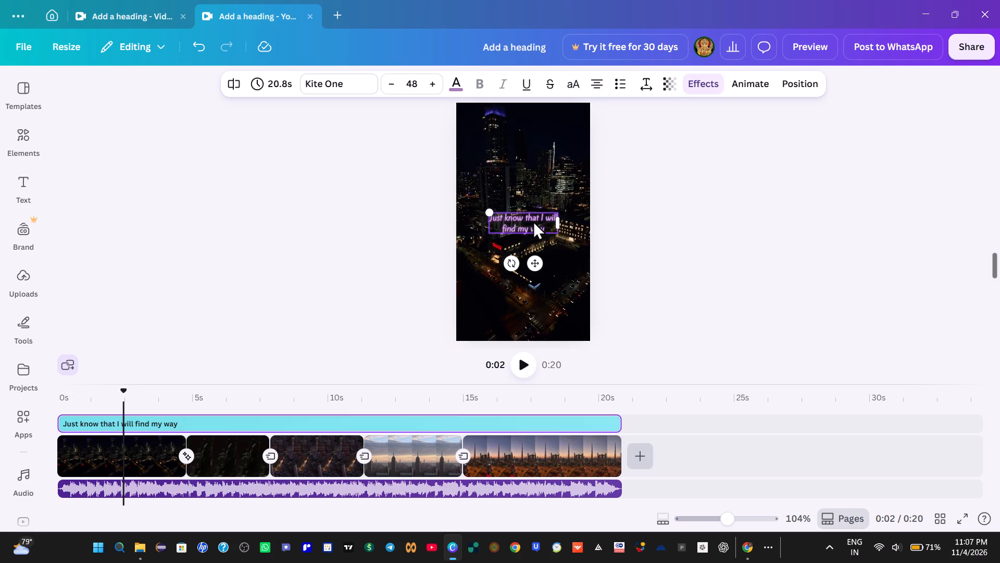
pyautogui.click(533, 221)
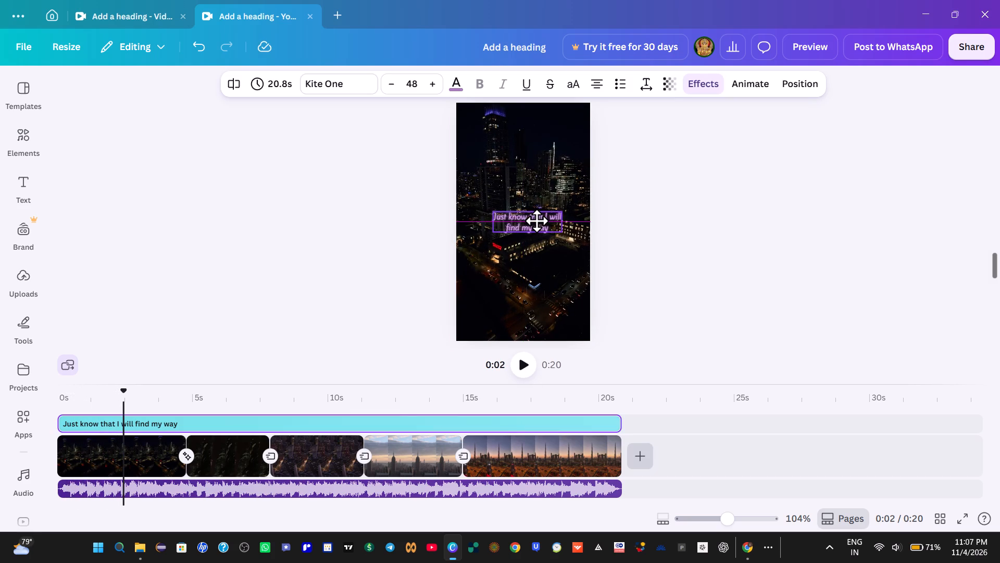
pyautogui.click(699, 270)
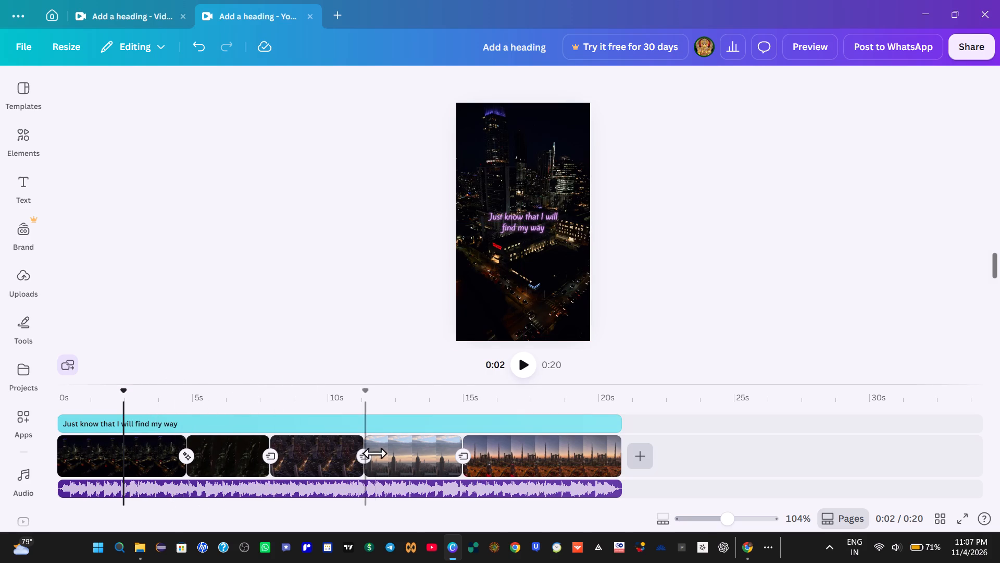
# Play the first clip up to its transition, and replay it to check the heading's timing against the soundtrack.
pyautogui.click(527, 363)
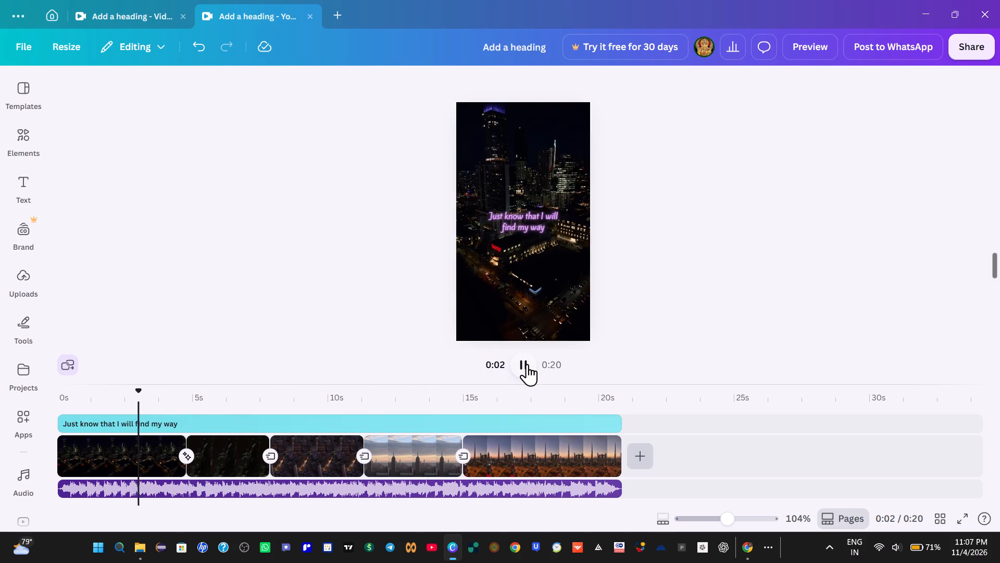
pyautogui.click(527, 364)
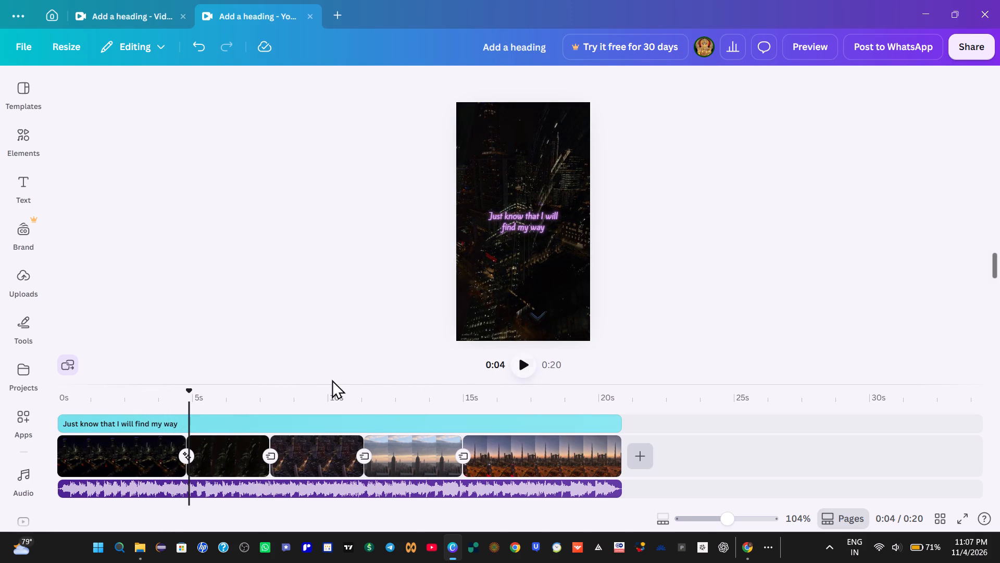
pyautogui.click(88, 407)
pyautogui.press('space')
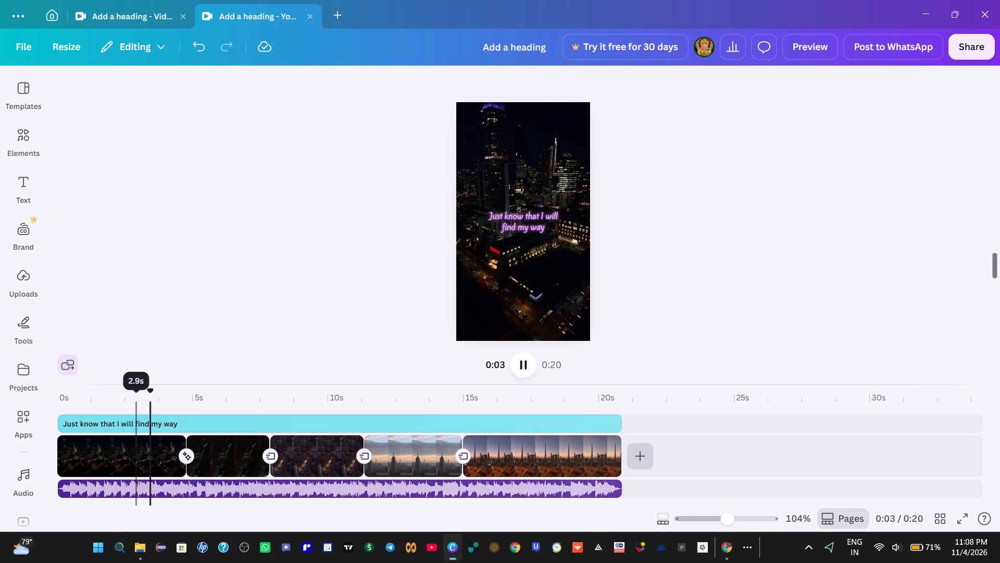
pyautogui.press('space')
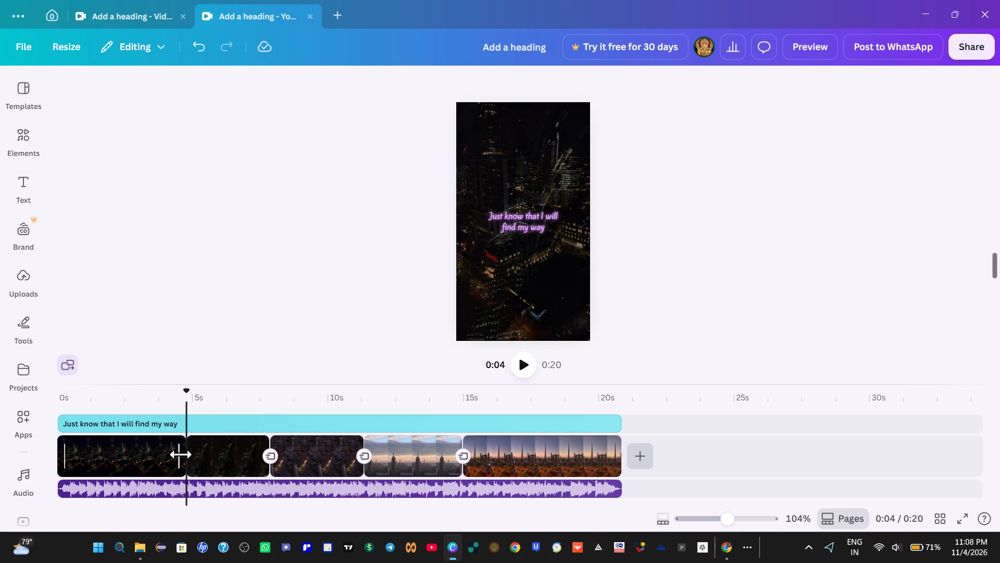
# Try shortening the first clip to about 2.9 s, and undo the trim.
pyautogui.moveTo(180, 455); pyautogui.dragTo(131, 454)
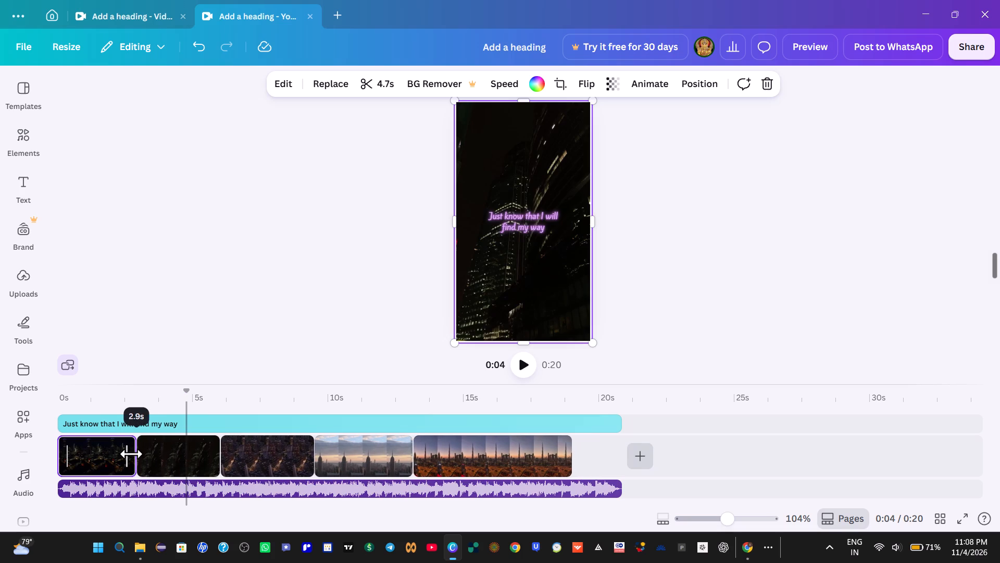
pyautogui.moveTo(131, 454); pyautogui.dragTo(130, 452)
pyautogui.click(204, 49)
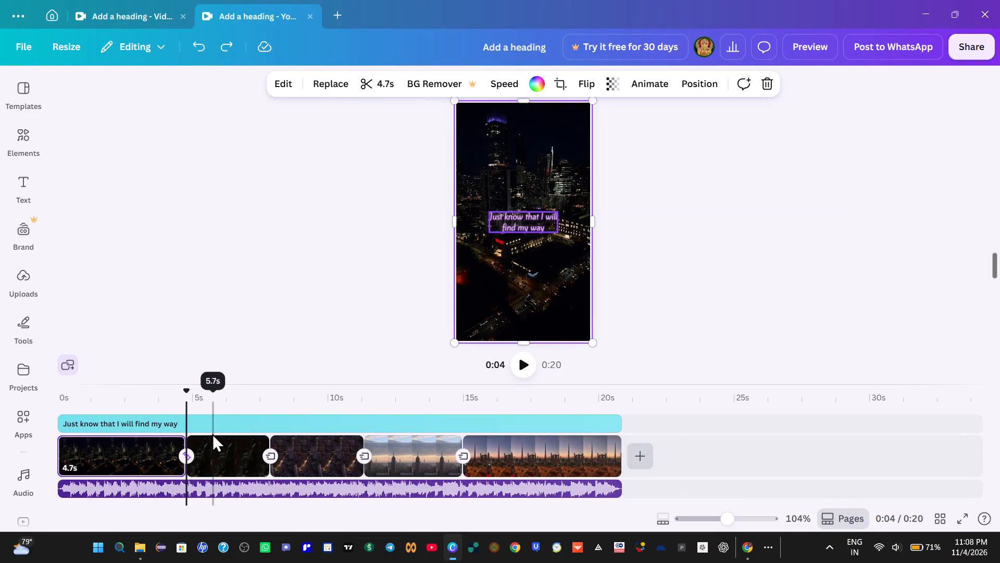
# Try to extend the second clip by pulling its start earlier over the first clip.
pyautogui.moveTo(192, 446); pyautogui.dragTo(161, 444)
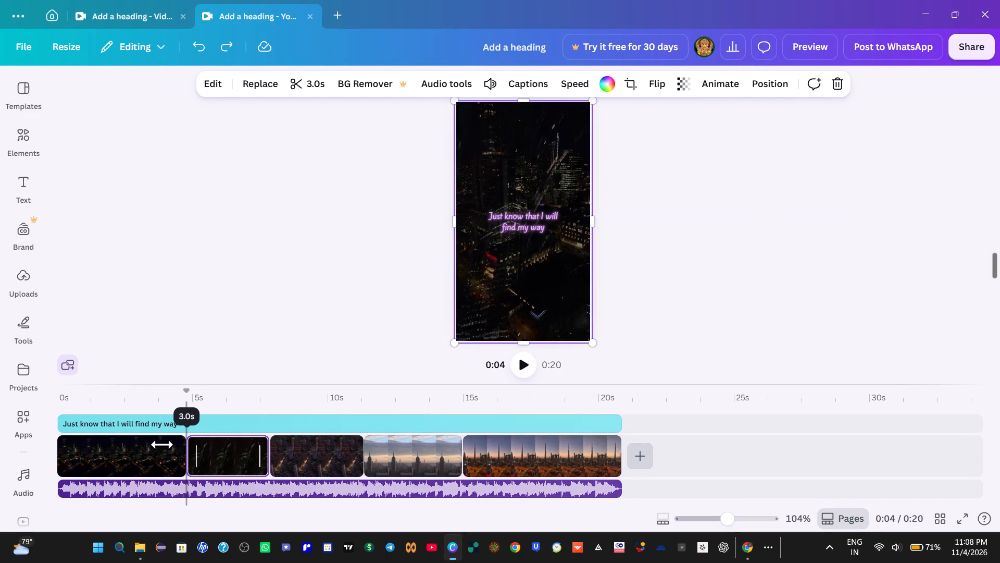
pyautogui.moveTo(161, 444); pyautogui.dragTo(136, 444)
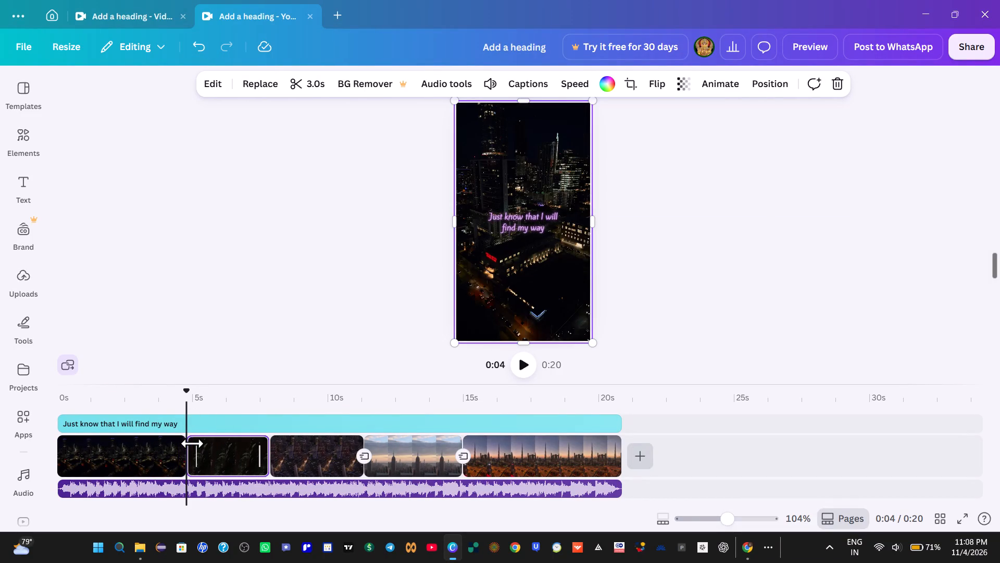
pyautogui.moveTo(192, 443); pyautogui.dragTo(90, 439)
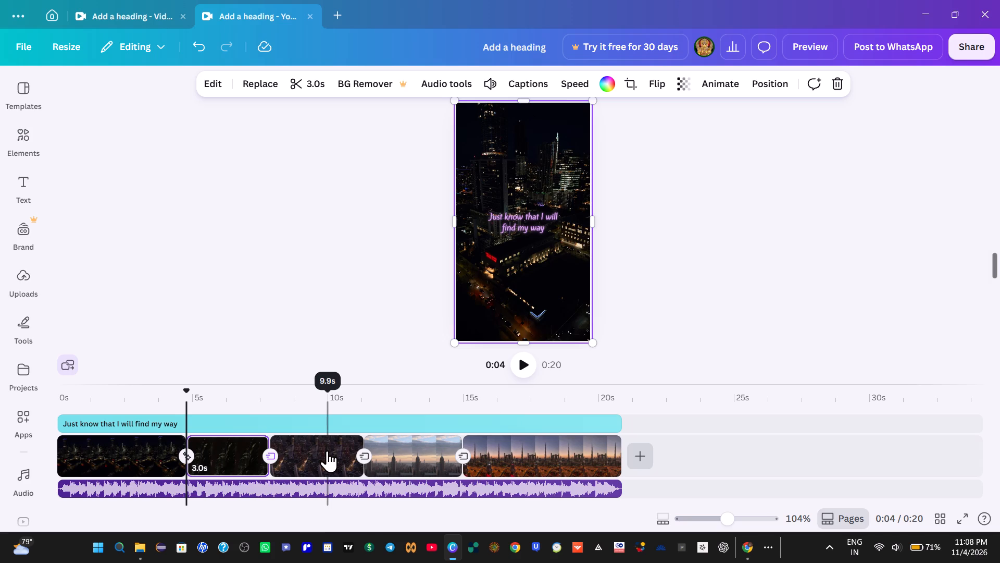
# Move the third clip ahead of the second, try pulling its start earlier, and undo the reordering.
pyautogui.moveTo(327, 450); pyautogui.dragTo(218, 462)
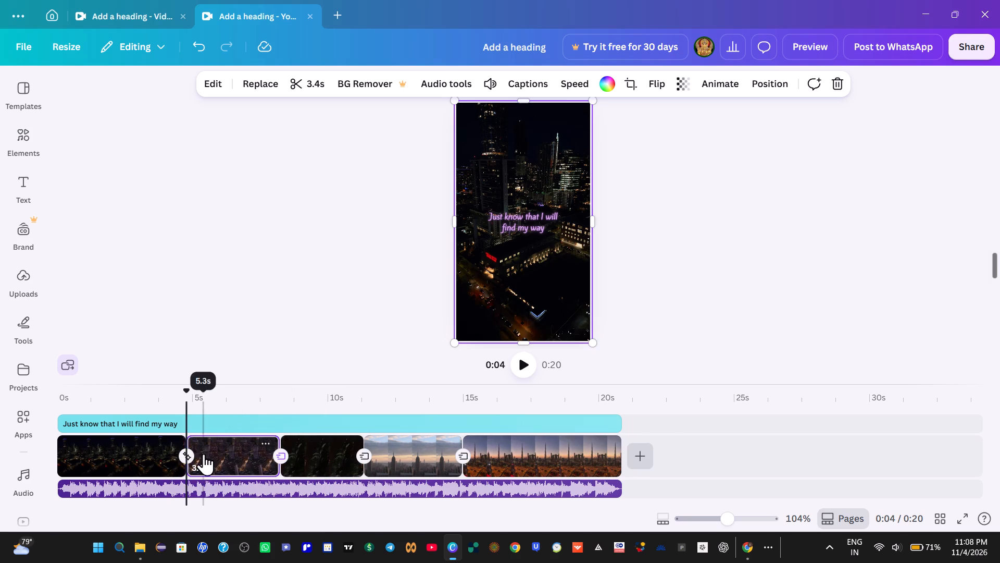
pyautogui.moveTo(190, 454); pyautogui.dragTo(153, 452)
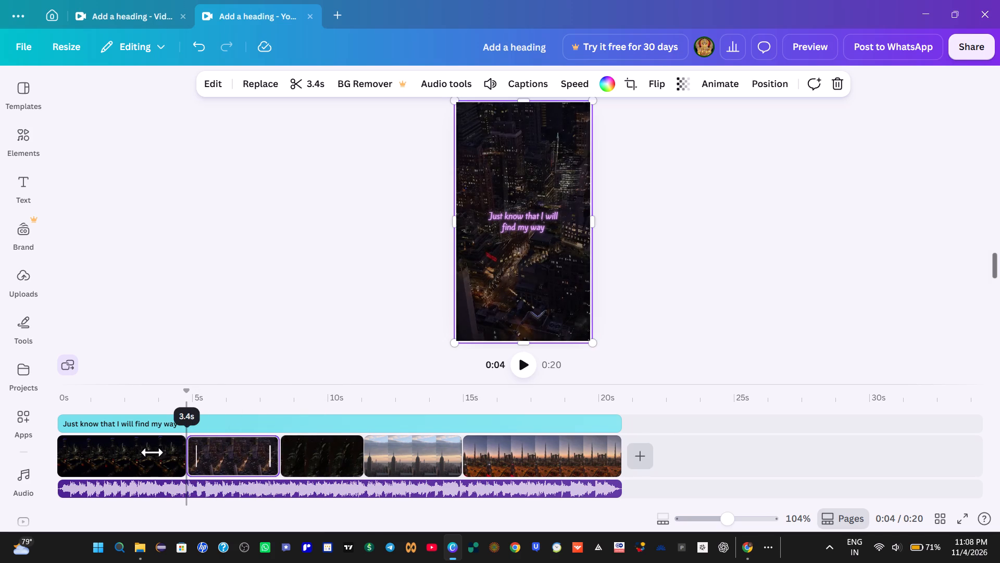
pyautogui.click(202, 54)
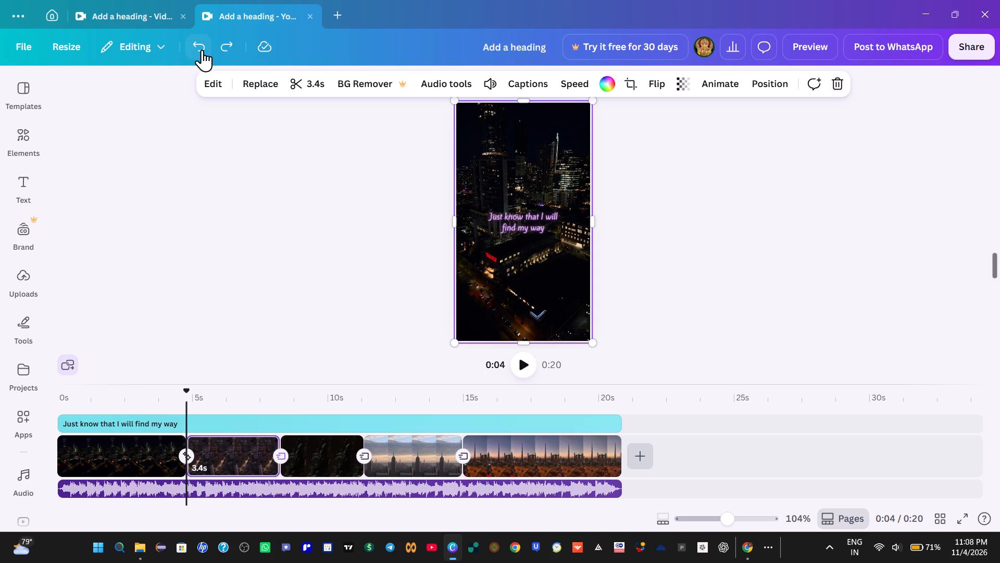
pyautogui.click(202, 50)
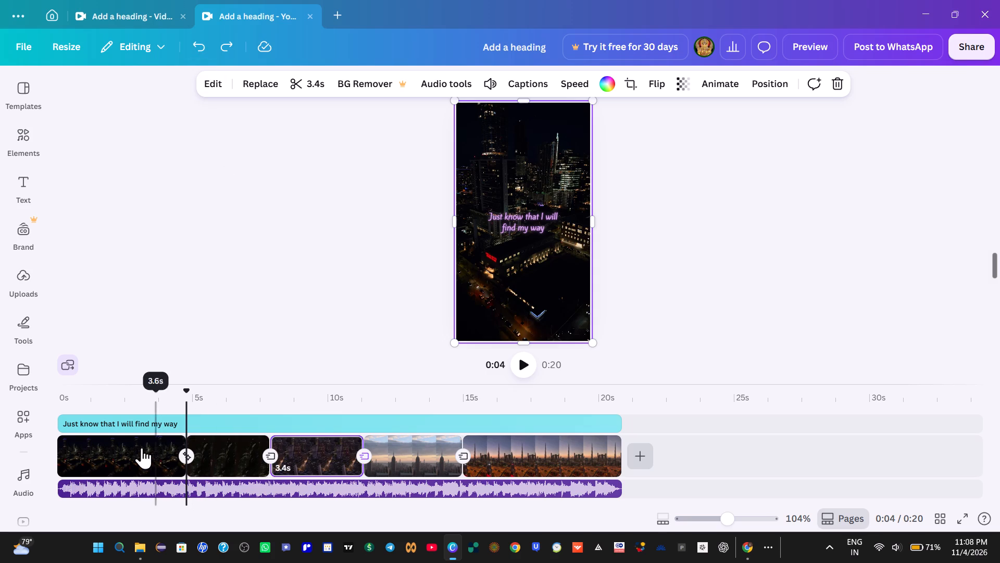
# Play to just before the first transition and split the heading there, making its first segment 4.6 s long.
pyautogui.click(119, 434)
pyautogui.press('space')
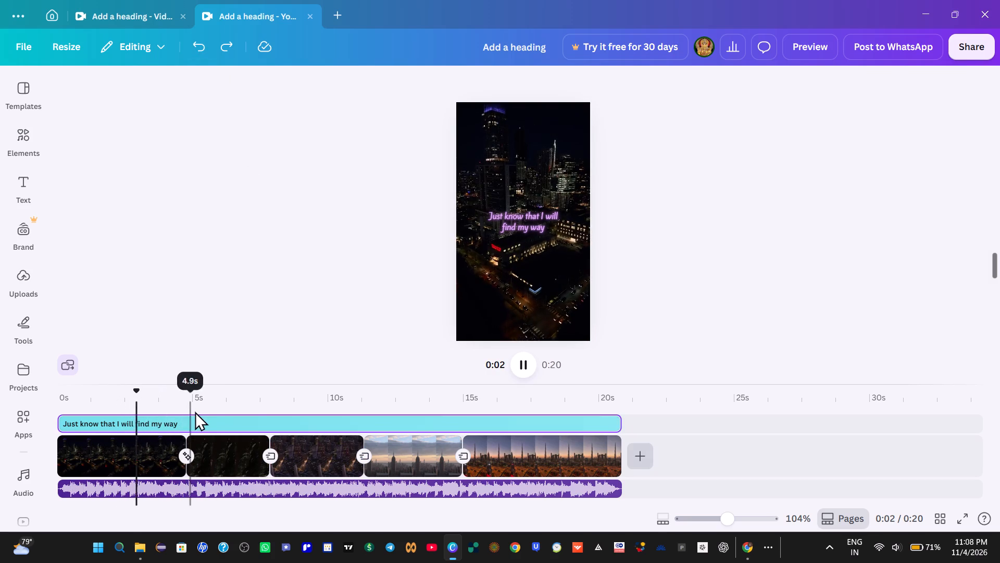
pyautogui.press('space')
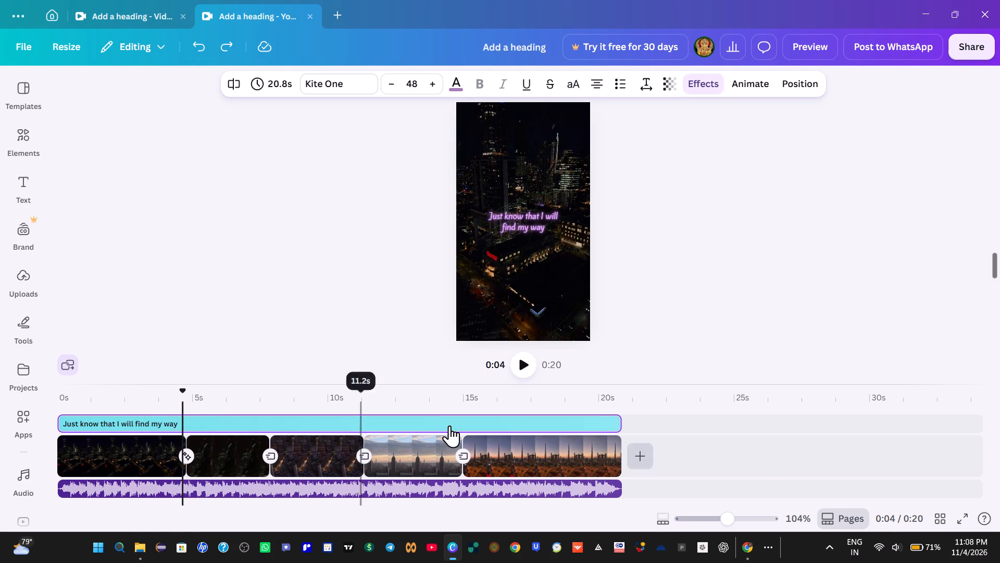
pyautogui.rightClick(182, 425)
pyautogui.click(232, 359)
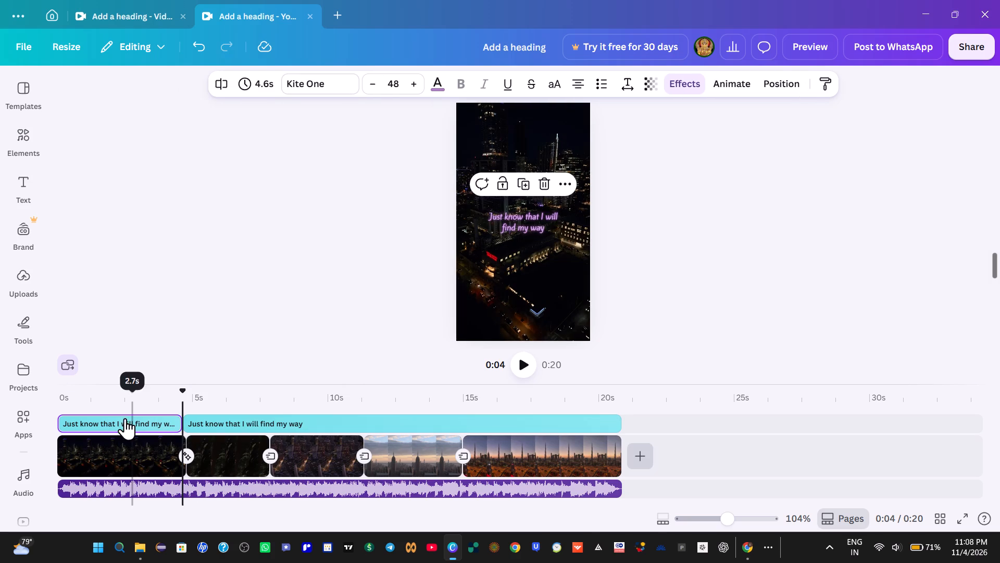
# Play on to the end of the second clip and split the remaining heading there, making the middle segment 3.0 s long.
pyautogui.click(128, 413)
pyautogui.press('space')
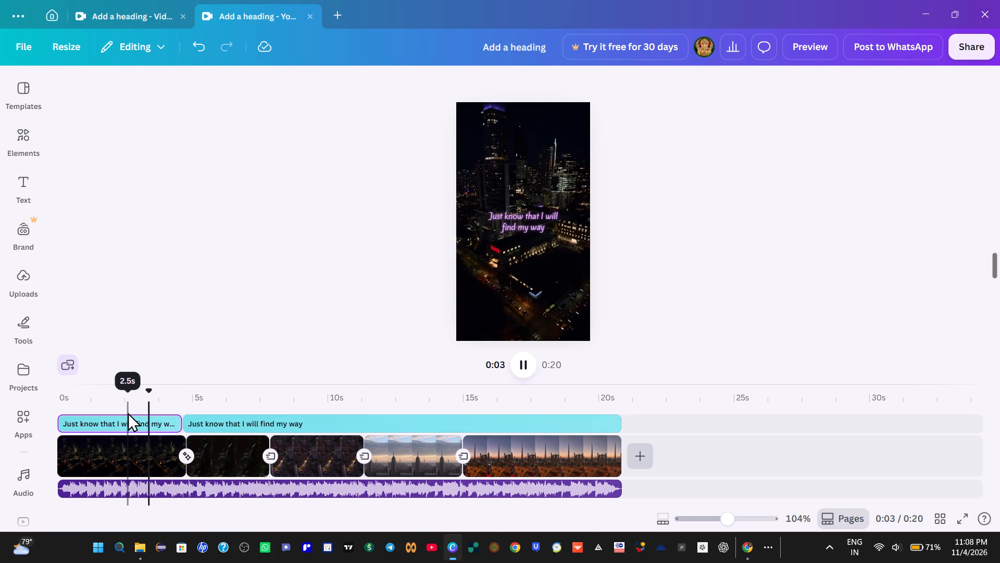
pyautogui.press('space')
pyautogui.press('space')
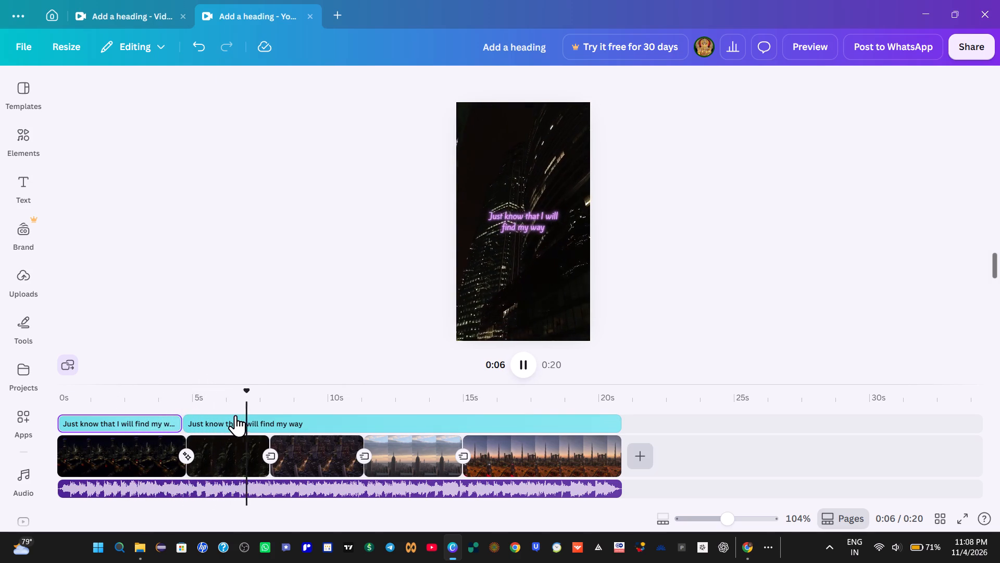
pyautogui.press('space')
pyautogui.press('space')
pyautogui.press('space')
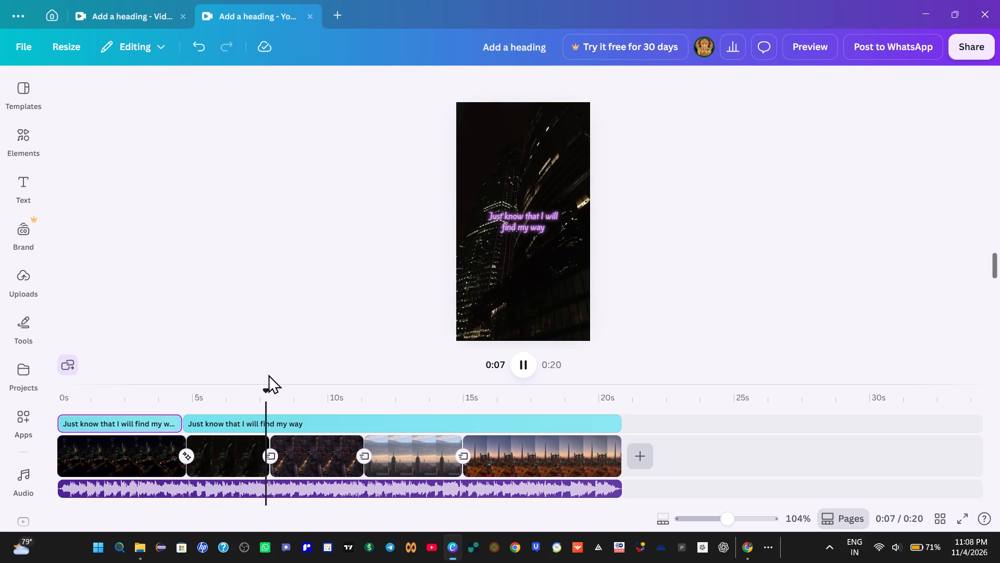
pyautogui.rightClick(268, 420)
pyautogui.click(322, 359)
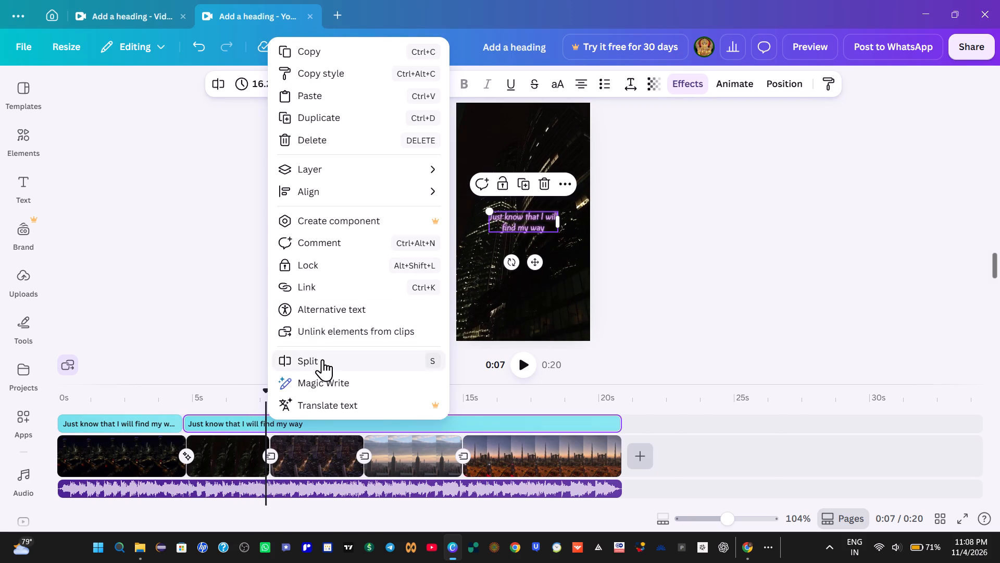
pyautogui.press('space')
pyautogui.press('space')
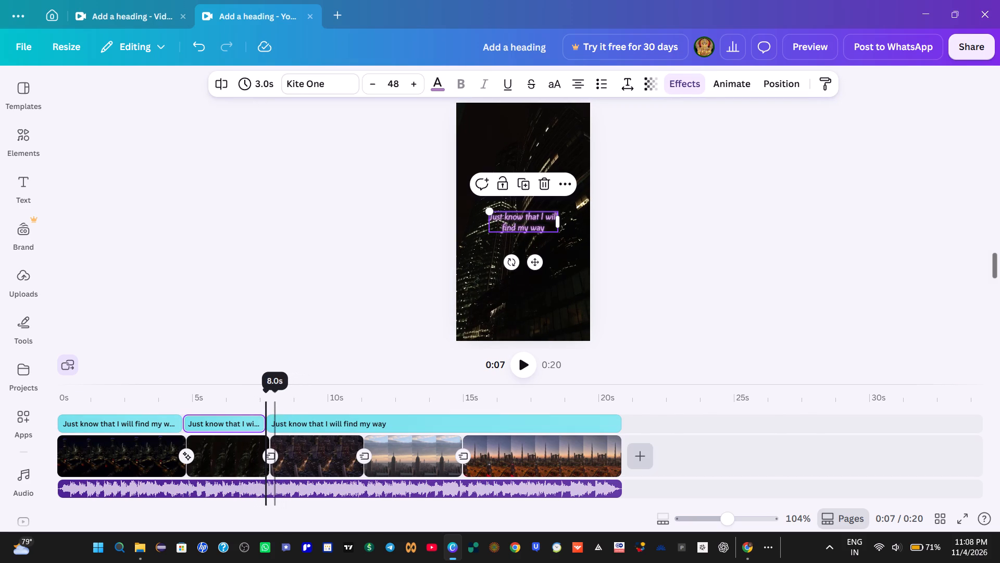
# Split the remaining heading at the start of the third clip and delete the 0.1 s sliver just before it.
pyautogui.click(272, 406)
pyautogui.press('space')
pyautogui.click(266, 406)
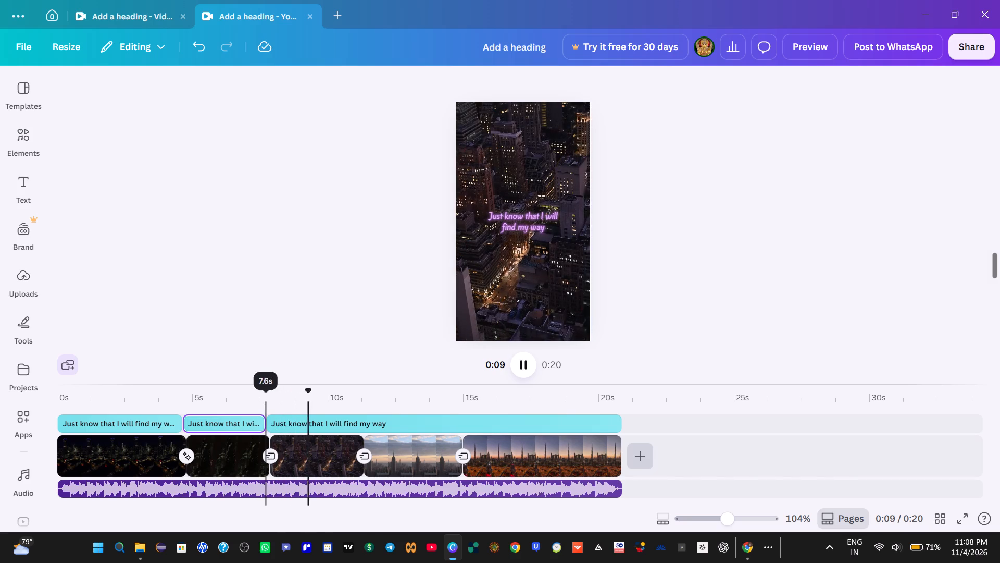
pyautogui.press('space')
pyautogui.press('space')
pyautogui.rightClick(273, 425)
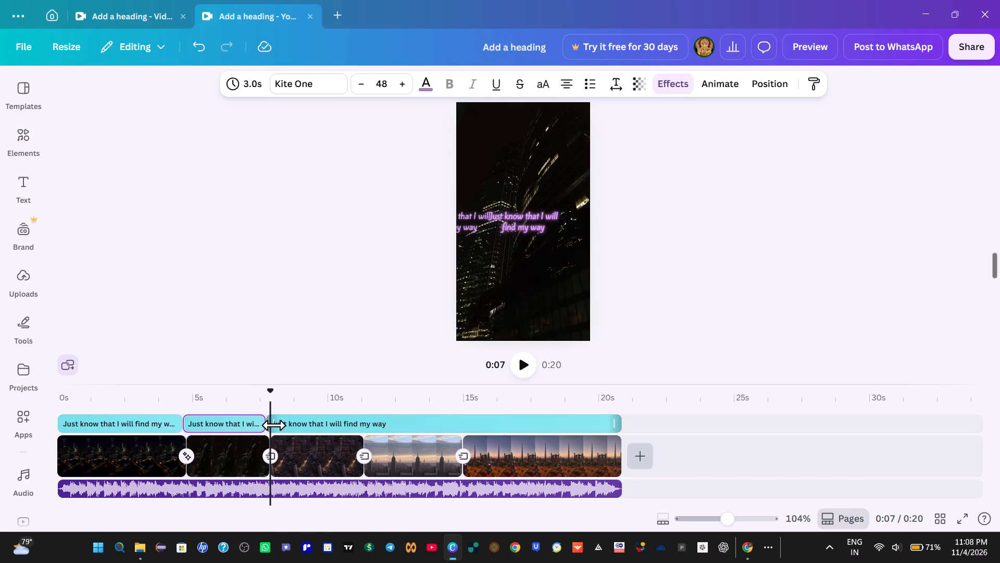
pyautogui.click(308, 364)
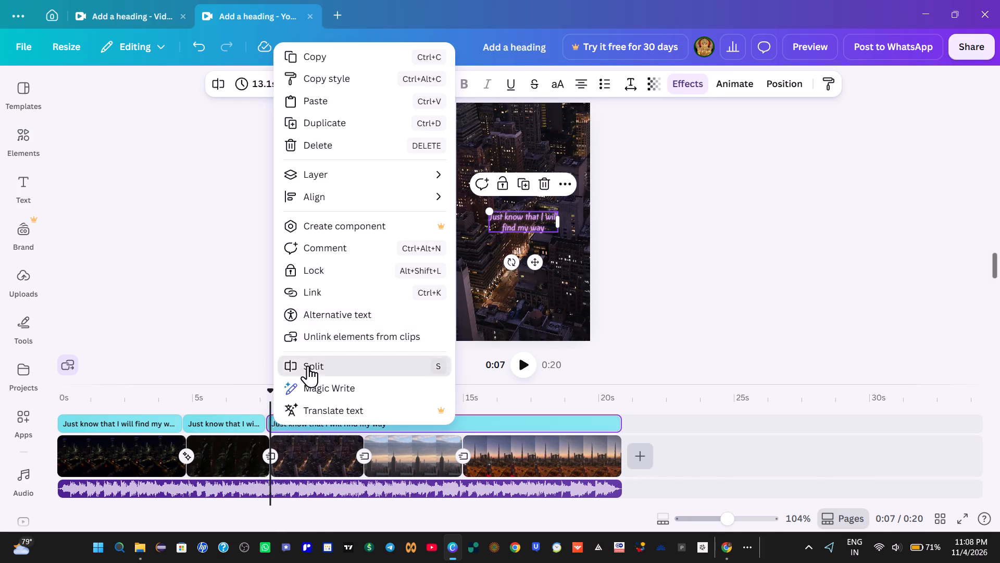
pyautogui.rightClick(265, 422)
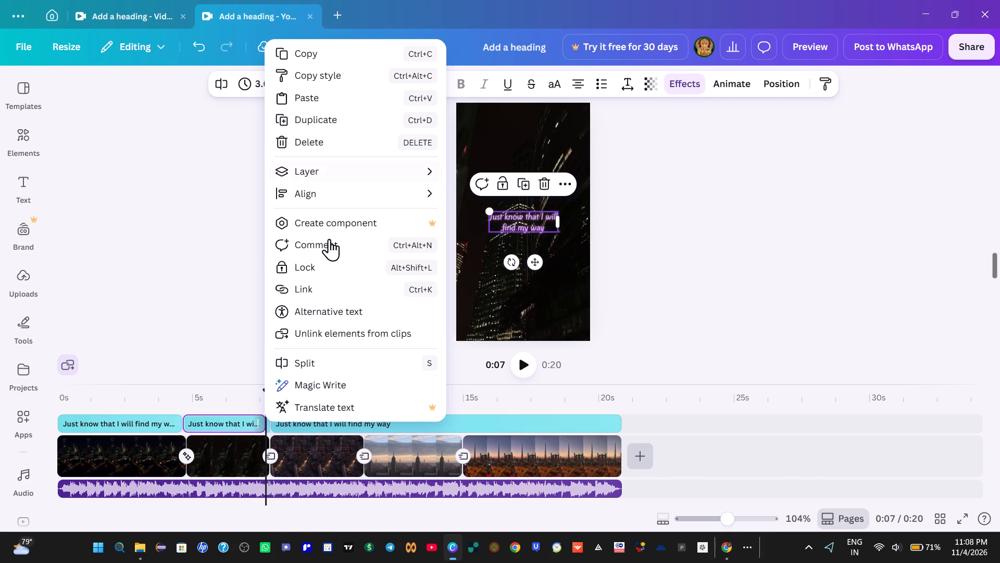
pyautogui.click(239, 363)
pyautogui.click(270, 426)
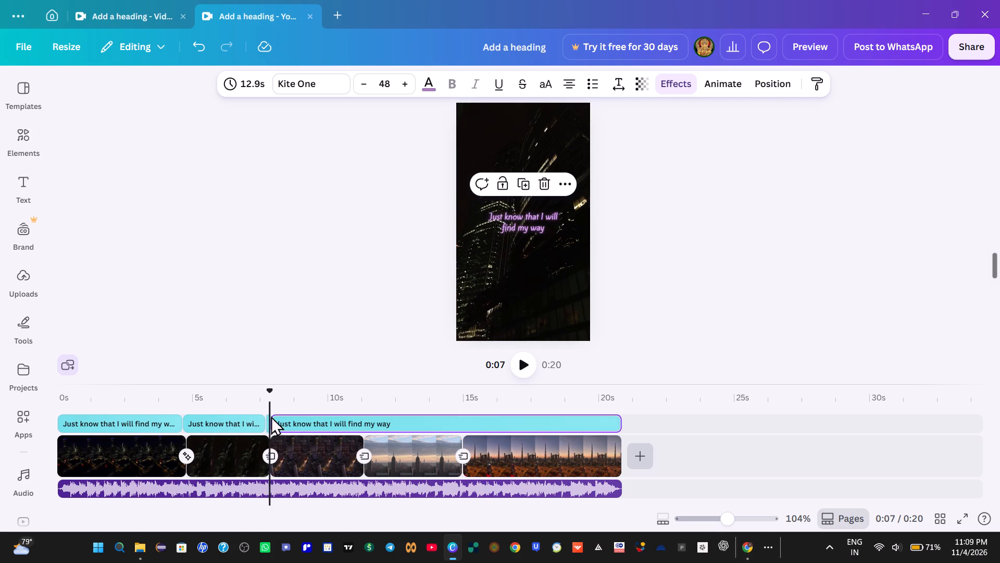
pyautogui.click(268, 423)
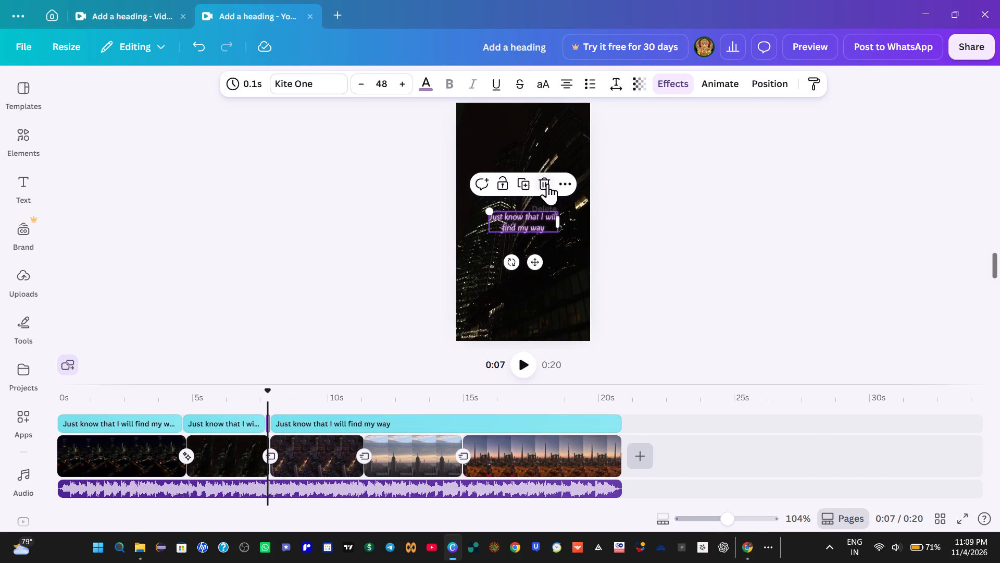
pyautogui.click(547, 183)
# Play to the end of the third clip and split the remaining heading there, making that clip's segment 3.4 s long.
pyautogui.press('space')
pyautogui.click(272, 409)
pyautogui.press('space')
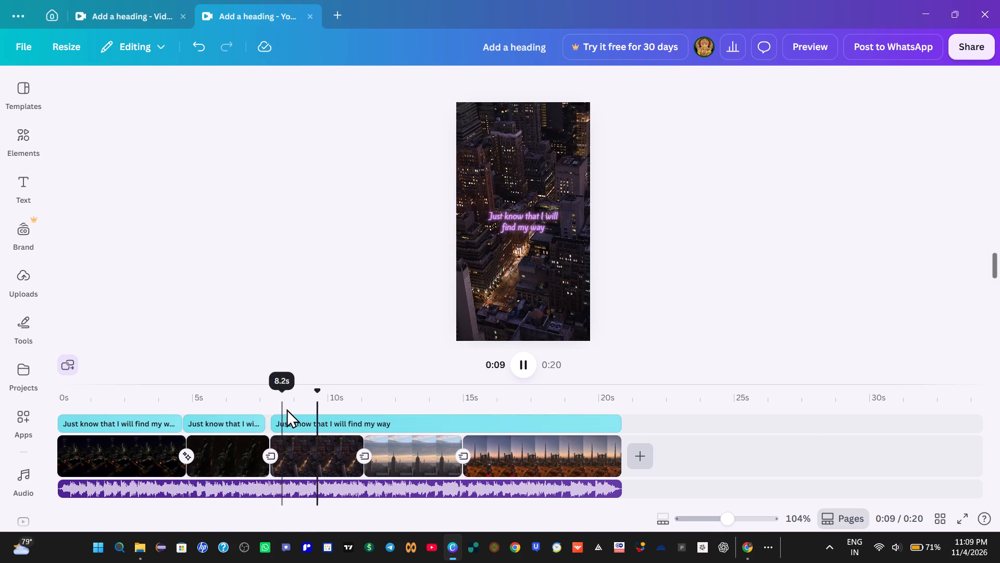
pyautogui.press('space')
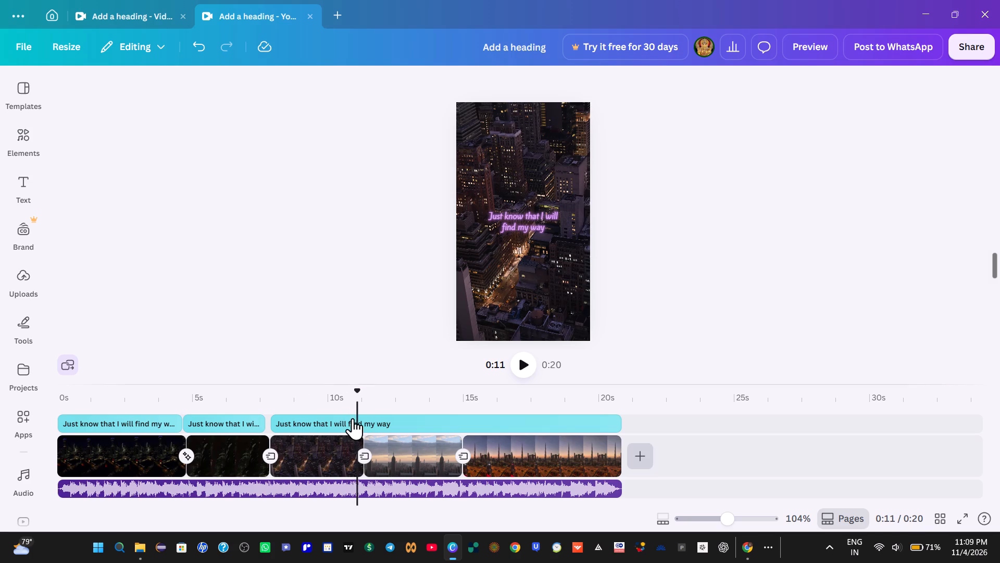
pyautogui.press('space')
pyautogui.press('space')
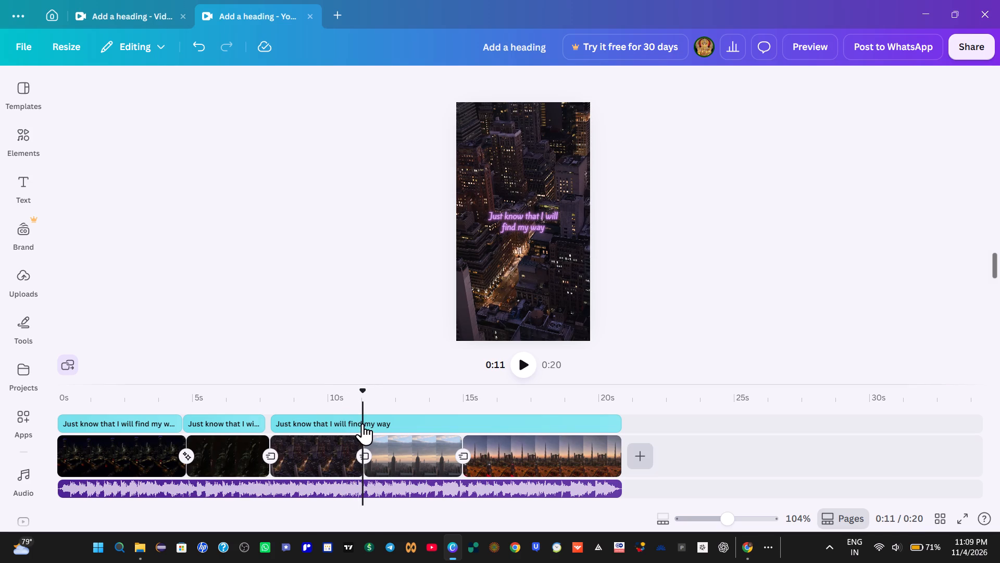
pyautogui.rightClick(362, 423)
pyautogui.click(391, 359)
# Play through the fourth clip and split the remaining heading at its end, making the fifth clip's segment 5.8 s long.
pyautogui.press('space')
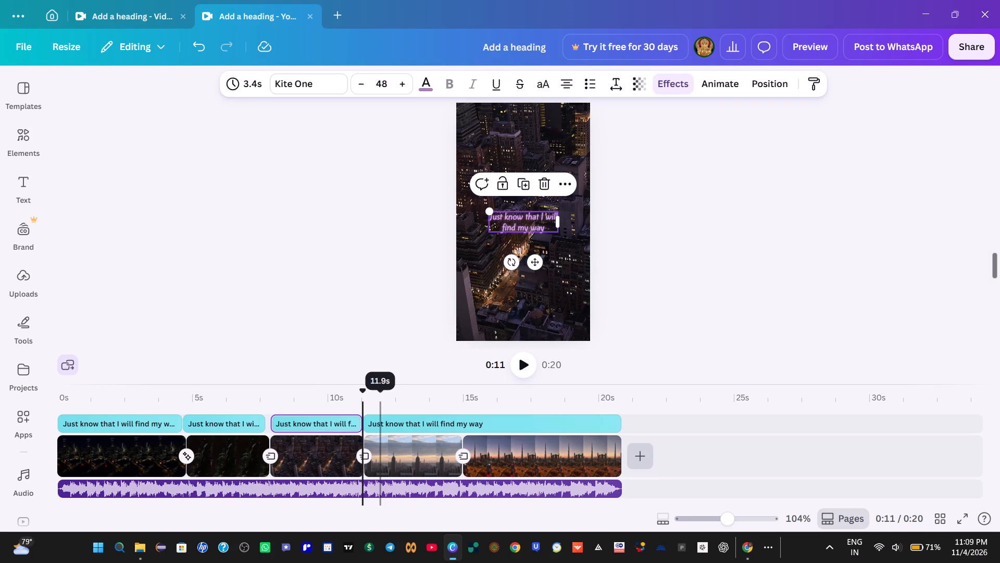
pyautogui.click(379, 410)
pyautogui.press('space')
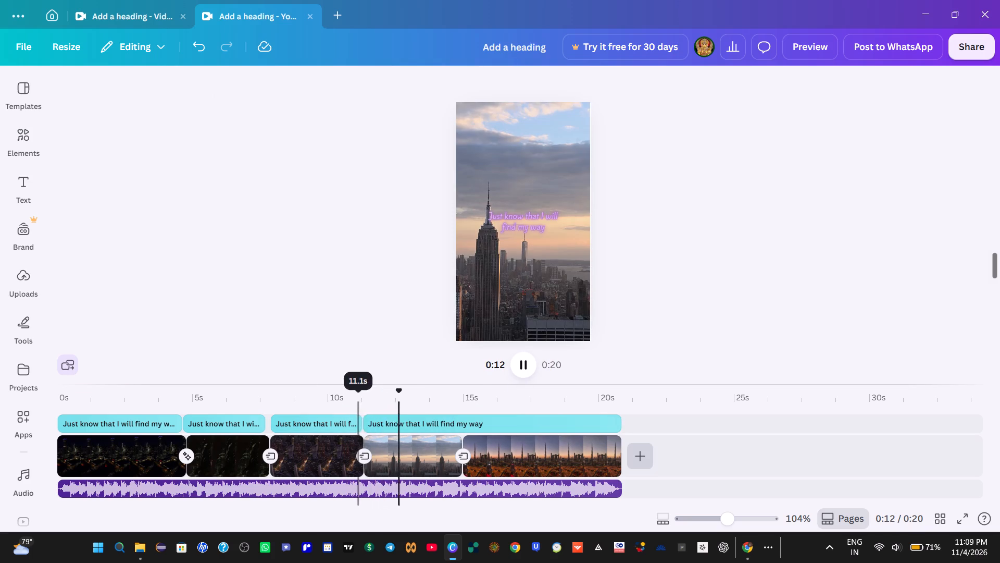
pyautogui.click(362, 408)
pyautogui.press('space')
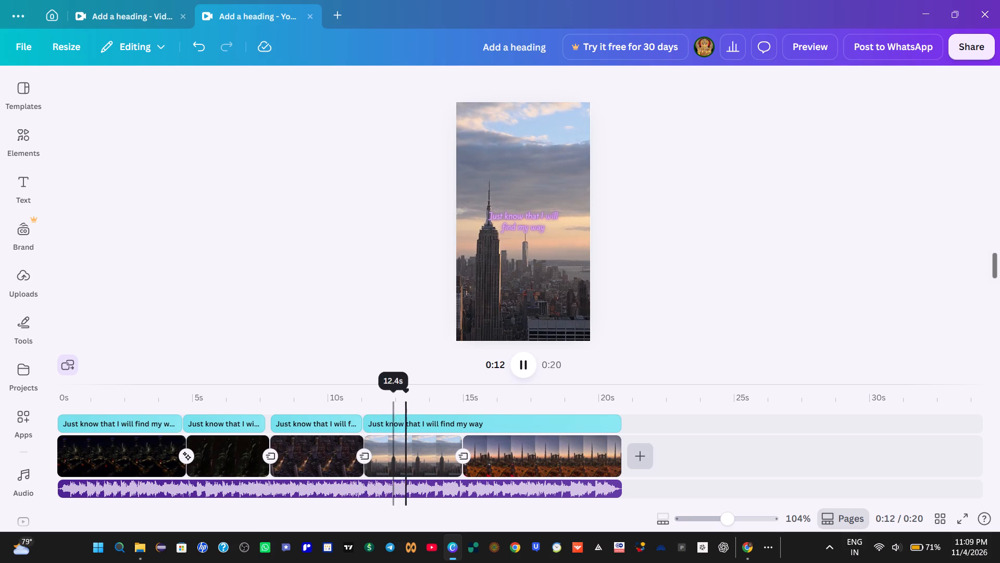
pyautogui.press('space')
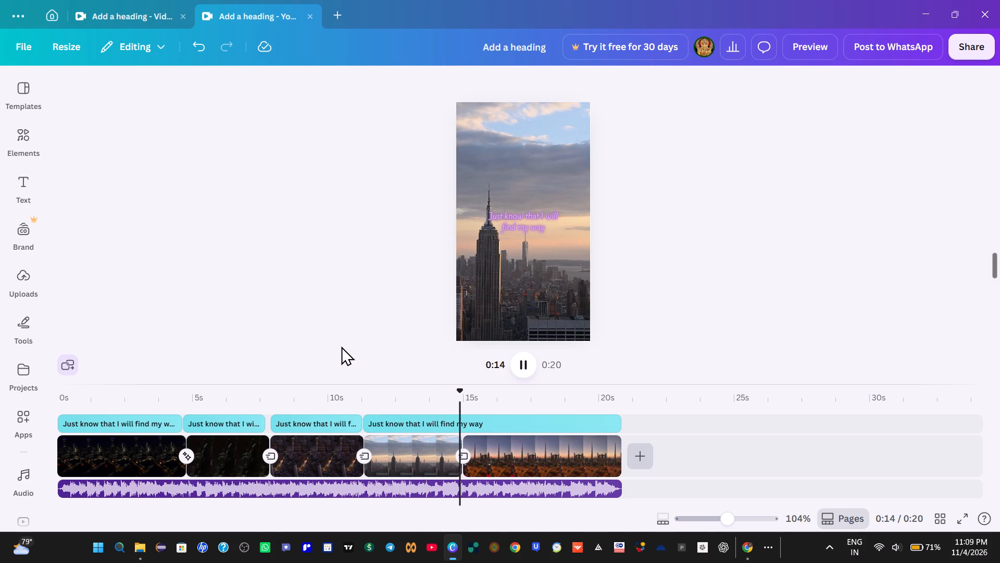
pyautogui.rightClick(463, 418)
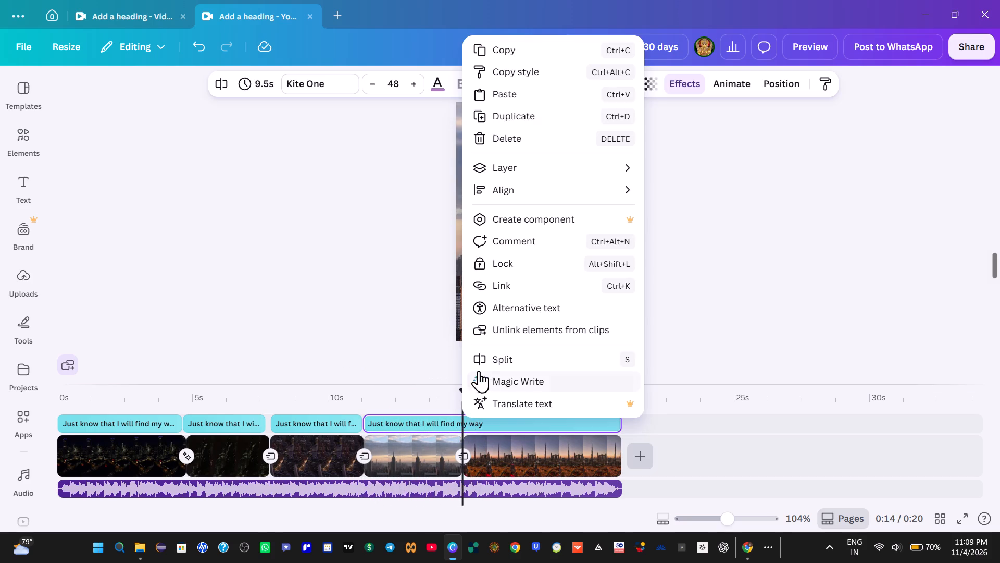
pyautogui.click(491, 353)
# Replay the end of the fourth clip and trim its heading segment to finish about 0.4 s before the fifth clip starts.
pyautogui.click(436, 413)
pyautogui.press('space')
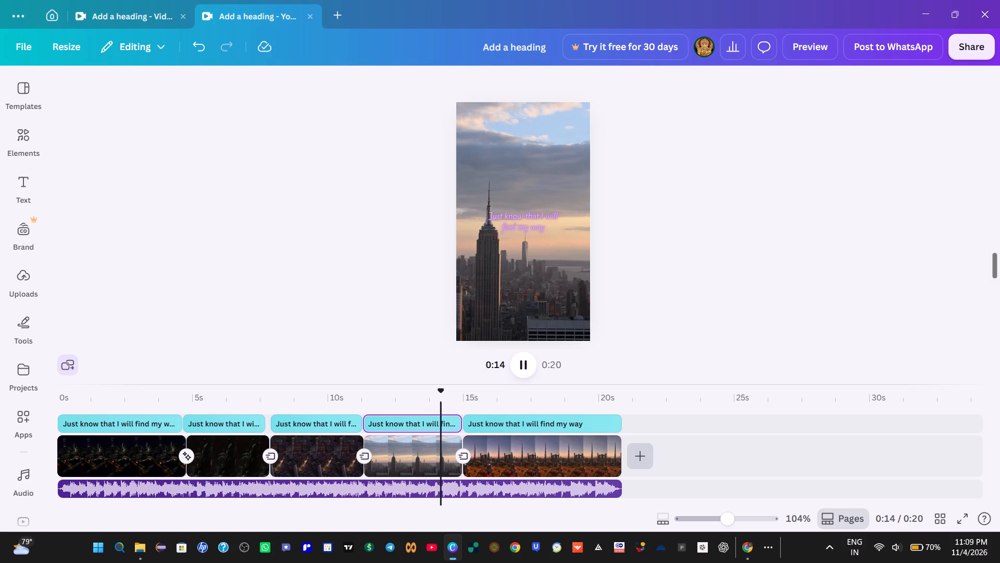
pyautogui.press('space')
pyautogui.click(423, 406)
pyautogui.press('space')
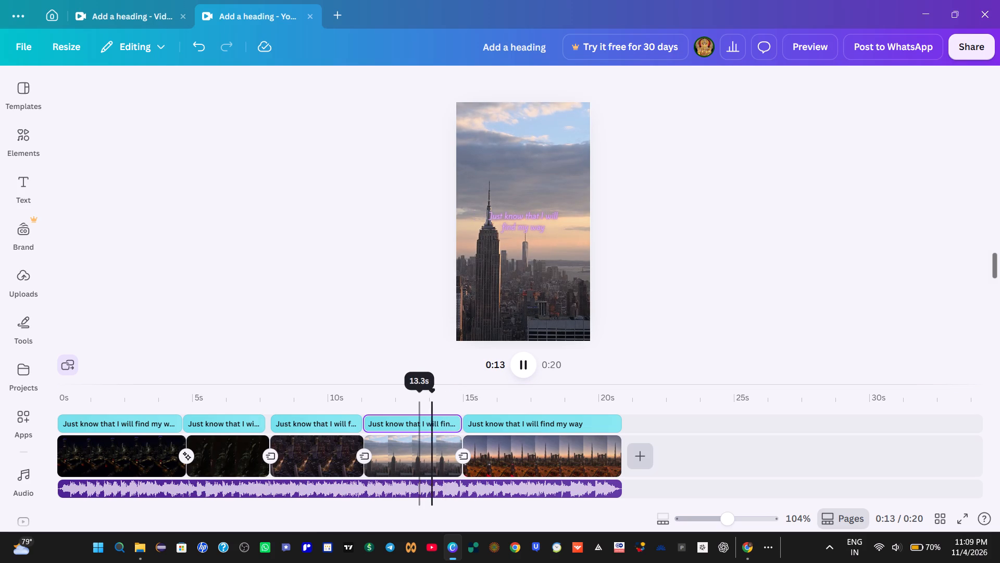
pyautogui.press('space')
pyautogui.moveTo(458, 426); pyautogui.dragTo(448, 426)
# Play the fifth clip and split its heading at about 17.4 s, making the last segment 3.4 s long.
pyautogui.click(479, 410)
pyautogui.press('space')
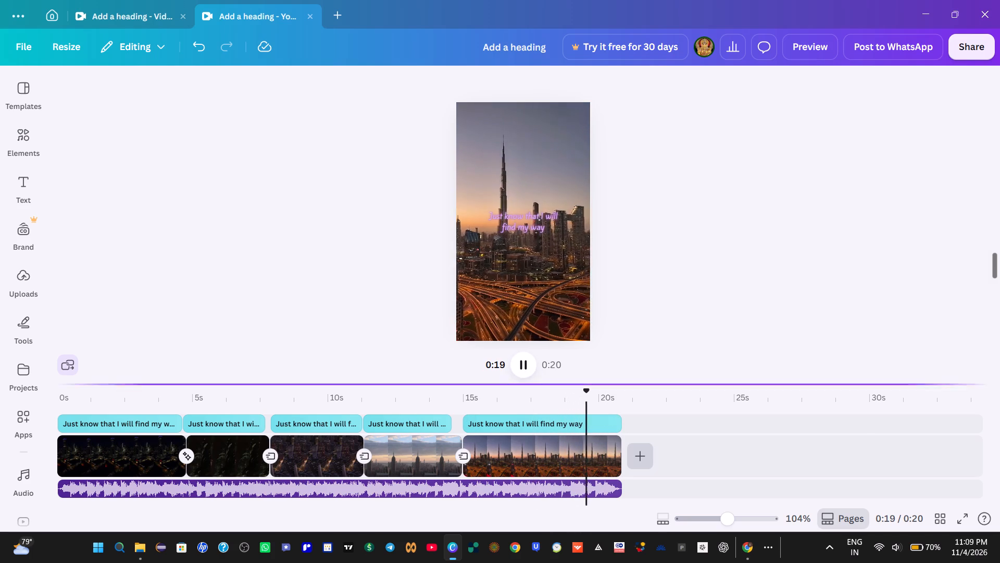
pyautogui.click(503, 402)
pyautogui.press('space')
pyautogui.press('space')
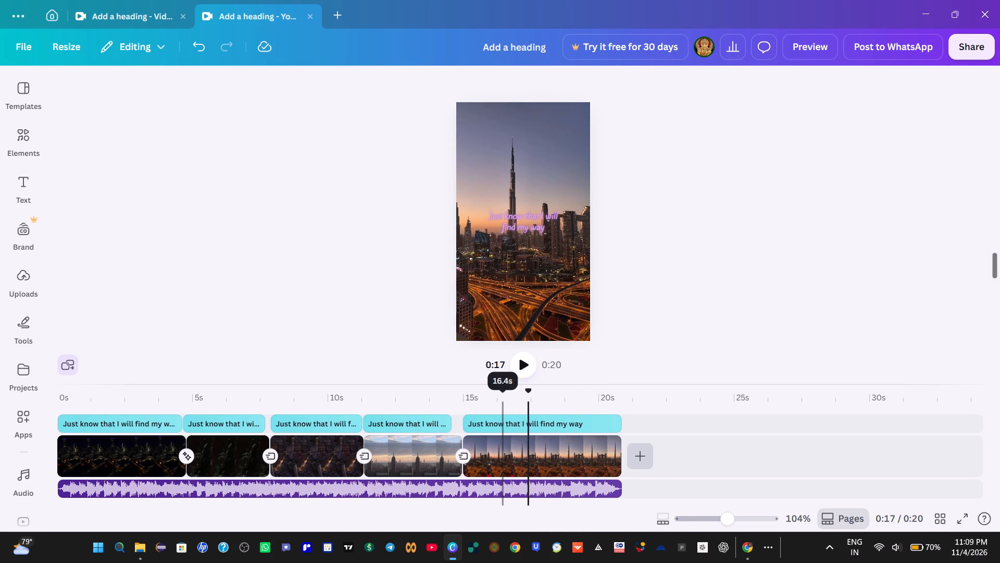
pyautogui.rightClick(530, 421)
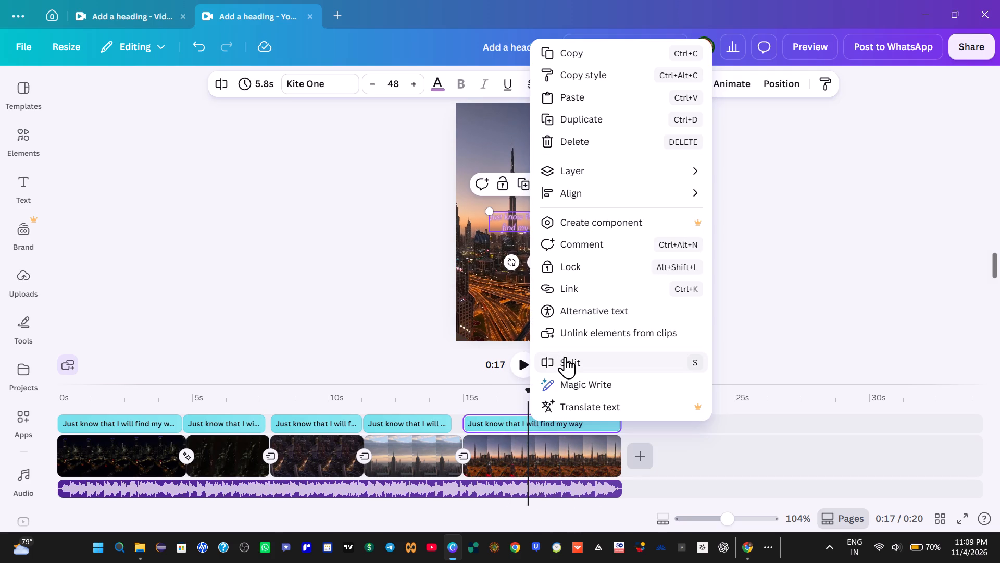
pyautogui.click(565, 357)
pyautogui.click(534, 414)
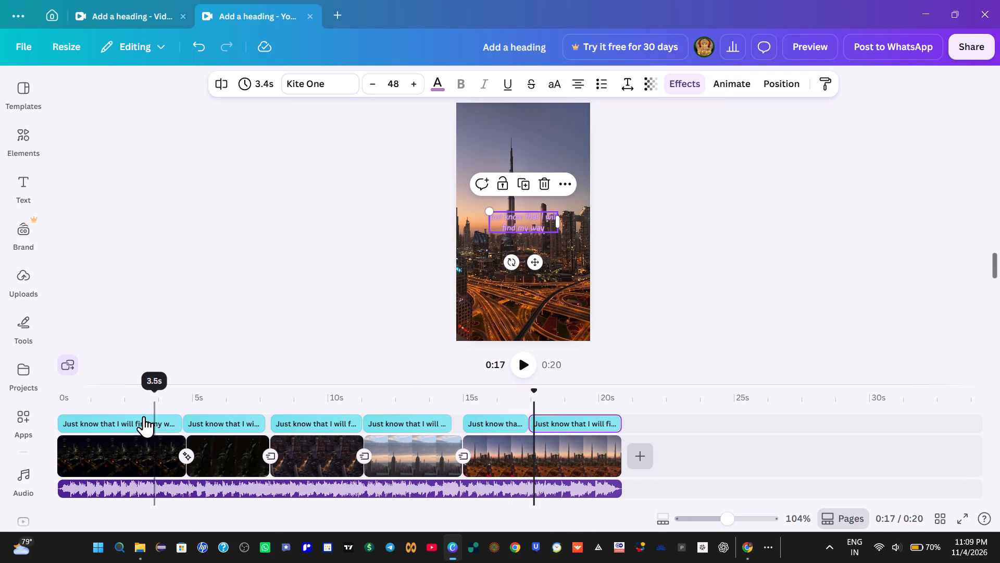
# Replay the first clip and split its heading, making the first segment 3.5 s long.
pyautogui.click(143, 416)
pyautogui.press('space')
pyautogui.click(101, 414)
pyautogui.press('space')
pyautogui.press('space')
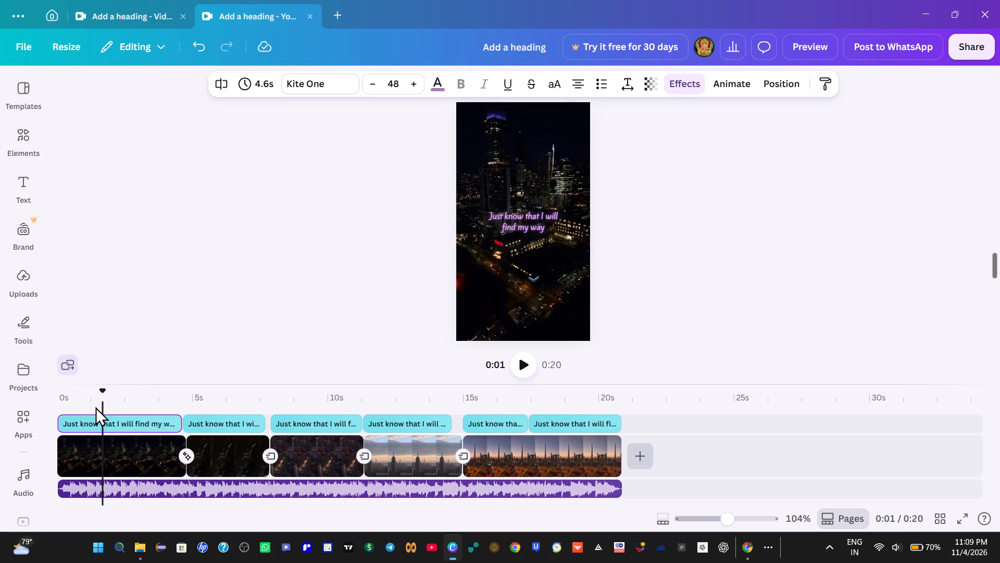
pyautogui.press('space')
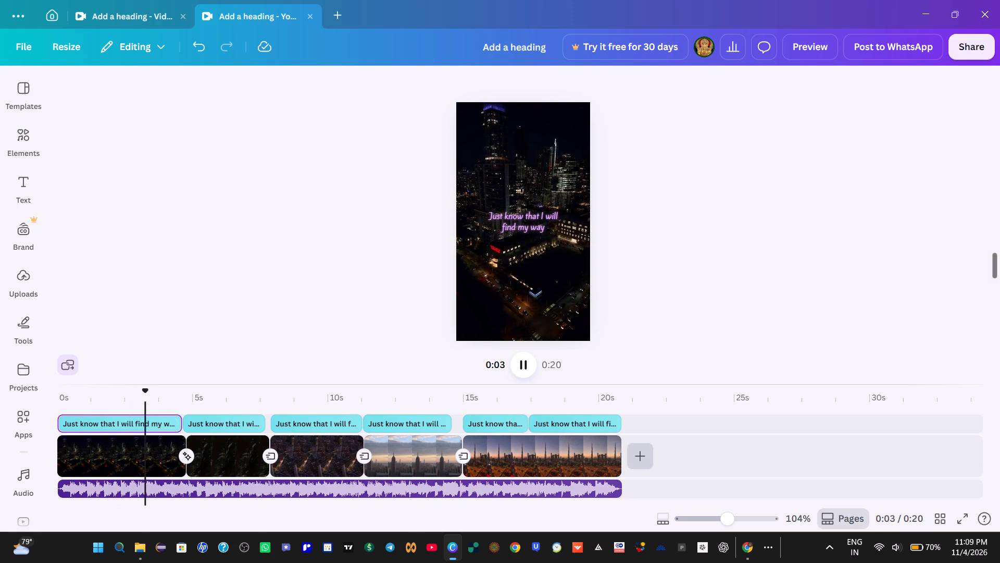
pyautogui.press('space')
pyautogui.rightClick(153, 421)
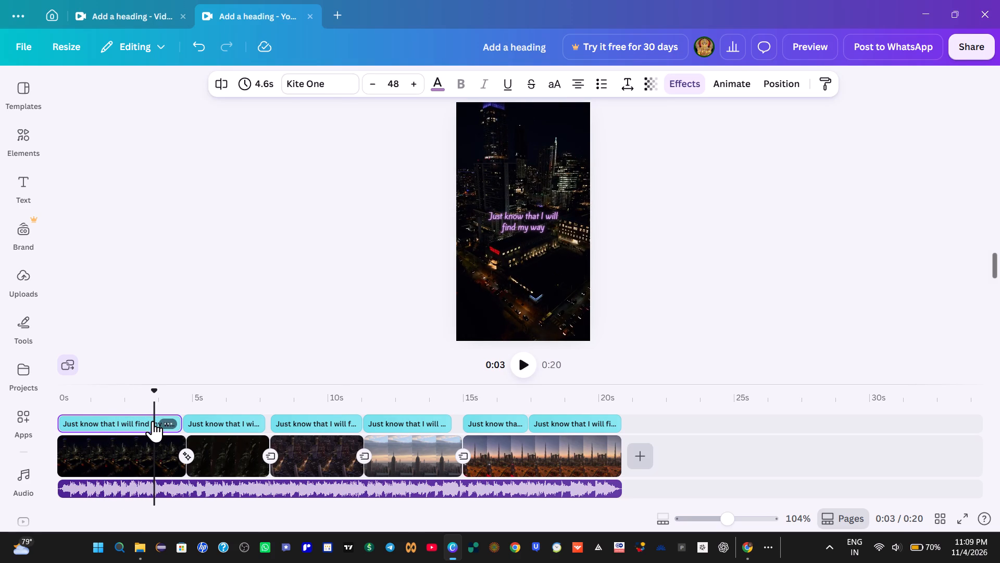
pyautogui.click(186, 361)
# Replace the text of the 1.0 s heading segment at the end of the first clip with "From you".
pyautogui.click(164, 419)
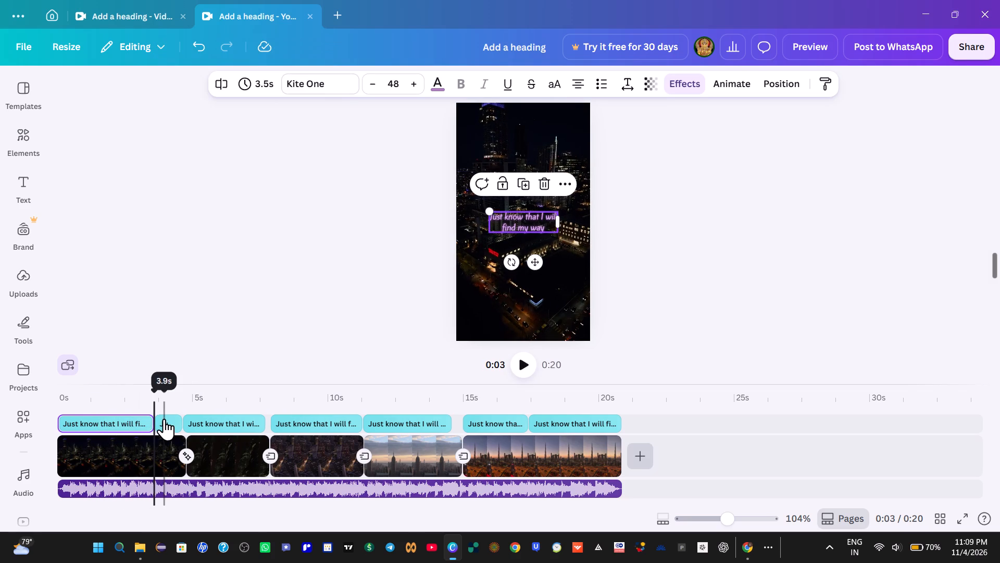
pyautogui.click(141, 407)
pyautogui.press('space')
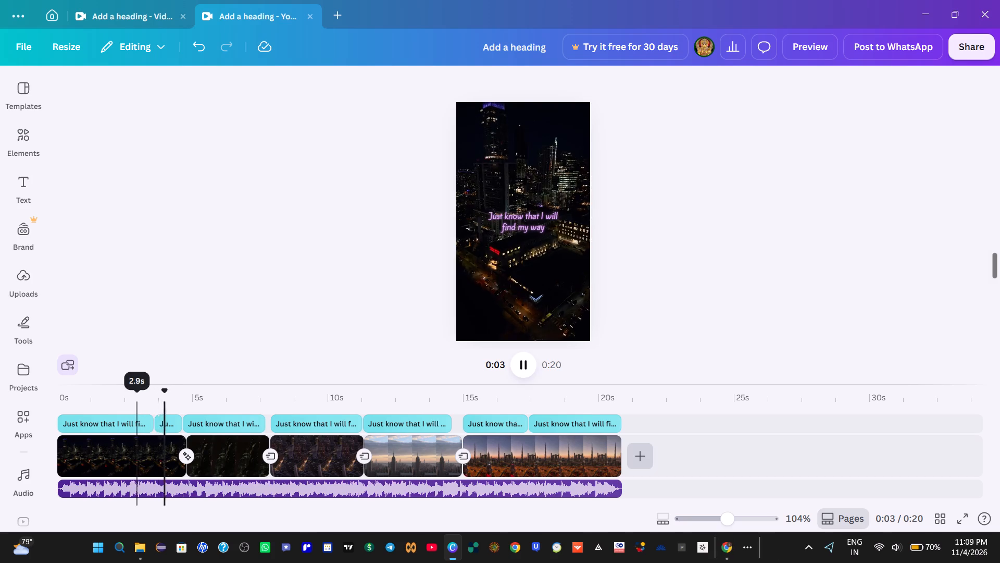
pyautogui.press('space')
pyautogui.click(497, 231)
pyautogui.click(515, 217)
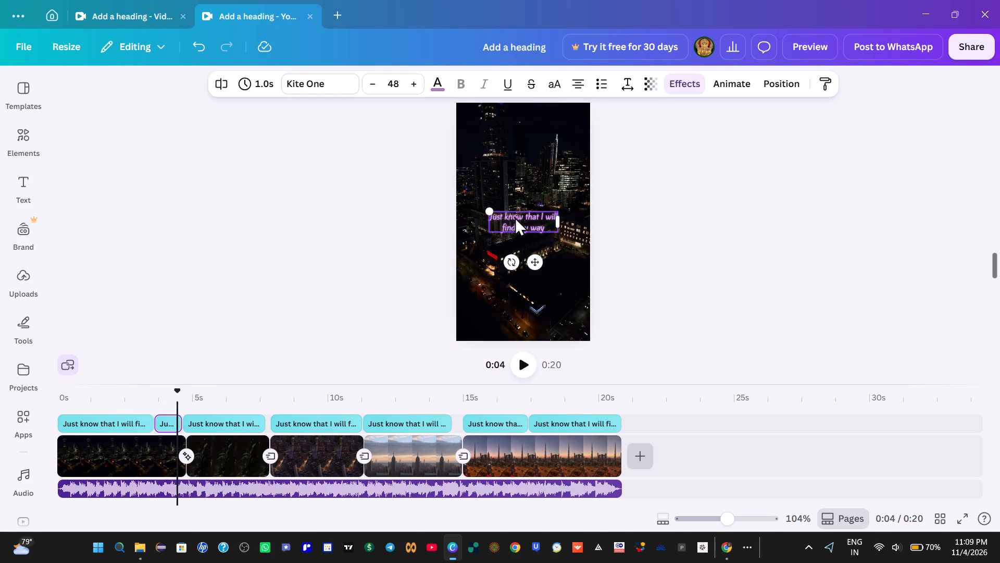
pyautogui.press('BackSpace')
pyautogui.write('from you')
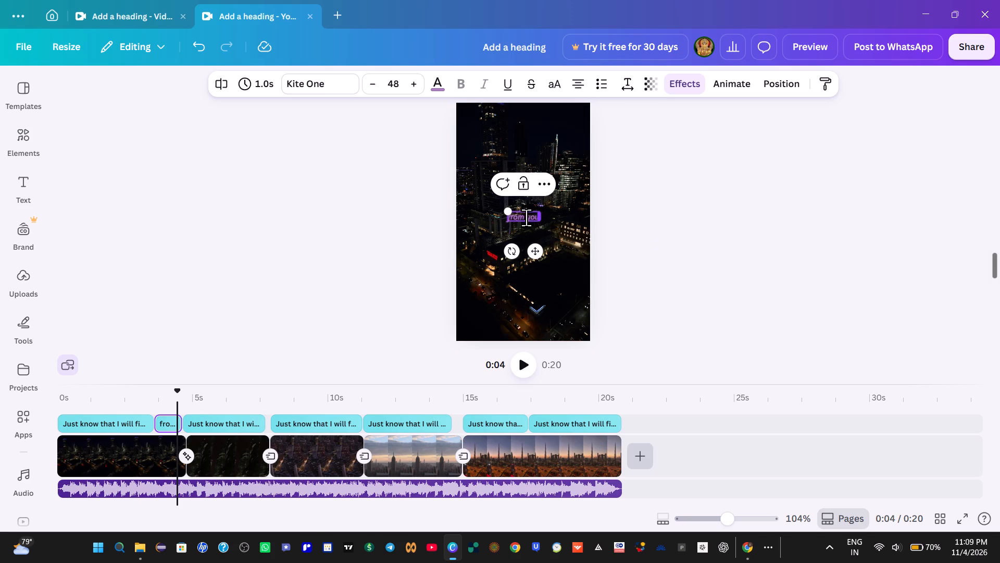
pyautogui.click(511, 216)
pyautogui.press('BackSpace')
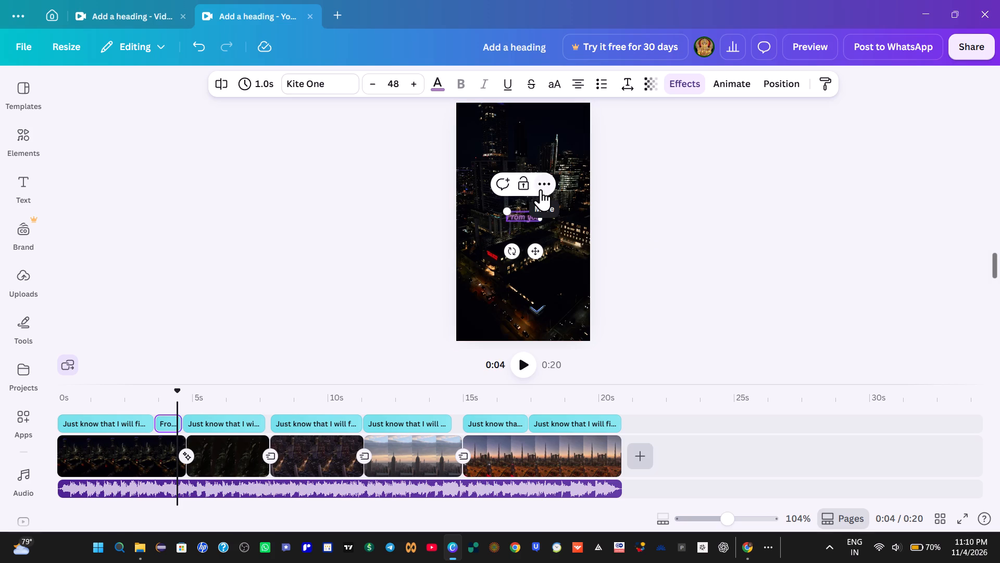
pyautogui.click(822, 223)
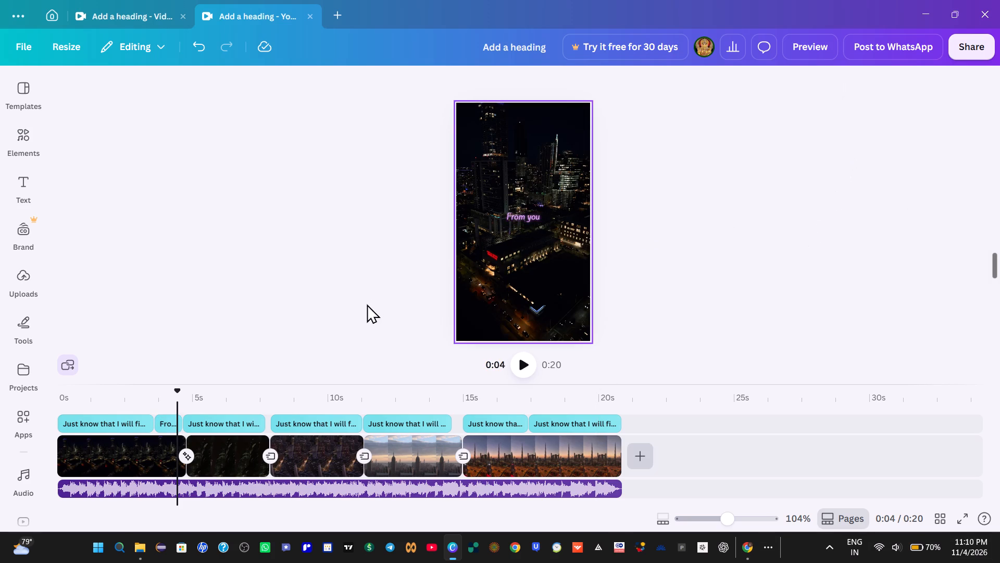
# Change the text colour of the first "Just know that I will find my way" segment to white.
pyautogui.click(127, 419)
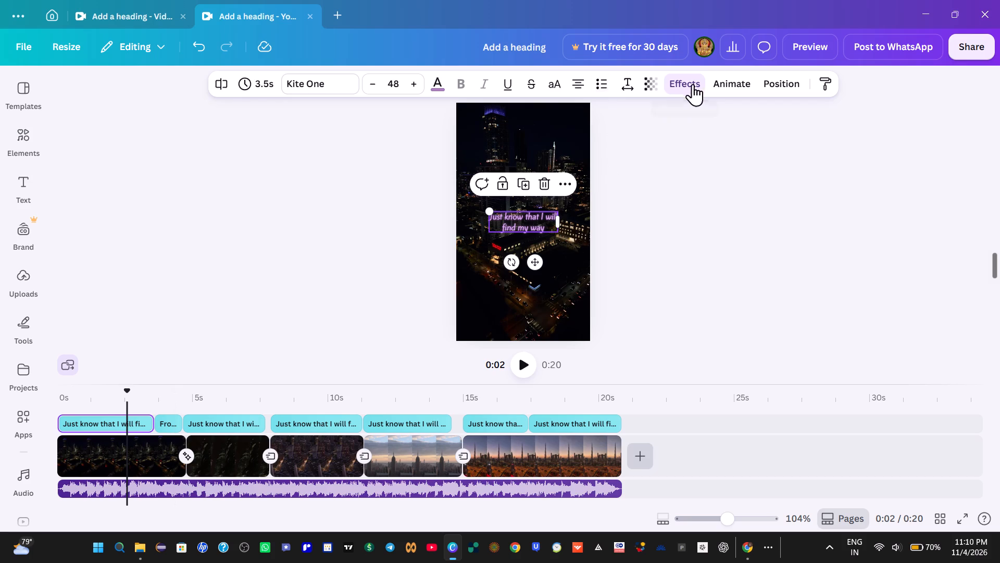
pyautogui.click(447, 90)
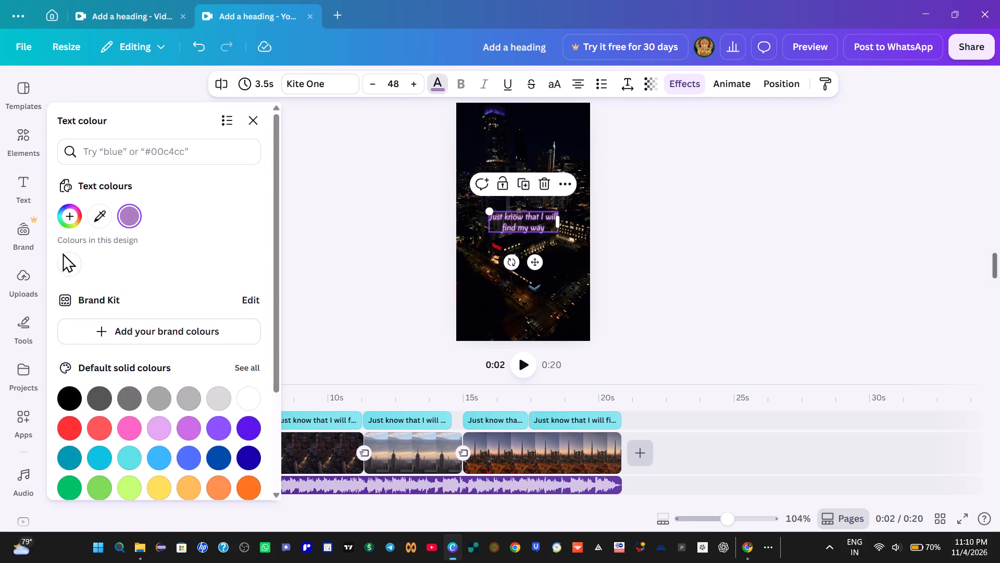
pyautogui.click(64, 258)
pyautogui.moveTo(767, 275); pyautogui.dragTo(781, 252)
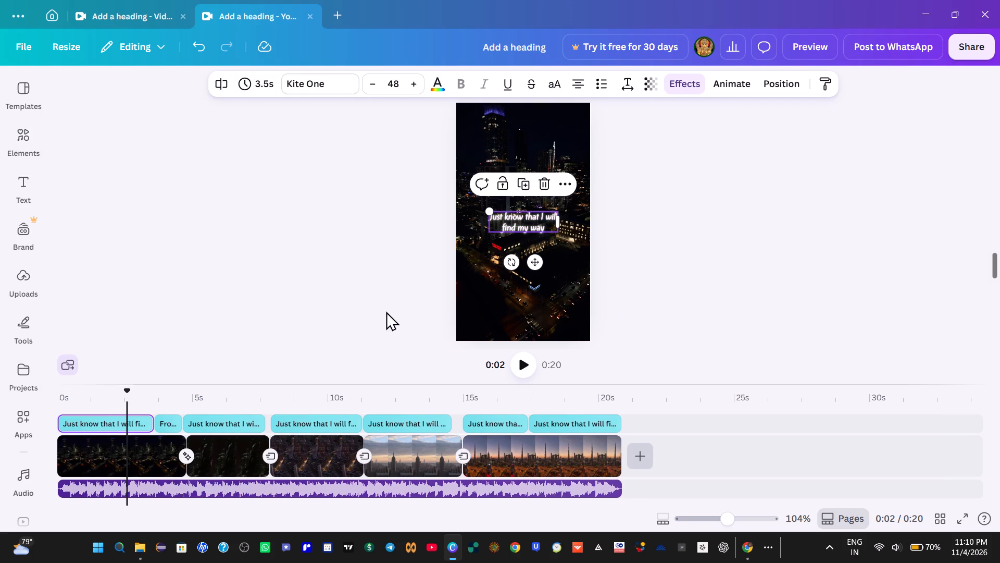
# Change the "From you" segment's text colour to white and apply that colour change across the page.
pyautogui.click(172, 417)
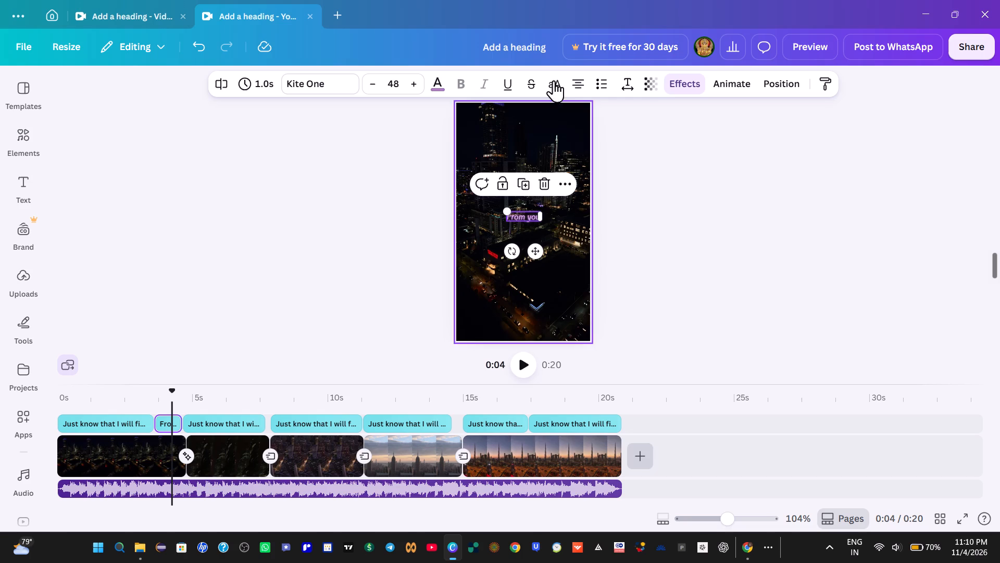
pyautogui.click(434, 85)
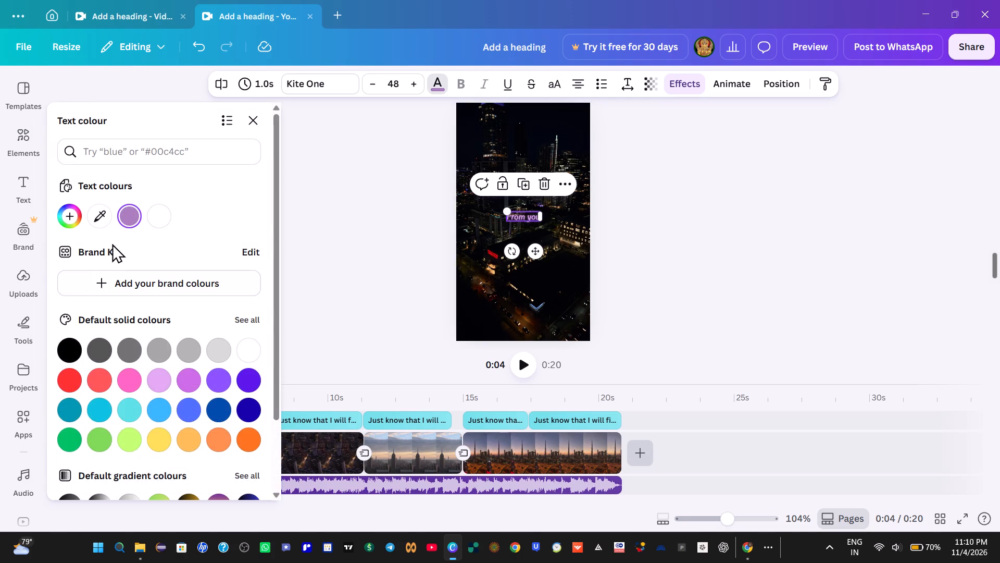
pyautogui.click(170, 222)
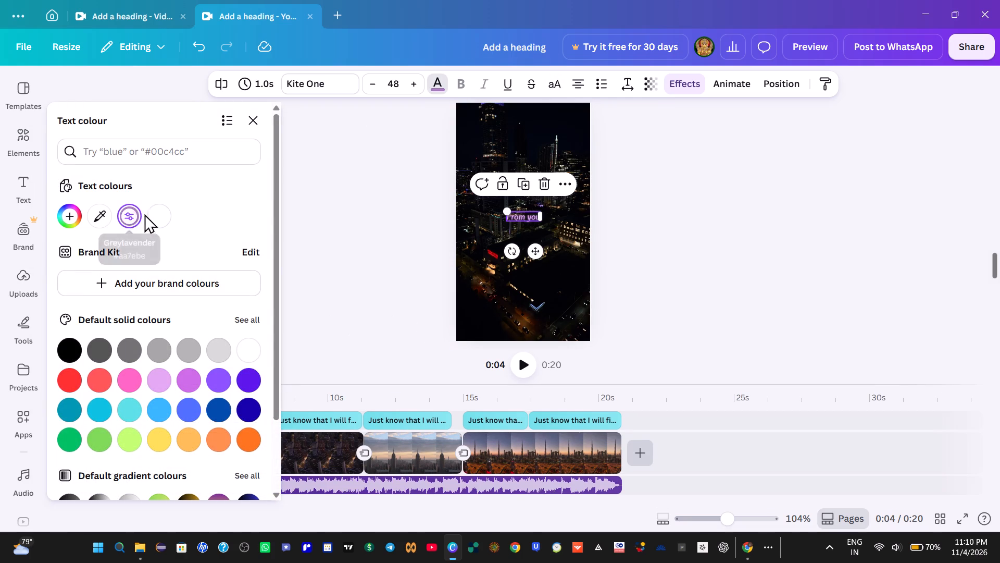
pyautogui.click(157, 217)
pyautogui.click(231, 472)
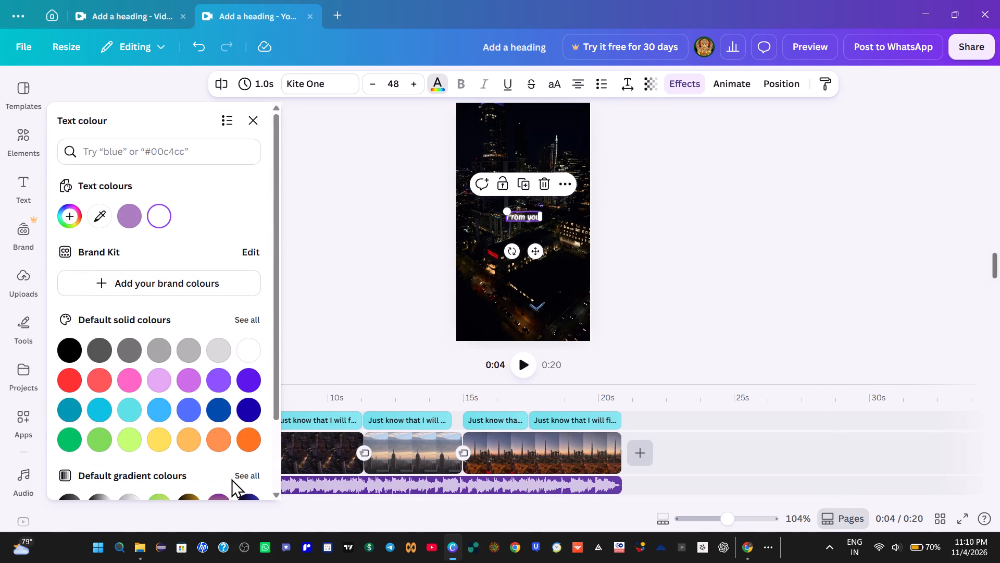
pyautogui.click(337, 333)
pyautogui.click(295, 426)
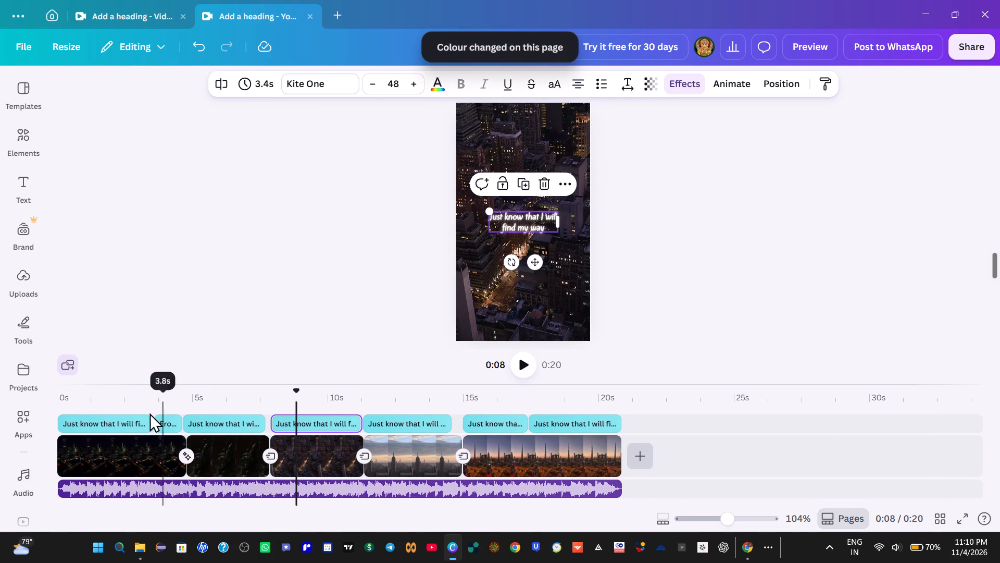
# Set the Neon effect intensity of the first "Just know that I will find my way" segment to 100, then replay and recheck it.
pyautogui.click(92, 418)
pyautogui.click(692, 84)
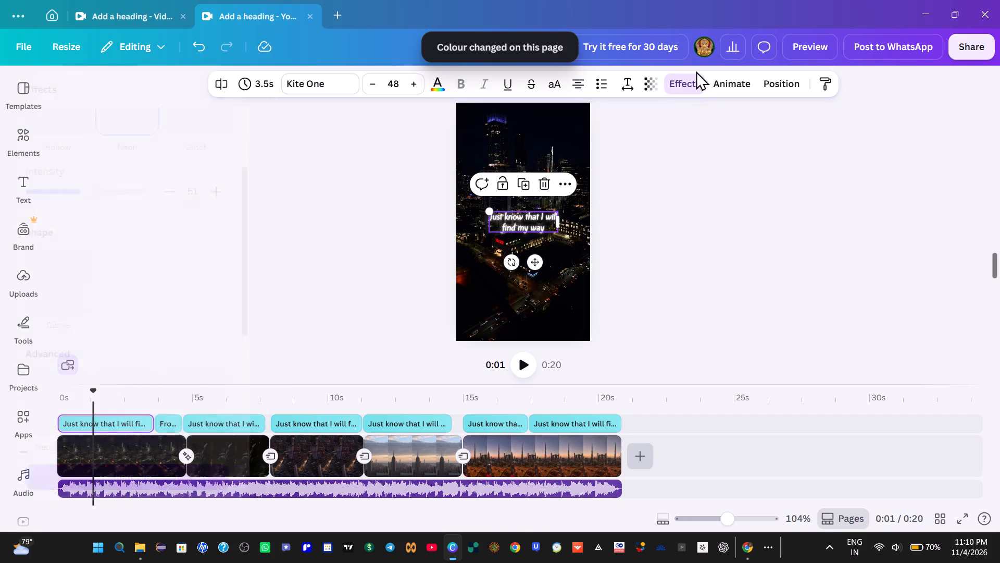
pyautogui.scroll(2, 165, 240)
pyautogui.moveTo(149, 350); pyautogui.dragTo(235, 357)
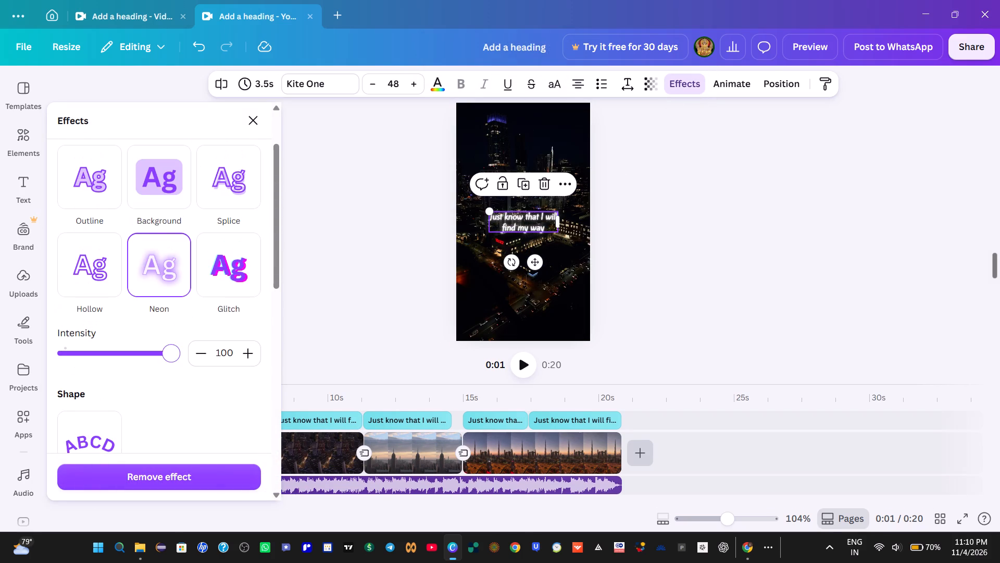
pyautogui.moveTo(235, 357); pyautogui.dragTo(142, 363)
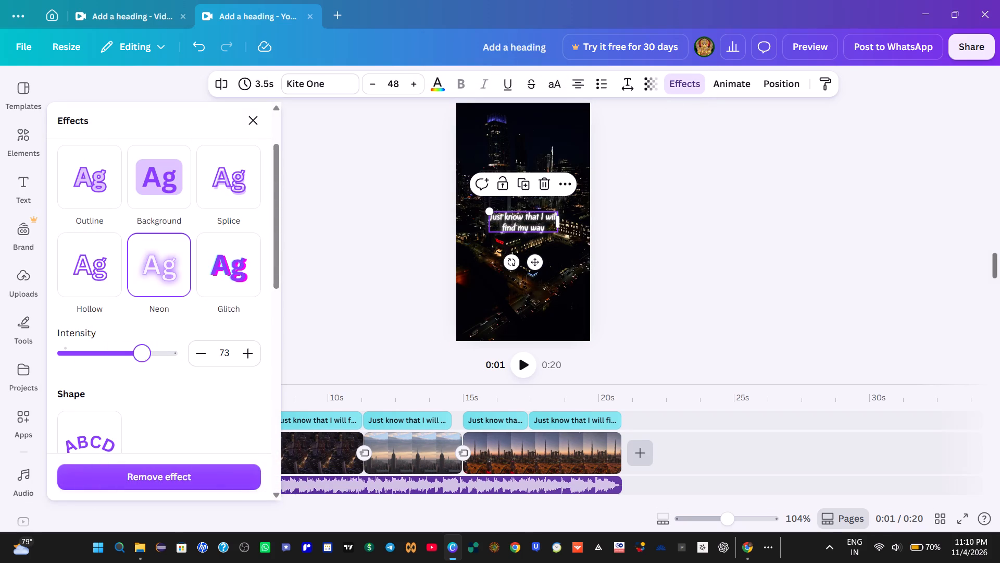
pyautogui.moveTo(142, 363); pyautogui.dragTo(203, 335)
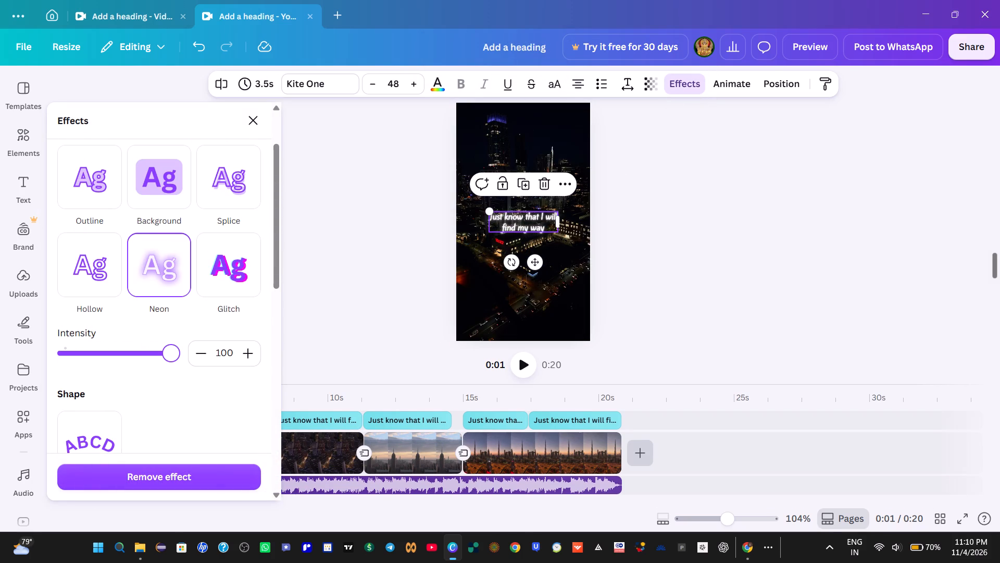
pyautogui.moveTo(203, 335); pyautogui.dragTo(209, 331)
pyautogui.click(114, 353)
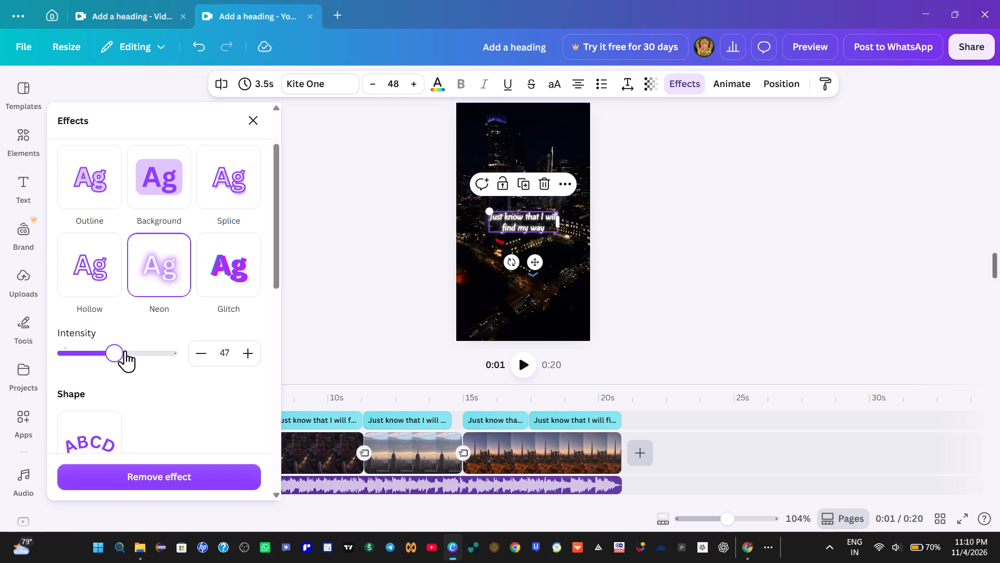
pyautogui.moveTo(127, 350); pyautogui.dragTo(123, 316)
pyautogui.moveTo(123, 316); pyautogui.dragTo(730, 254)
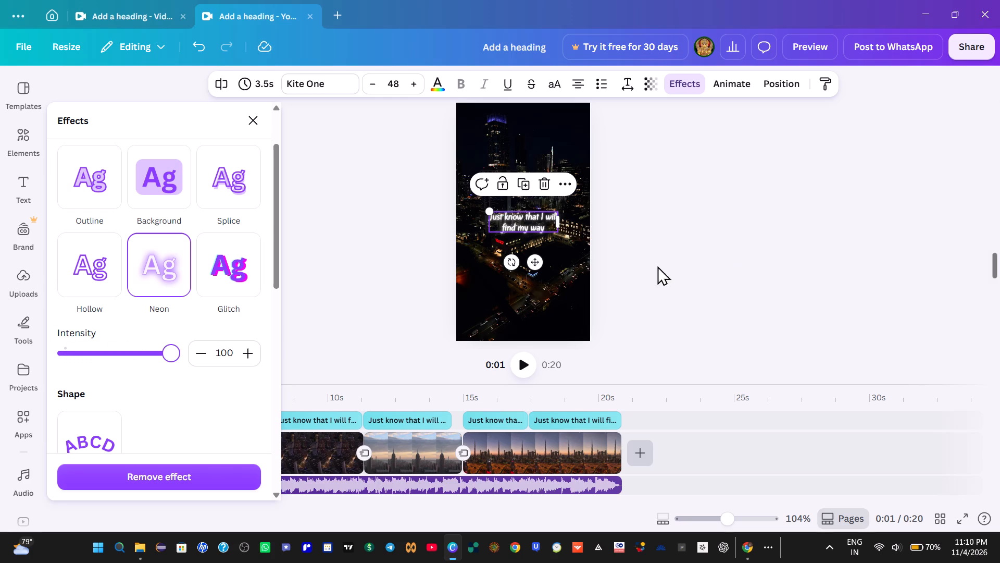
pyautogui.click(749, 280)
pyautogui.click(73, 408)
pyautogui.press('space')
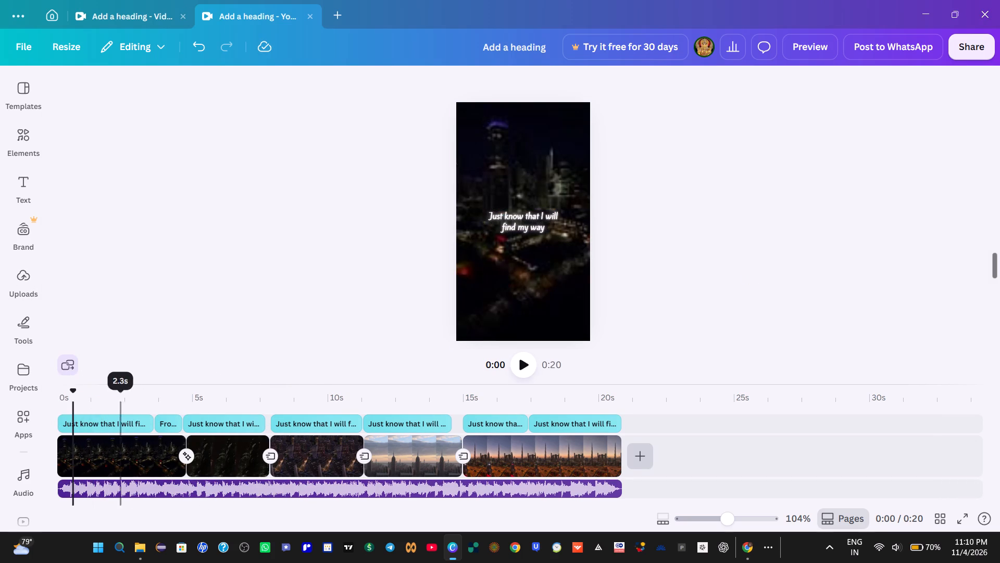
pyautogui.press('space')
pyautogui.click(518, 223)
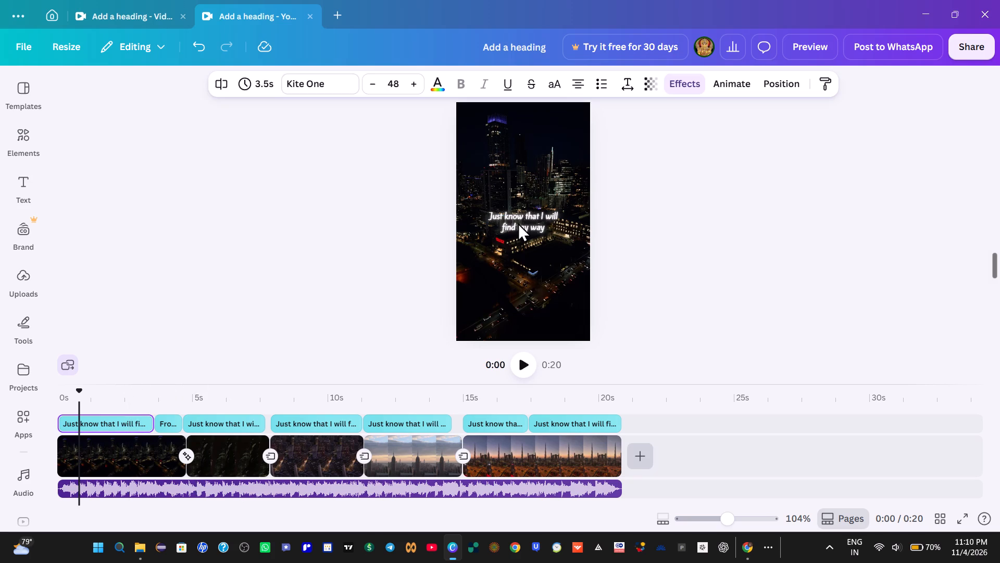
pyautogui.click(687, 87)
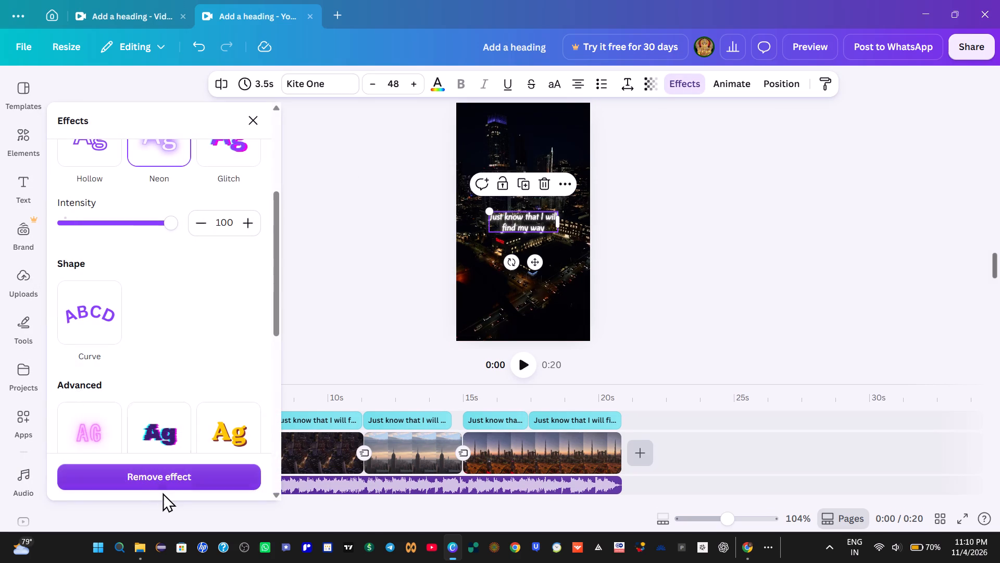
pyautogui.click(385, 337)
# Set the Neon effect intensity of the "From you" segment to 100.
pyautogui.click(174, 423)
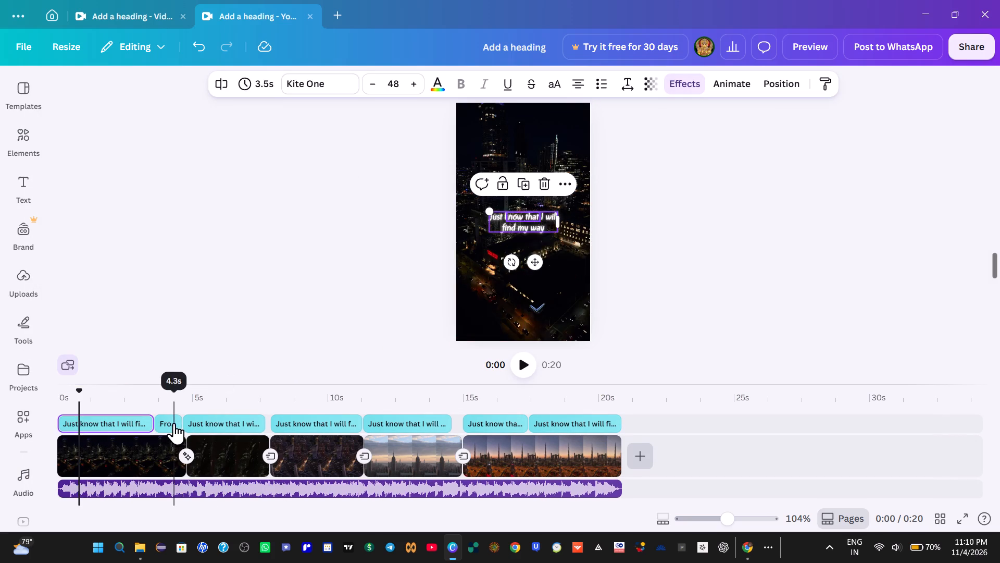
pyautogui.click(689, 91)
pyautogui.moveTo(135, 228); pyautogui.dragTo(257, 226)
pyautogui.click(361, 386)
pyautogui.click(348, 350)
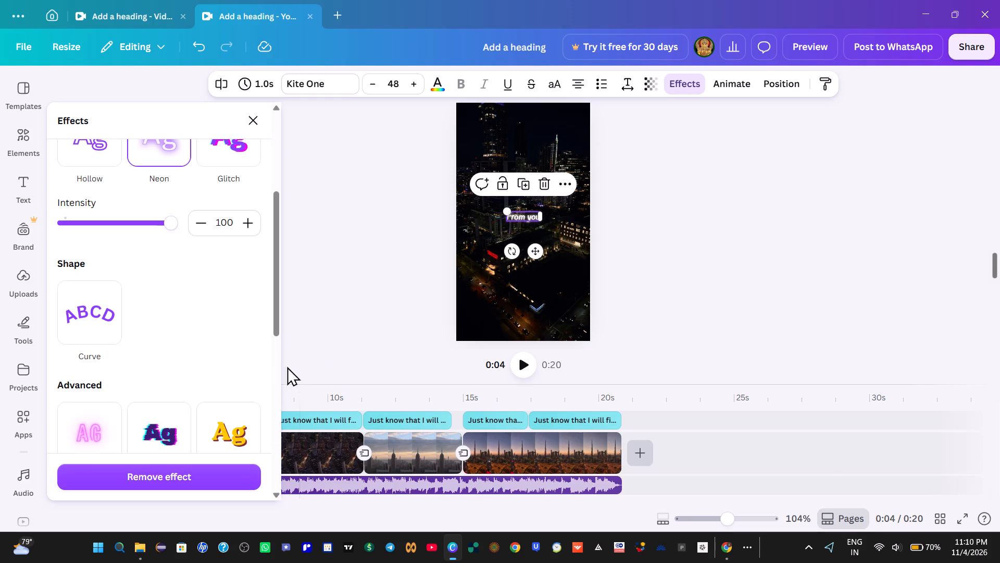
pyautogui.click(258, 123)
# Set the Neon effect intensity to 100 for the heading segments over the second, third and fourth clips.
pyautogui.click(234, 408)
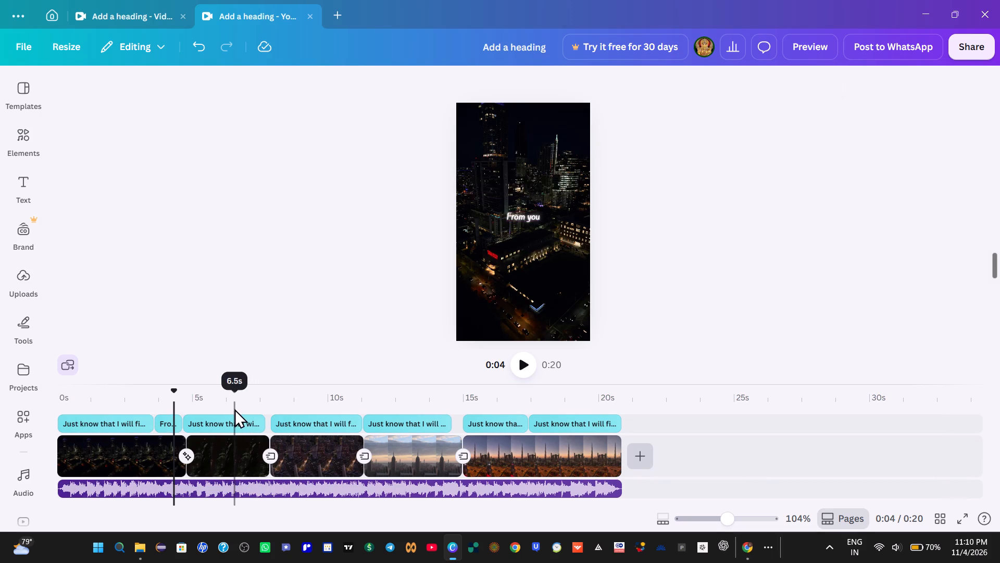
pyautogui.click(233, 422)
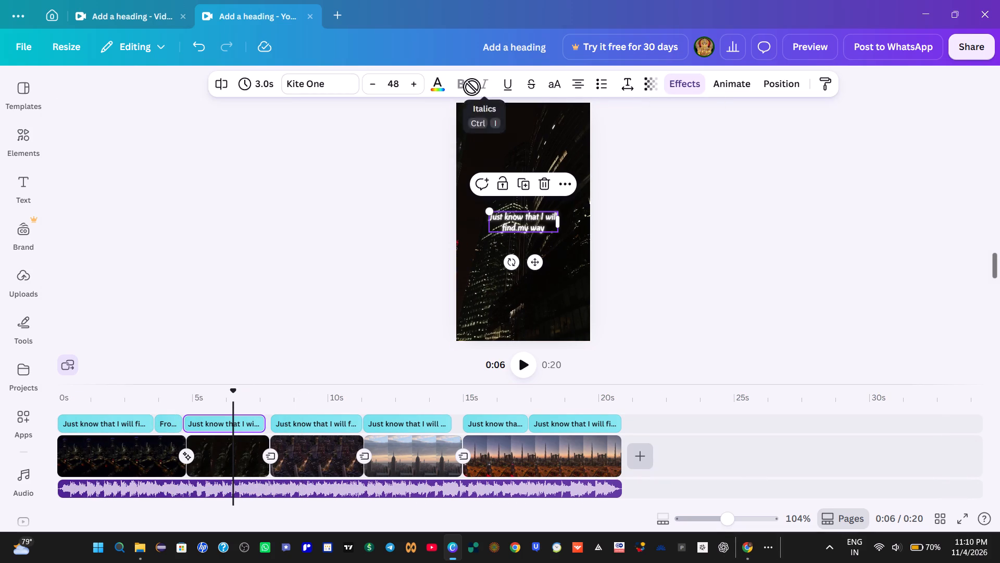
pyautogui.click(701, 83)
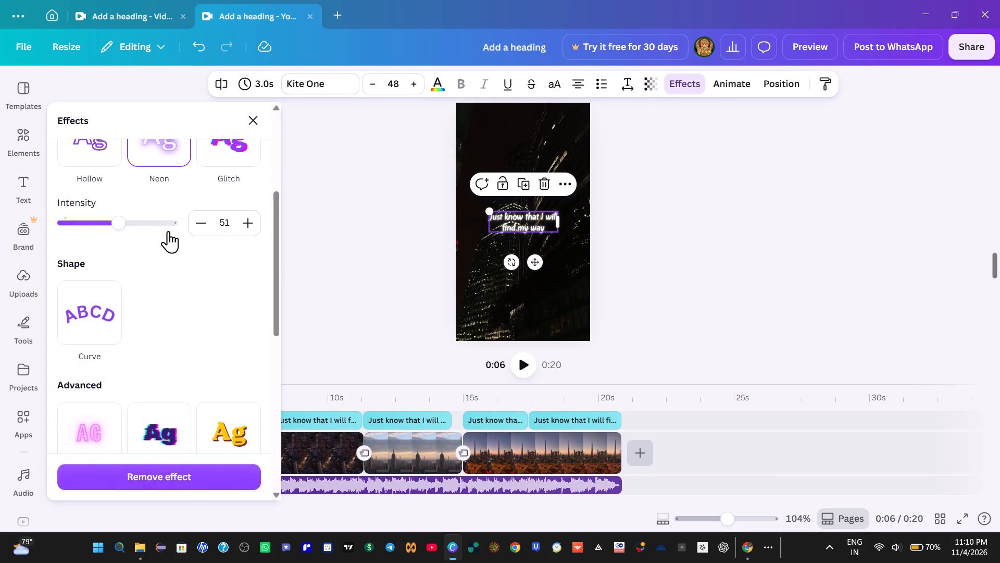
pyautogui.moveTo(157, 228); pyautogui.dragTo(245, 227)
pyautogui.click(311, 417)
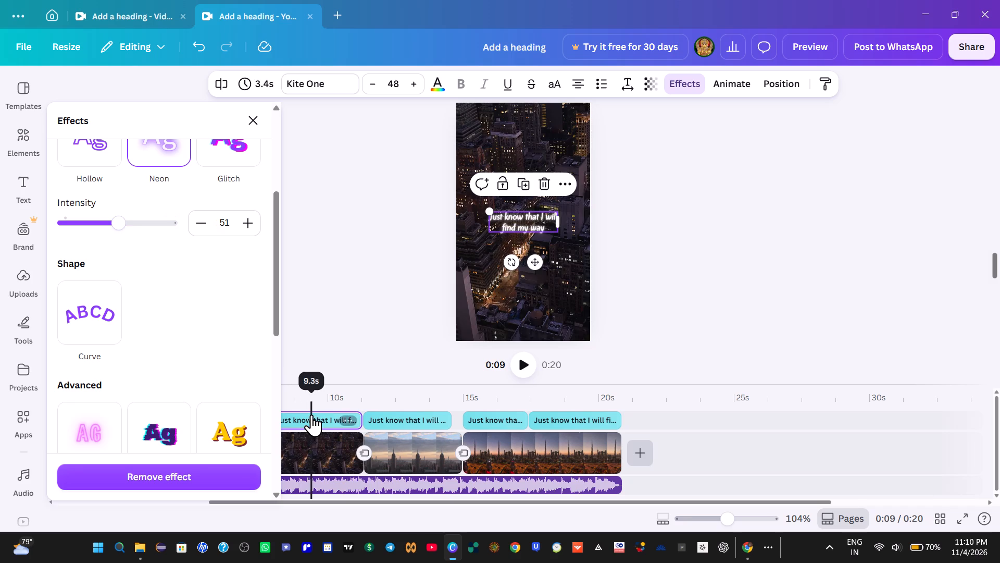
pyautogui.moveTo(136, 231); pyautogui.dragTo(219, 239)
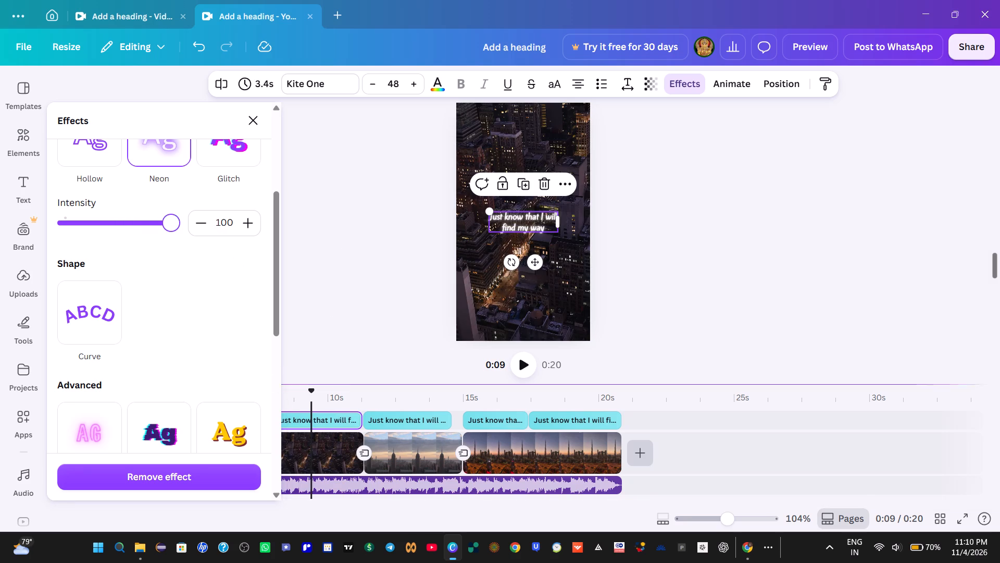
pyautogui.click(392, 417)
pyautogui.moveTo(161, 228); pyautogui.dragTo(264, 239)
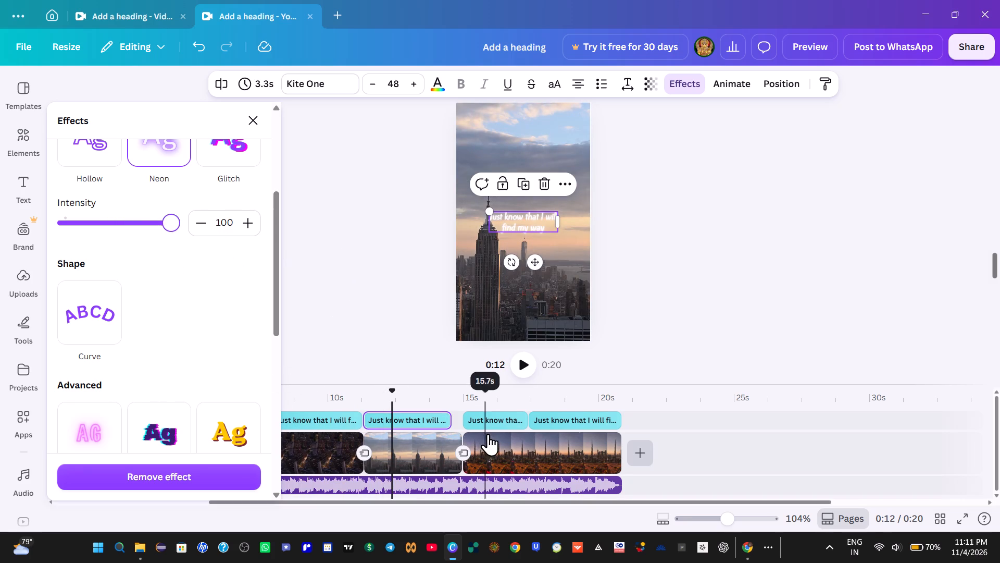
# Raise the Neon effect intensity to the maximum for both heading segments over the fifth clip, and return near the video's start.
pyautogui.click(493, 431)
pyautogui.click(481, 433)
pyautogui.click(481, 421)
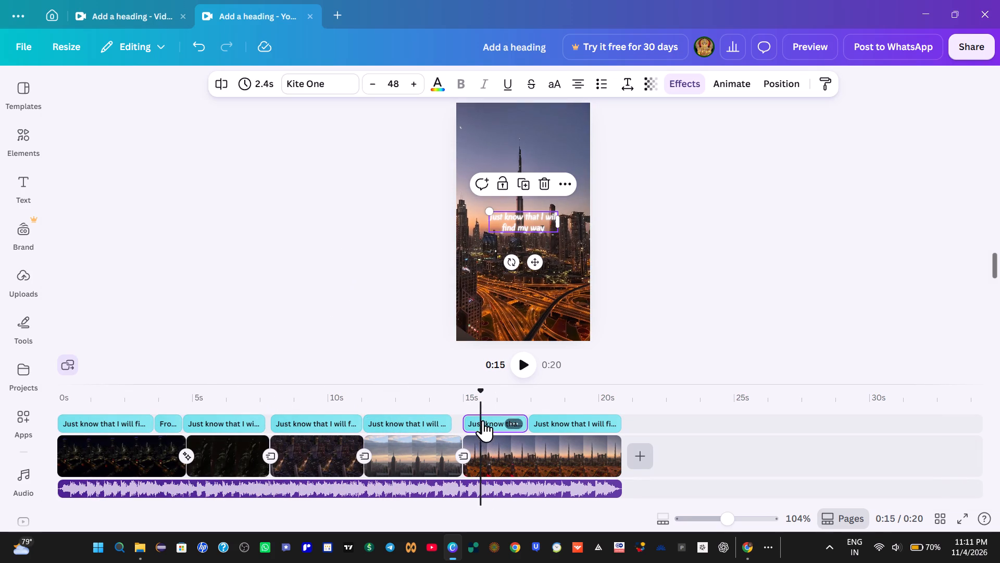
pyautogui.click(689, 89)
pyautogui.moveTo(156, 226); pyautogui.dragTo(207, 234)
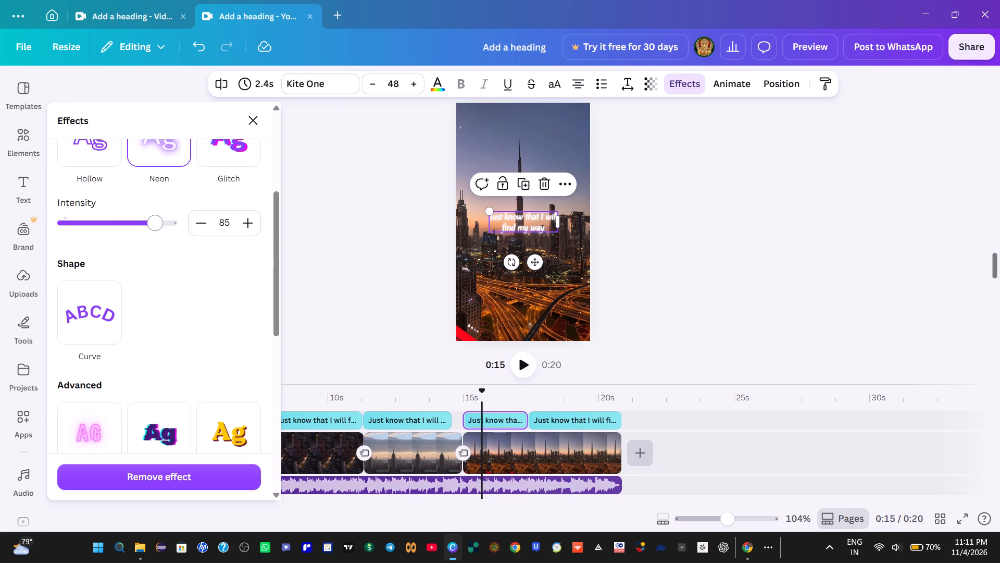
pyautogui.moveTo(207, 234); pyautogui.dragTo(253, 236)
pyautogui.click(558, 423)
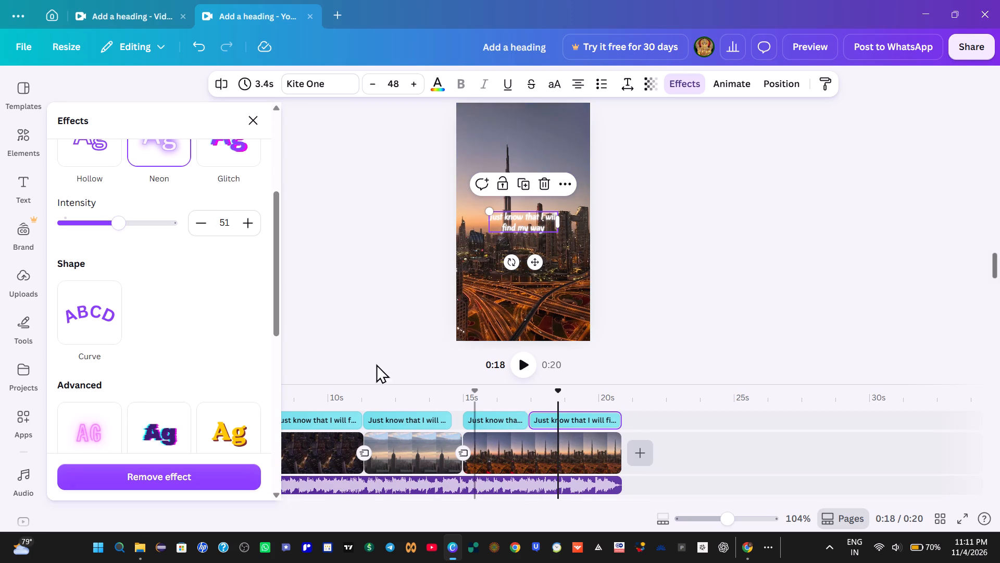
pyautogui.moveTo(159, 230); pyautogui.dragTo(206, 233)
pyautogui.click(687, 284)
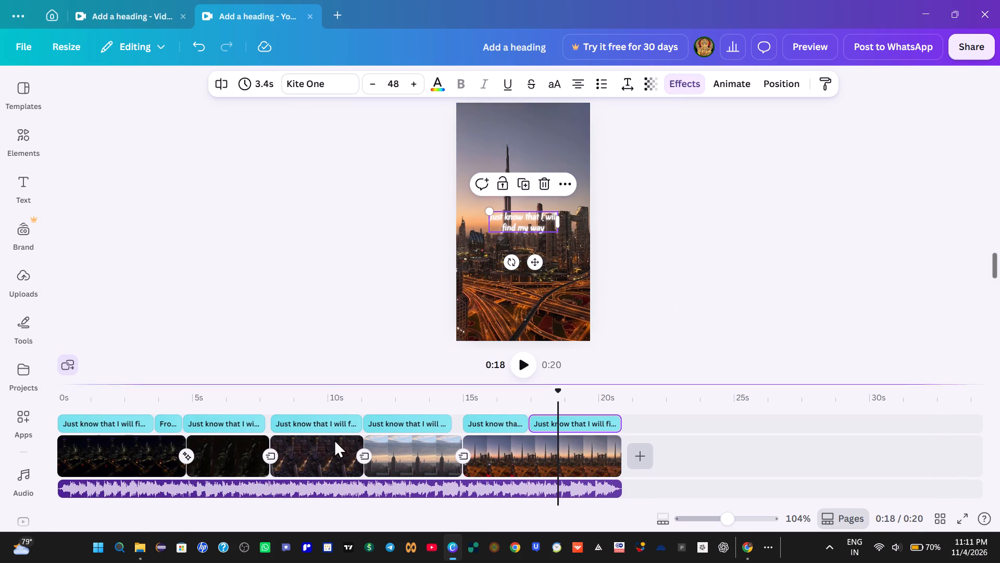
pyautogui.click(77, 412)
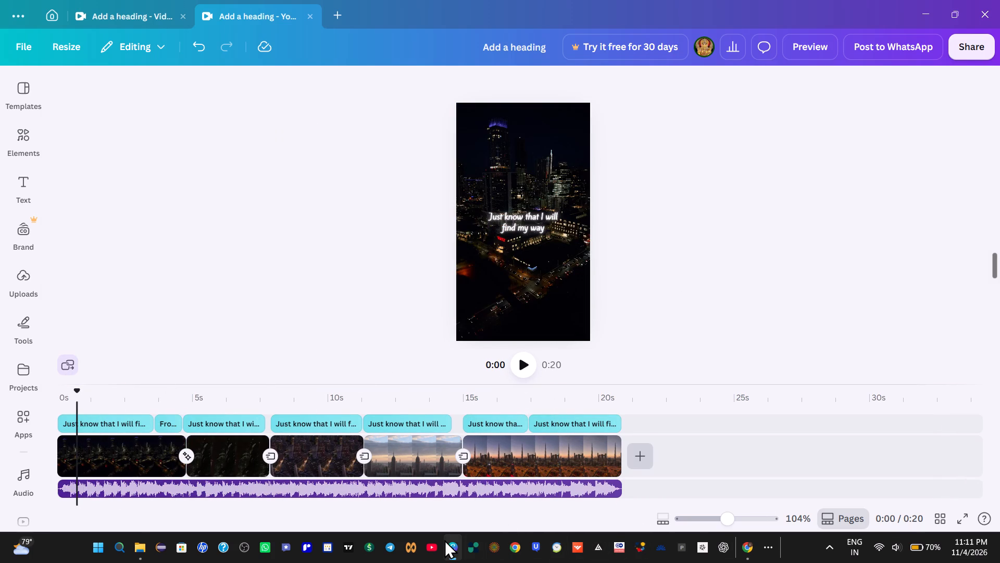
# Switch to Chrome and close the online casino search tab and the Y2Mate tab.
pyautogui.click(747, 548)
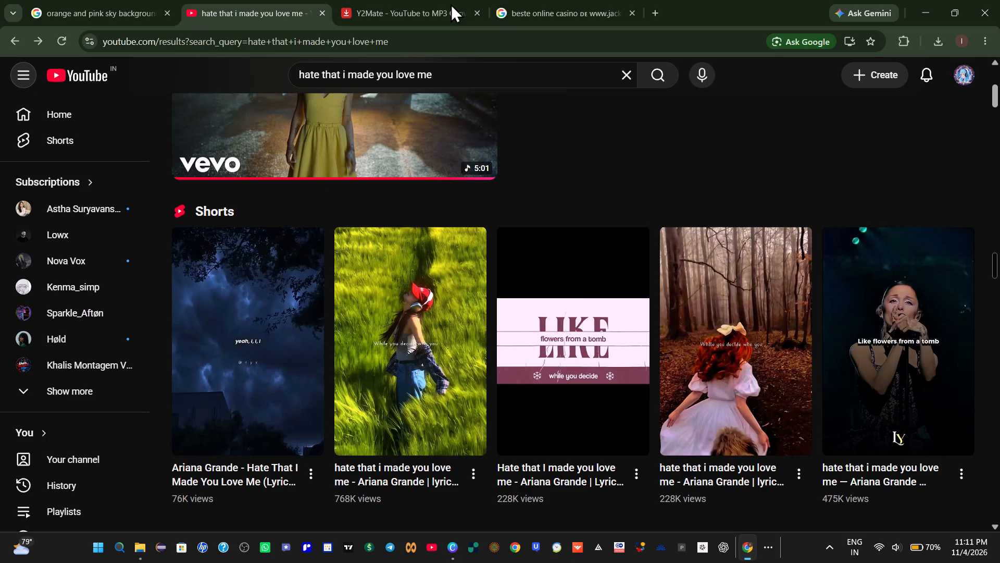
pyautogui.scroll(-2, 411, 341)
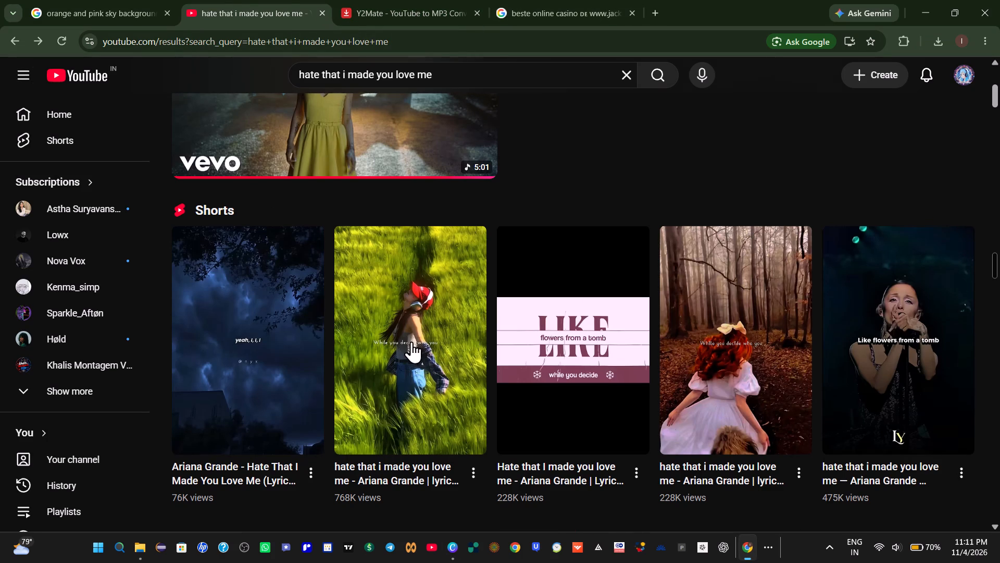
pyautogui.scroll(-4, 411, 341)
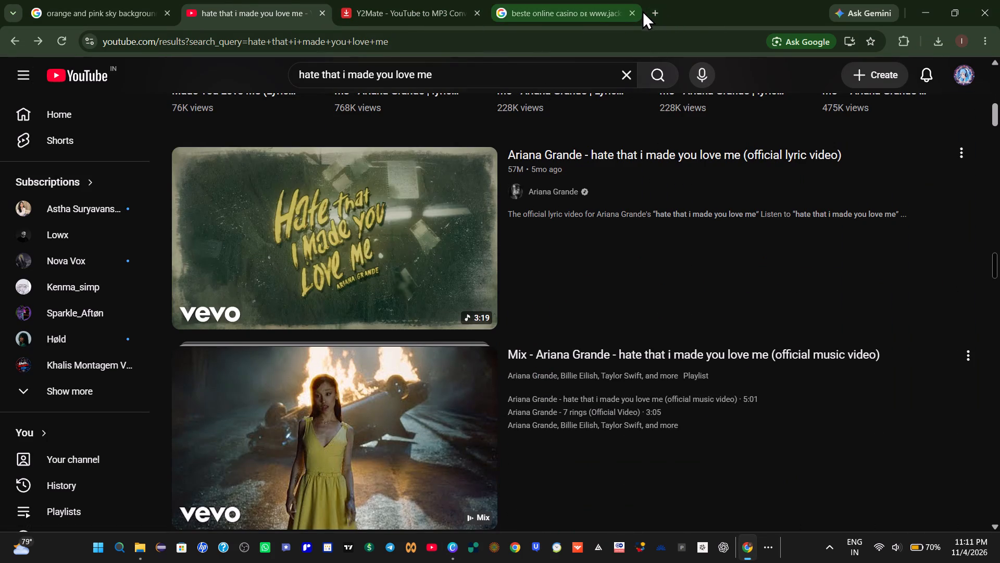
pyautogui.click(635, 11)
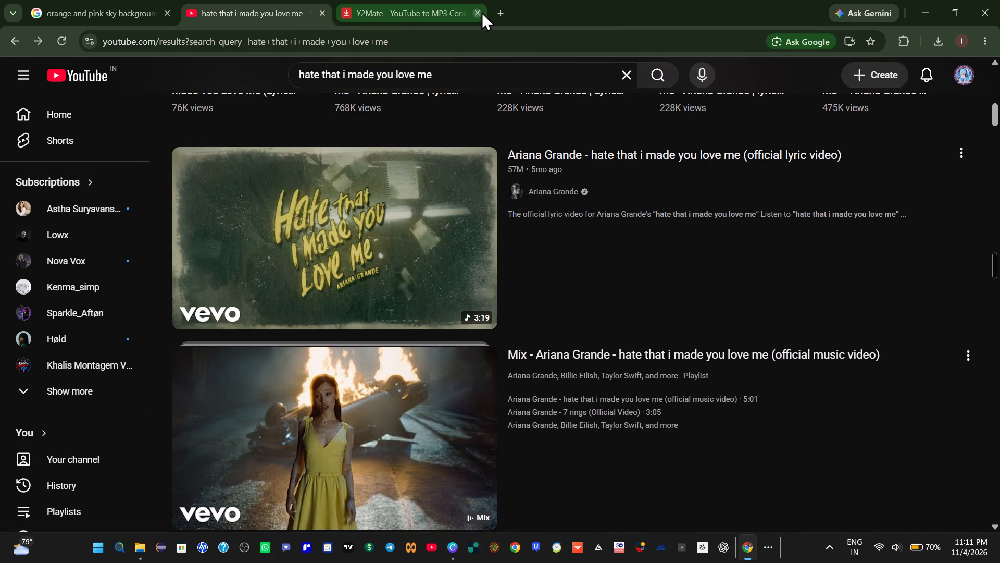
pyautogui.click(472, 13)
pyautogui.click(477, 14)
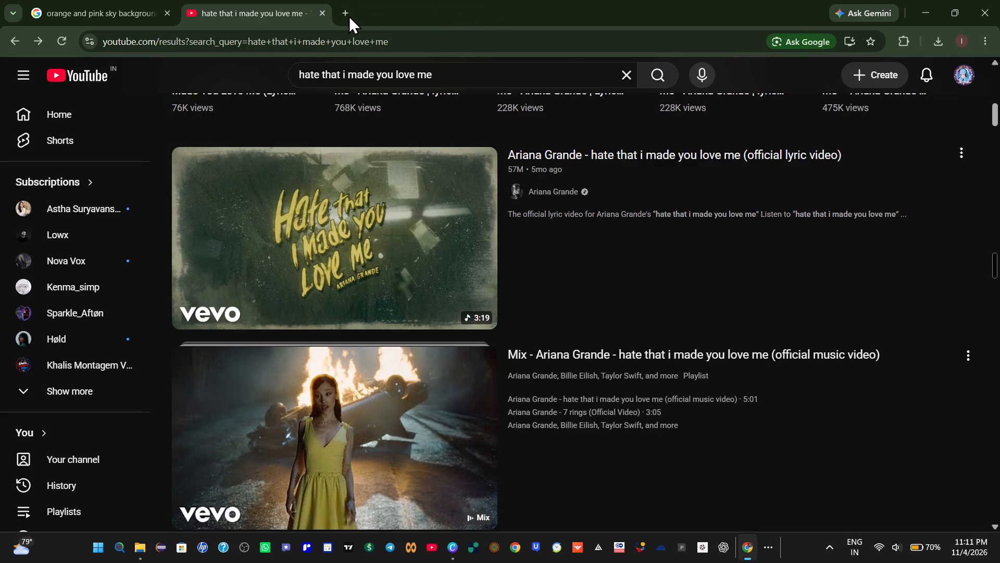
# Search Google in a new tab for "hate that i made you love me lyrics".
pyautogui.click(348, 16)
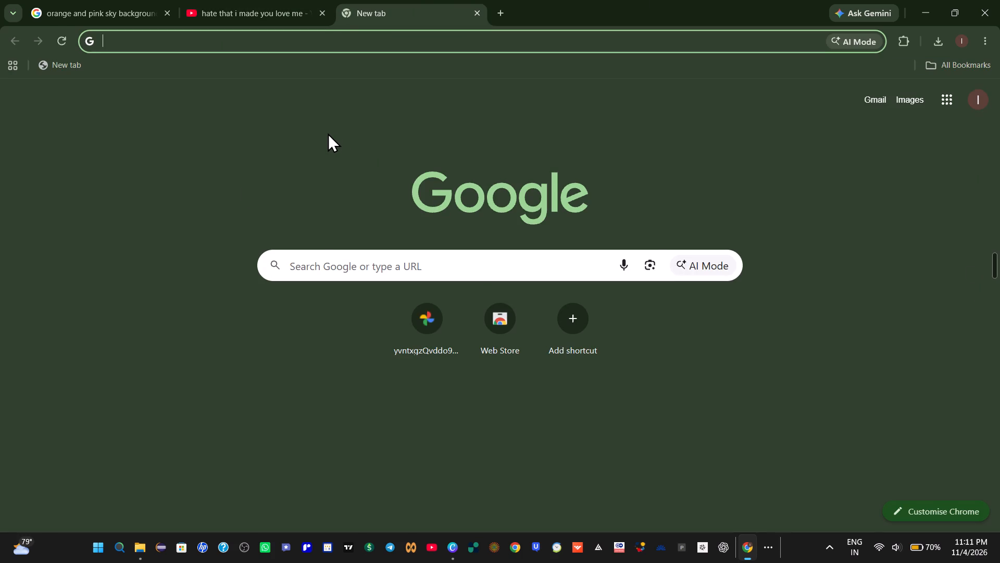
pyautogui.write('hatr')
pyautogui.press('\\')
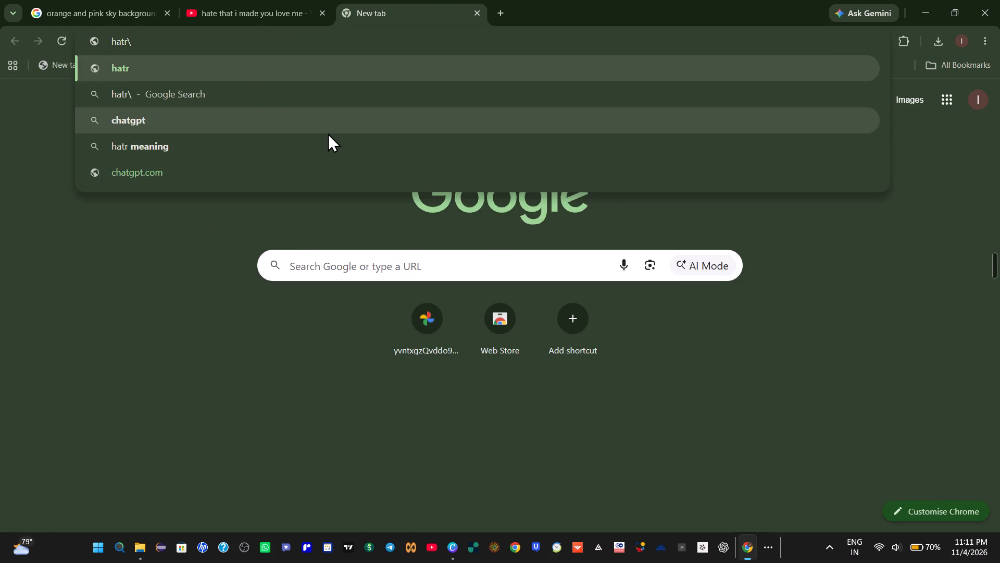
pyautogui.press('BackSpace')
pyautogui.press('BackSpace')
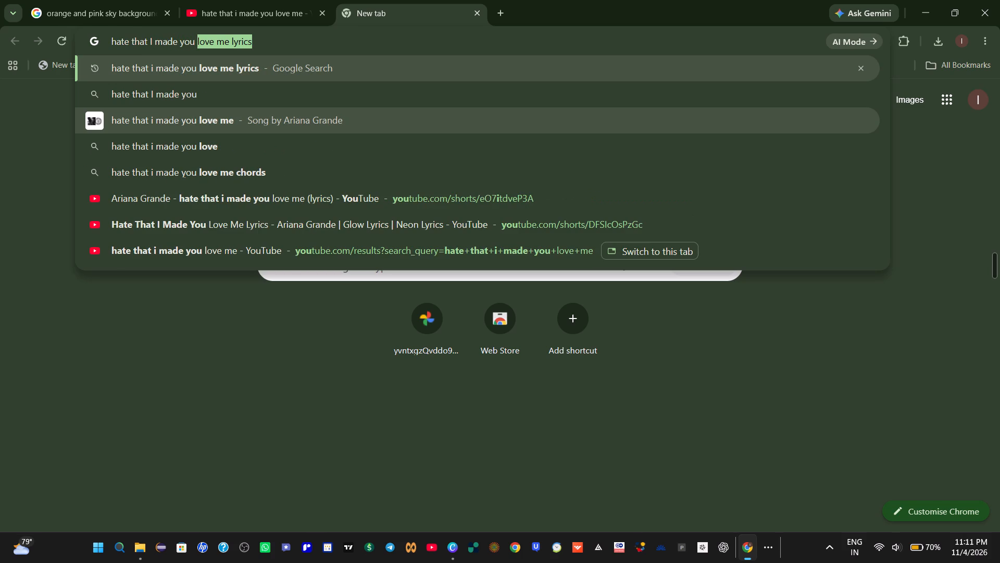
pyautogui.click(264, 70)
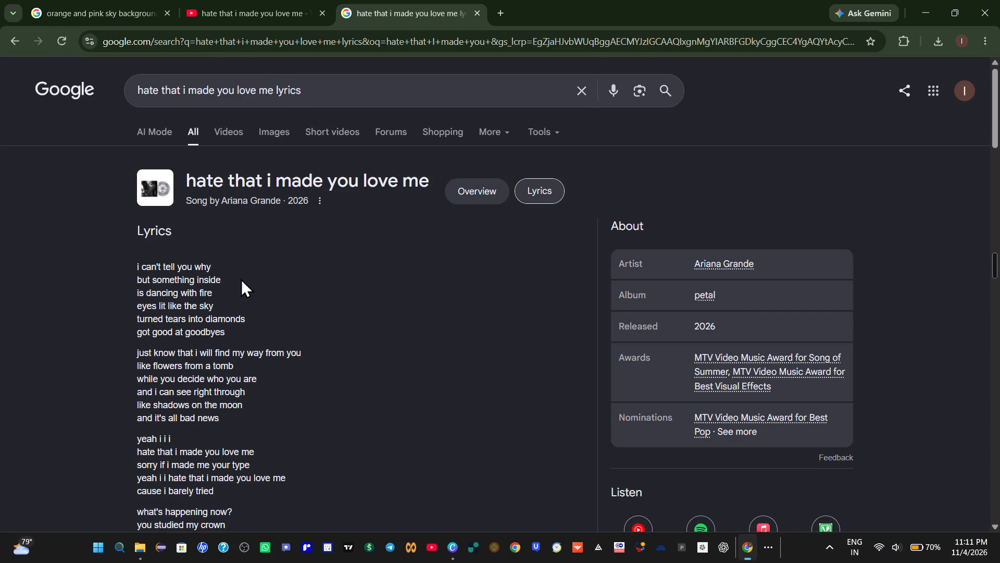
# Copy the lyric line "like flowers from a tomb" from the search result's lyrics.
pyautogui.scroll(-1, 235, 310)
pyautogui.scroll(-1, 182, 316)
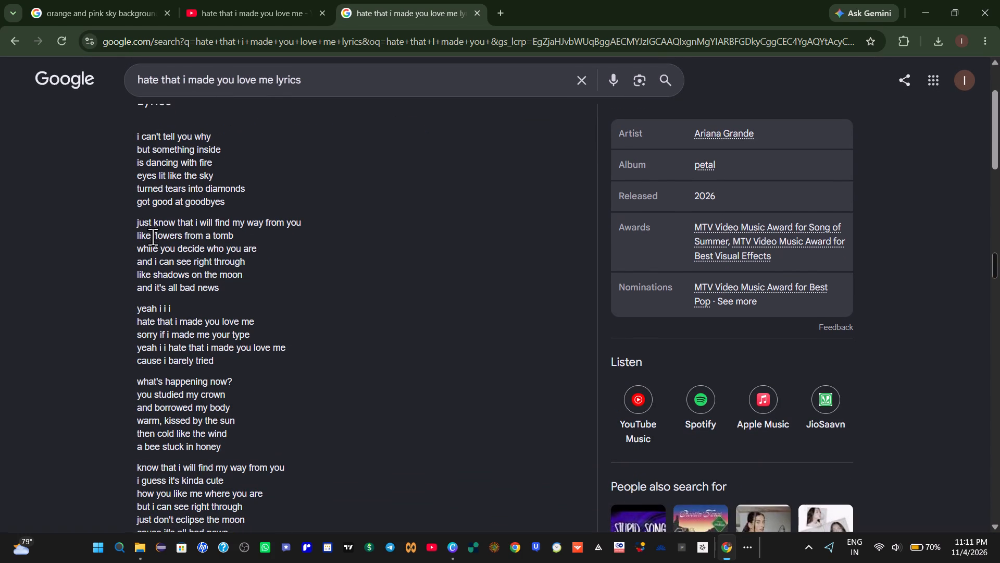
pyautogui.moveTo(133, 233); pyautogui.dragTo(219, 237)
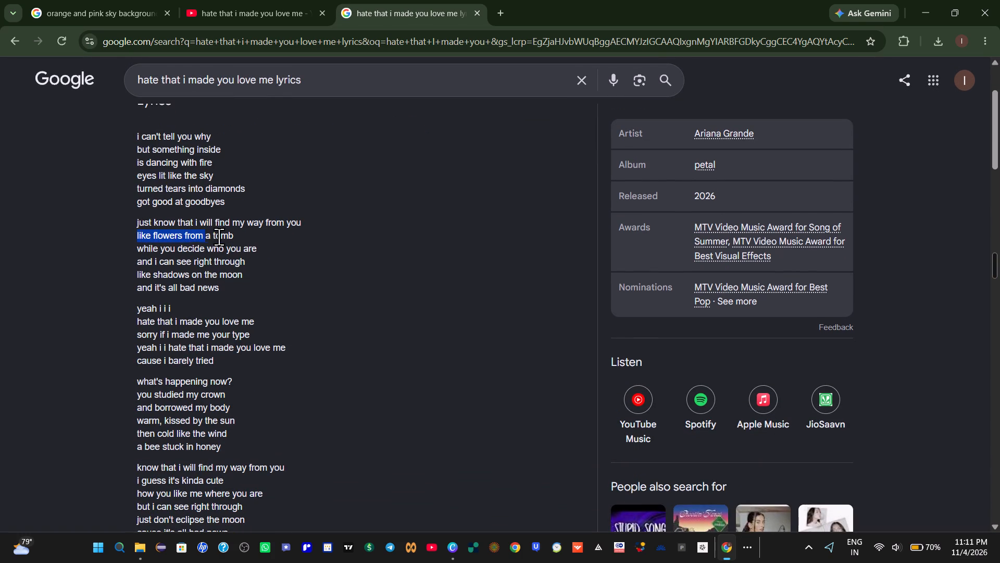
pyautogui.moveTo(219, 237); pyautogui.dragTo(242, 237)
pyautogui.rightClick(196, 229)
pyautogui.click(141, 234)
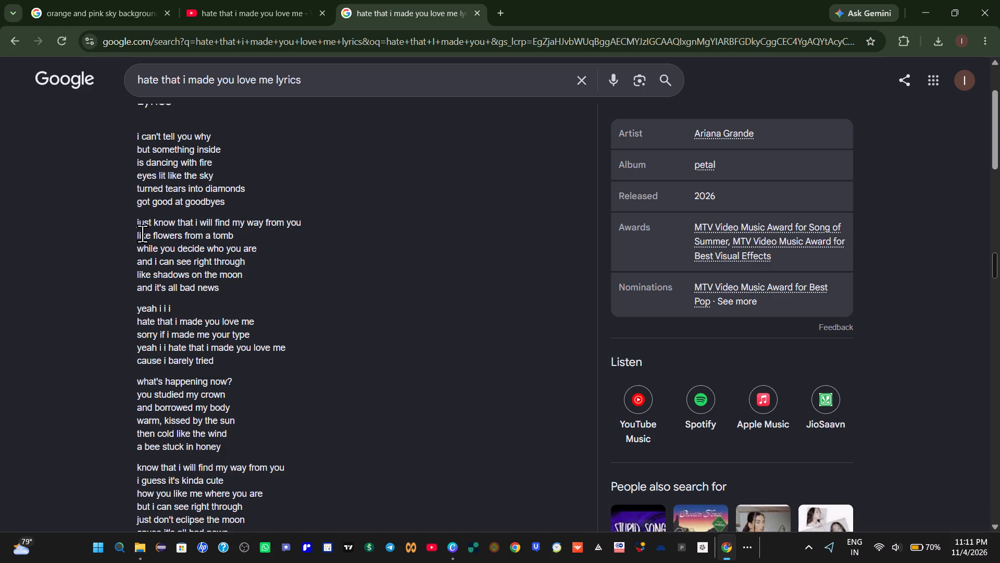
pyautogui.moveTo(134, 232); pyautogui.dragTo(242, 232)
pyautogui.rightClick(186, 238)
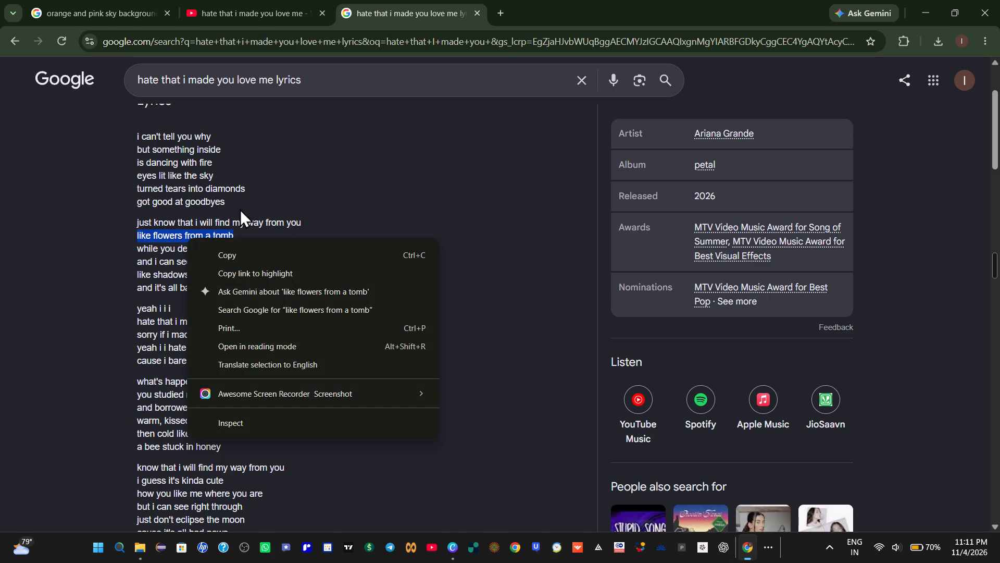
pyautogui.click(234, 250)
# Switch to Canva and replace the heading text over the second clip with the copied line "like flowers from a tomb".
pyautogui.click(454, 542)
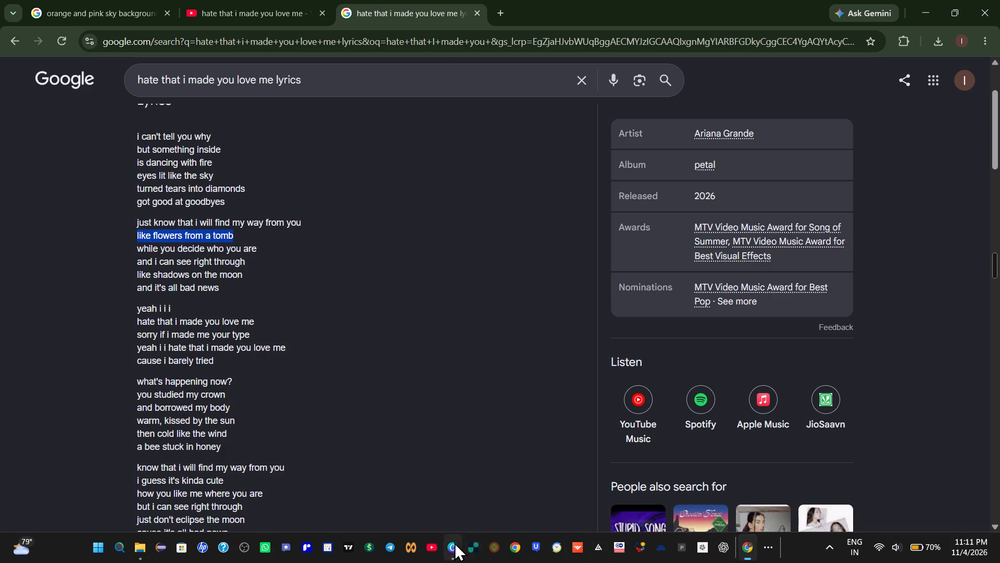
pyautogui.click(219, 424)
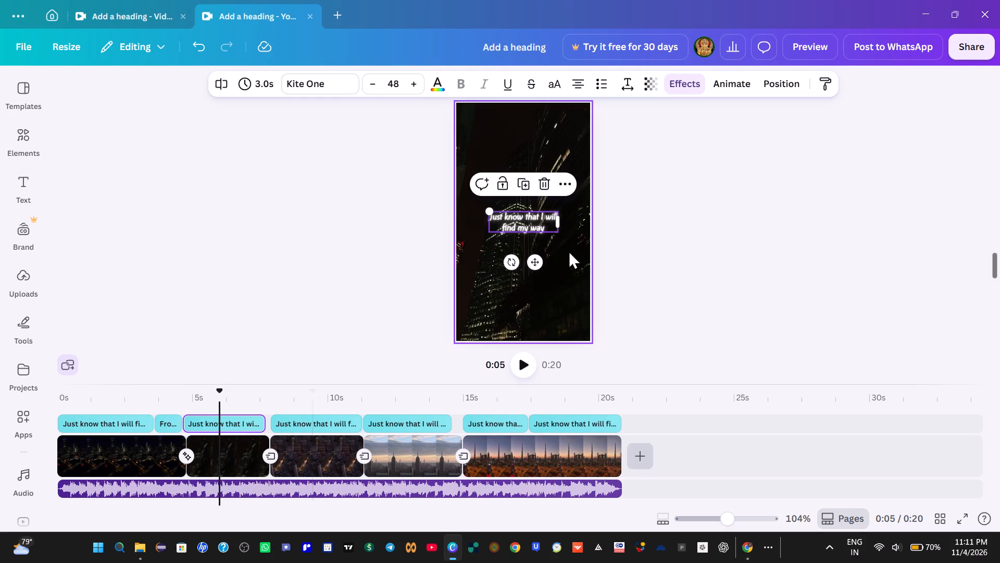
pyautogui.click(534, 221)
pyautogui.rightClick(534, 221)
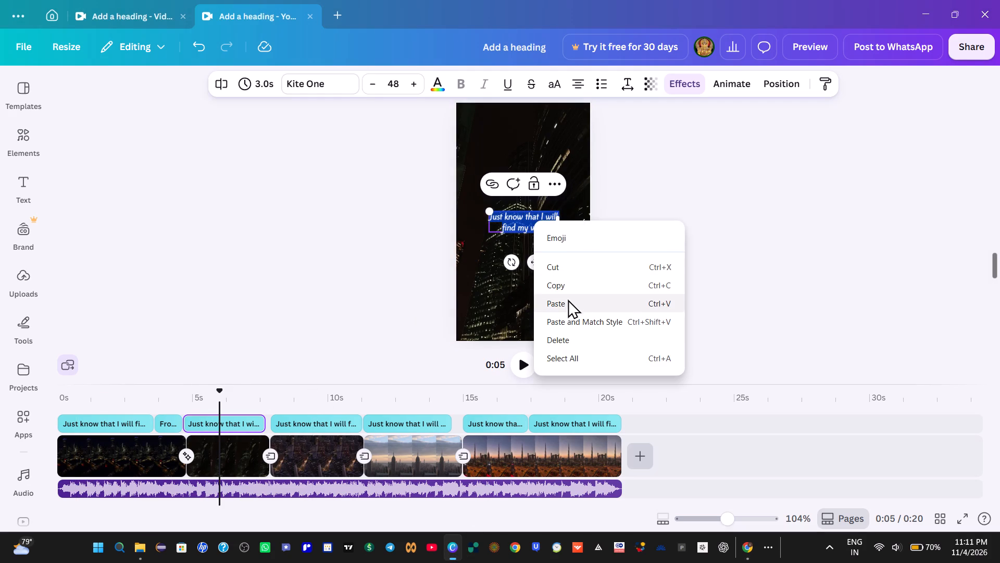
pyautogui.click(570, 305)
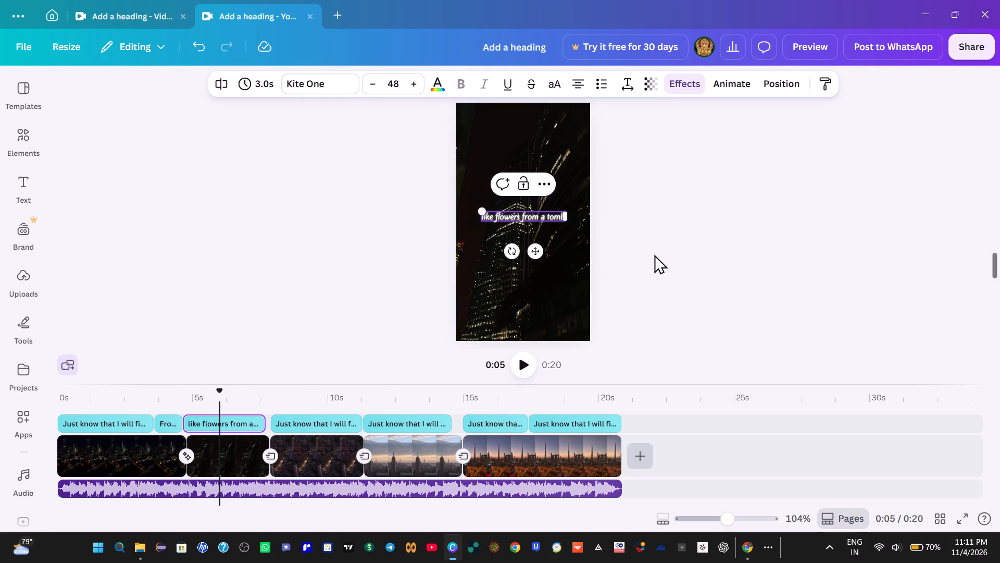
# Capitalise the first letter of the second clip's heading so it reads "Like flowers from a tomb".
pyautogui.click(485, 218)
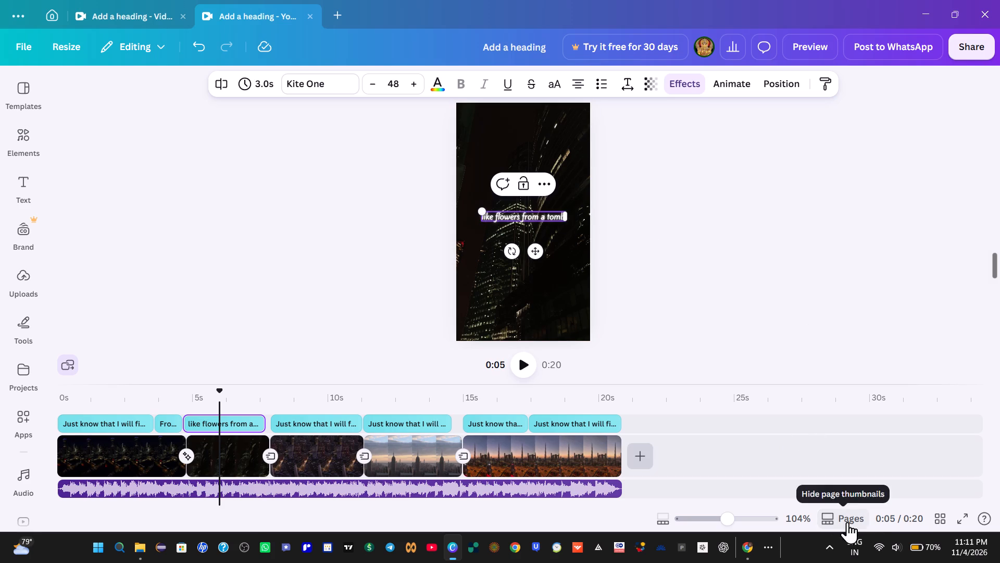
pyautogui.moveTo(729, 516); pyautogui.dragTo(756, 516)
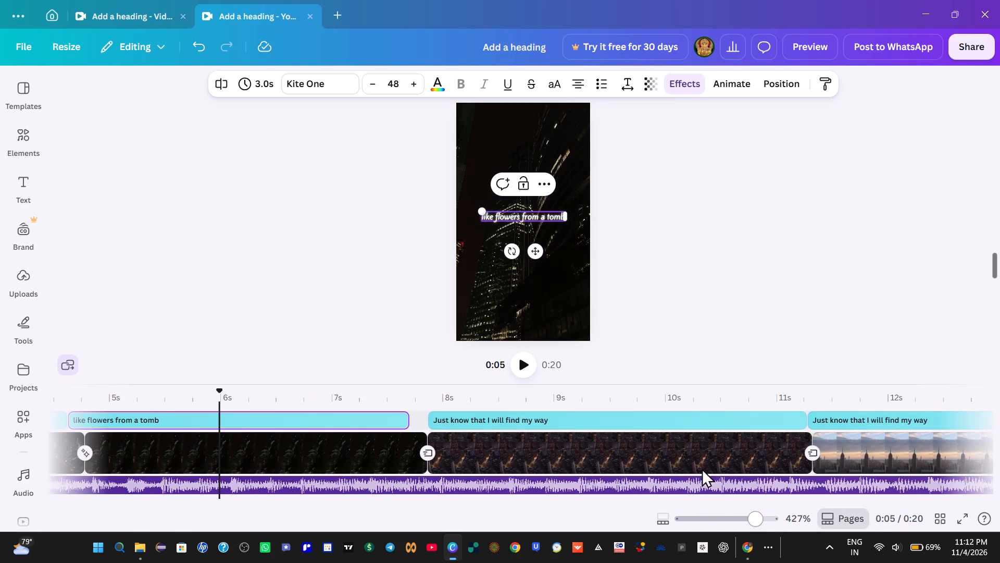
pyautogui.click(208, 53)
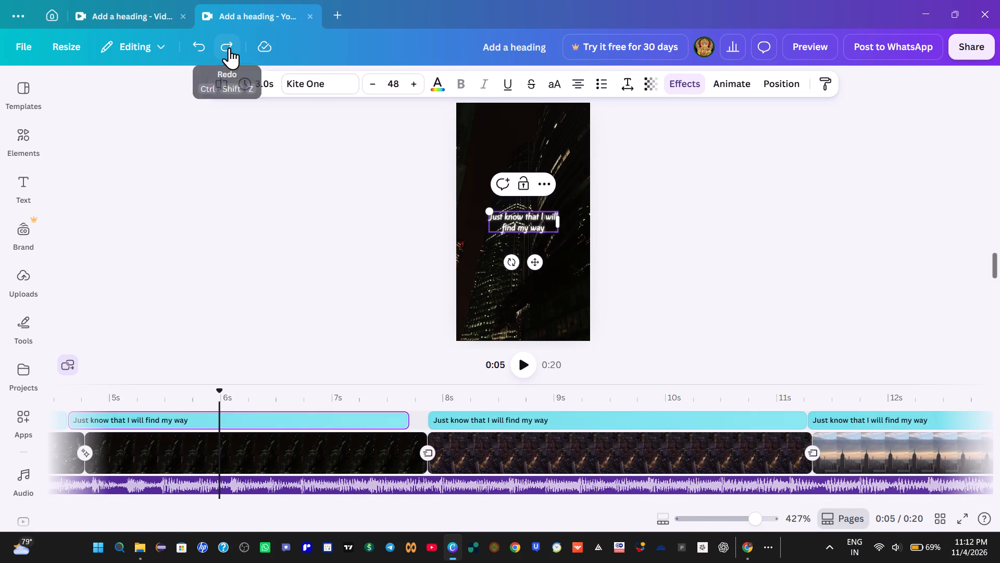
pyautogui.click(229, 47)
pyautogui.click(703, 516)
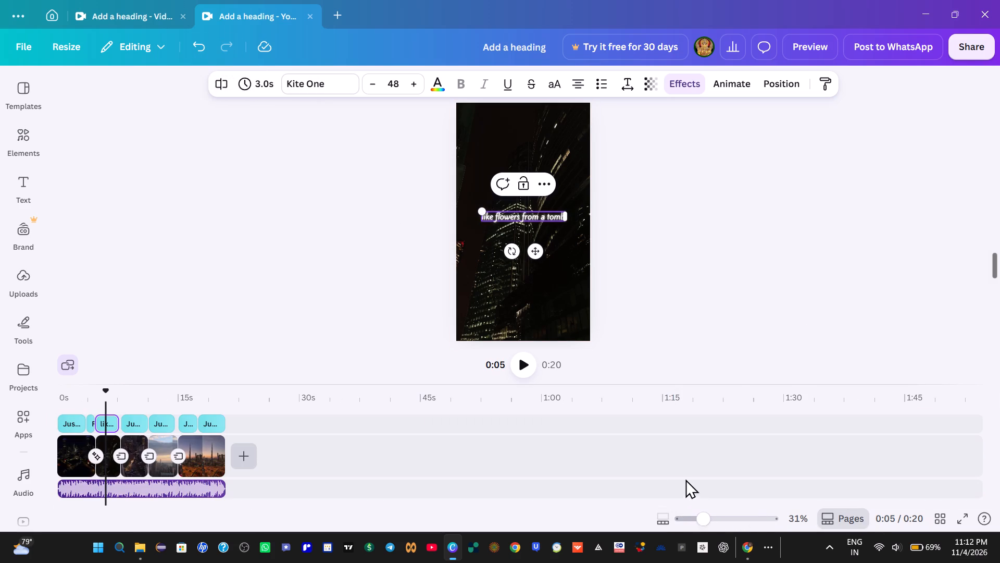
pyautogui.click(704, 516)
pyautogui.click(717, 515)
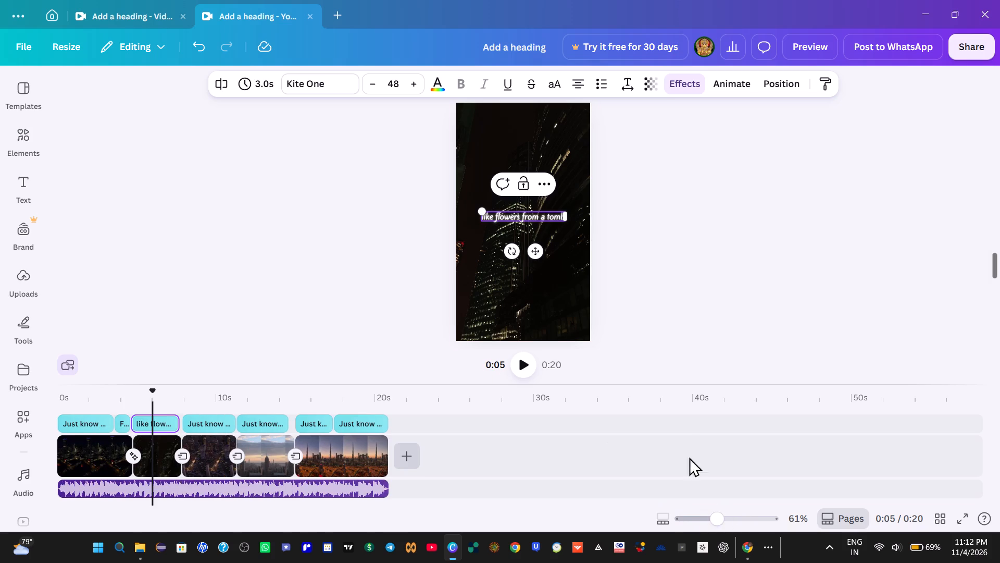
pyautogui.click(664, 514)
pyautogui.moveTo(703, 522); pyautogui.dragTo(665, 518)
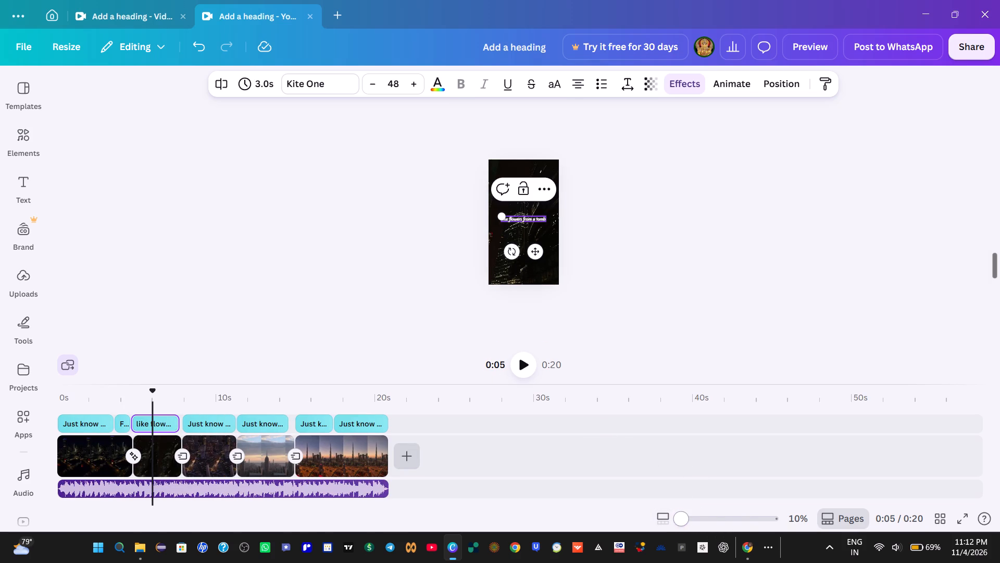
pyautogui.moveTo(720, 523); pyautogui.dragTo(745, 527)
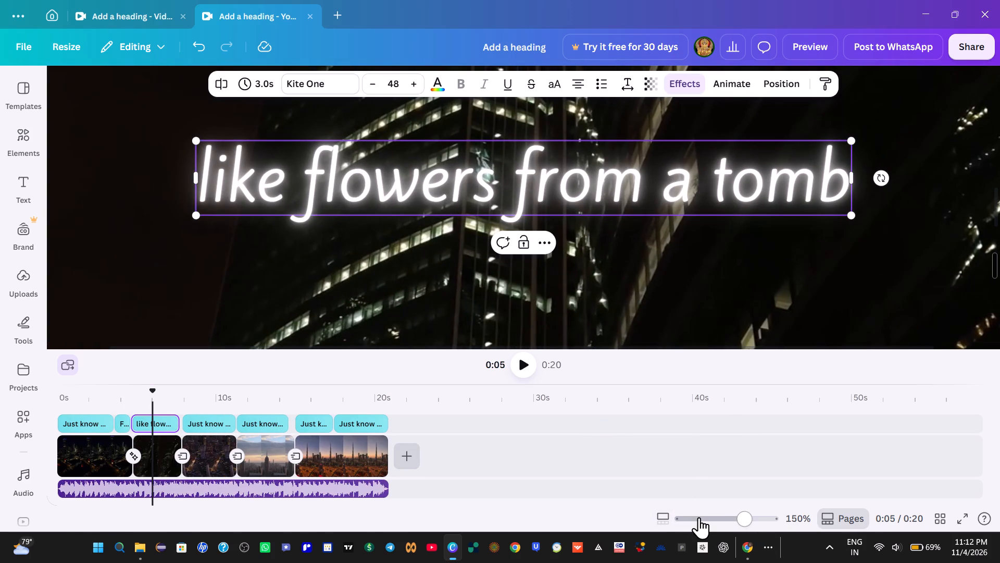
pyautogui.click(699, 517)
pyautogui.click(703, 517)
pyautogui.click(707, 517)
pyautogui.click(712, 518)
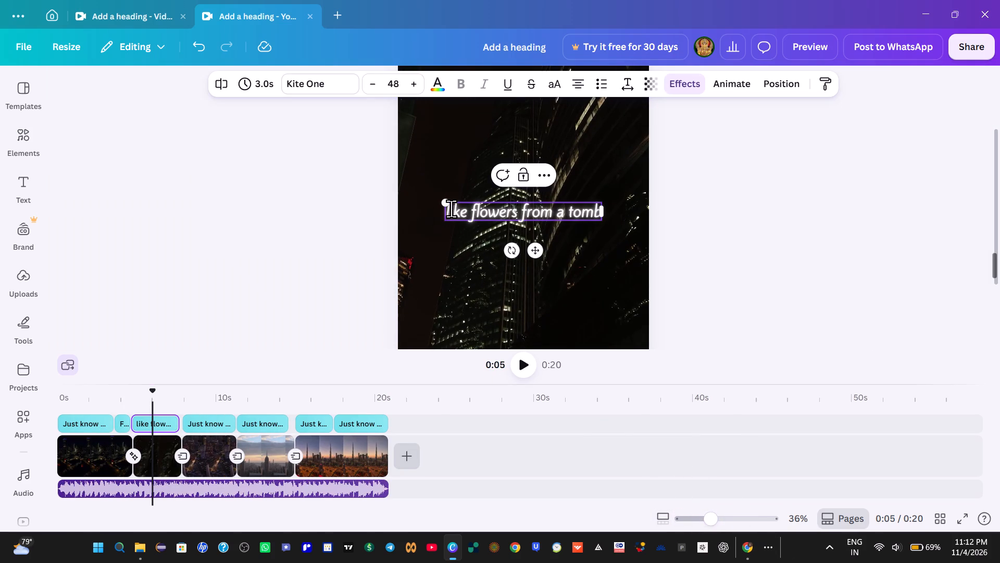
pyautogui.click(452, 207)
pyautogui.click(451, 210)
pyautogui.press('BackSpace')
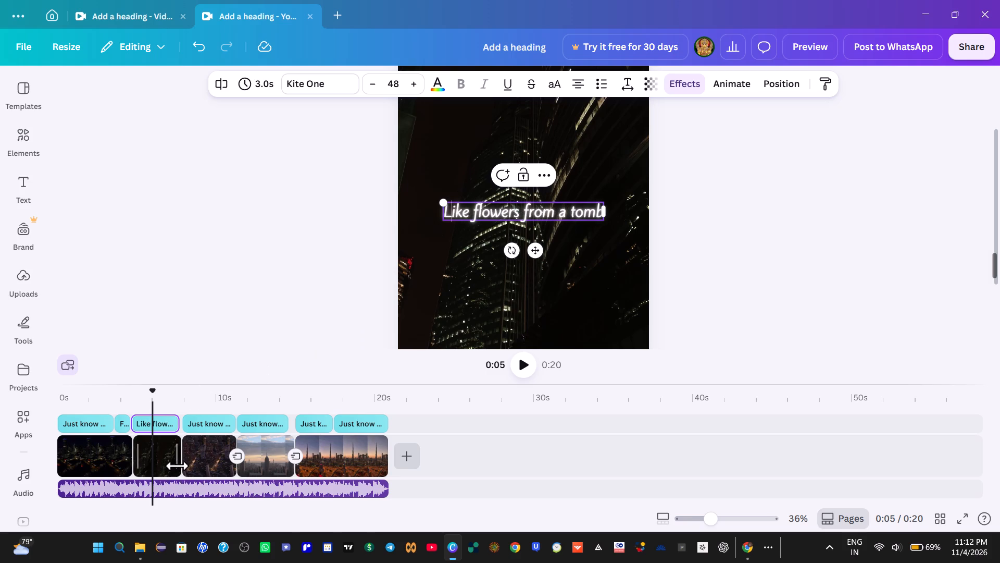
# Select the heading segment over the third clip, then copy the lyric line "while you decide who you are" in Chrome.
pyautogui.click(208, 427)
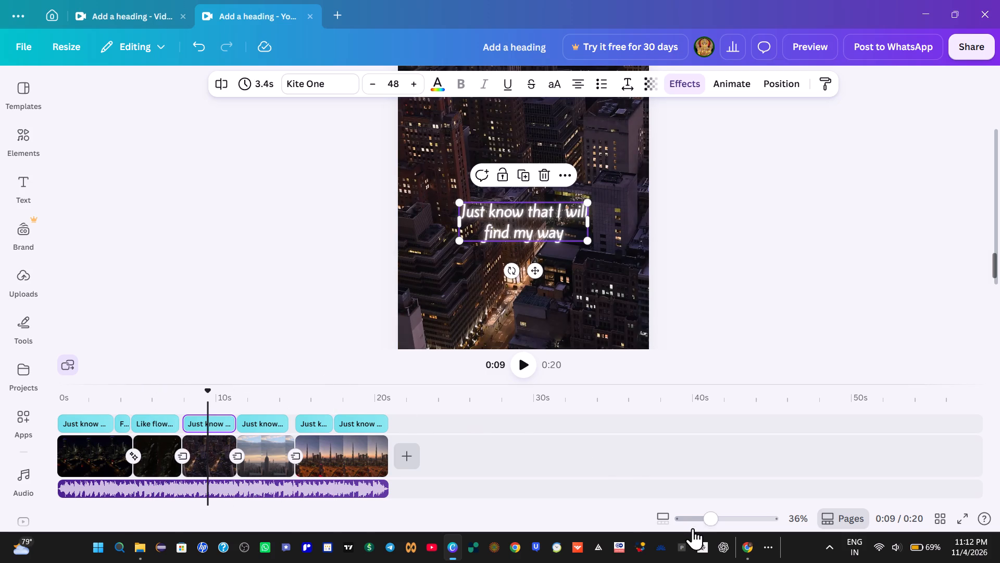
pyautogui.click(750, 546)
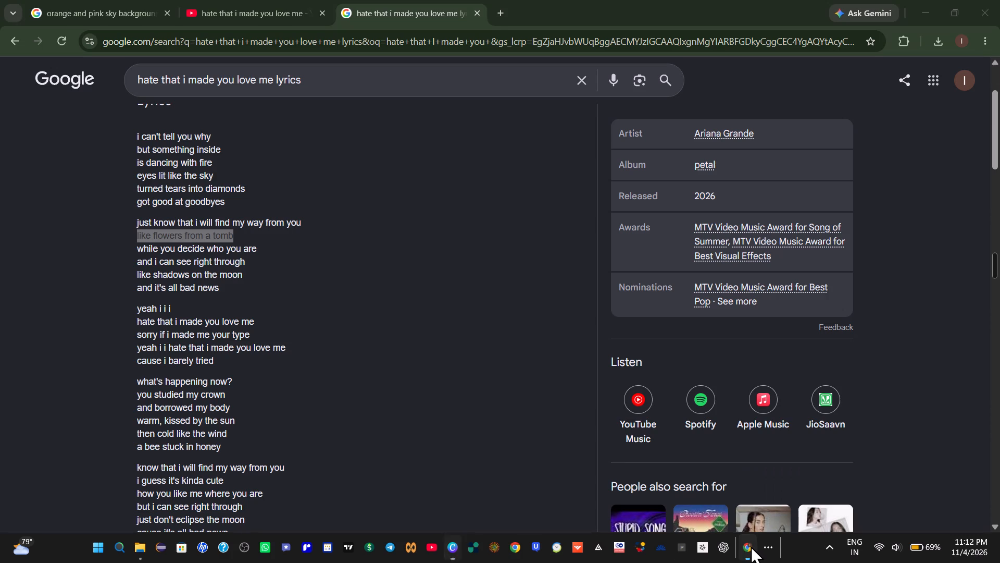
pyautogui.moveTo(131, 252); pyautogui.dragTo(262, 251)
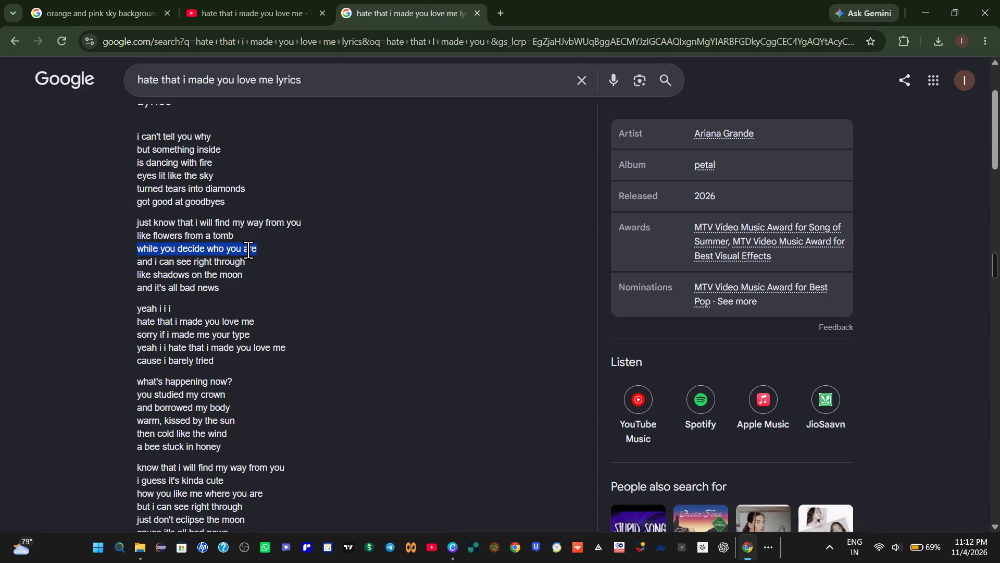
pyautogui.rightClick(247, 250)
pyautogui.click(282, 262)
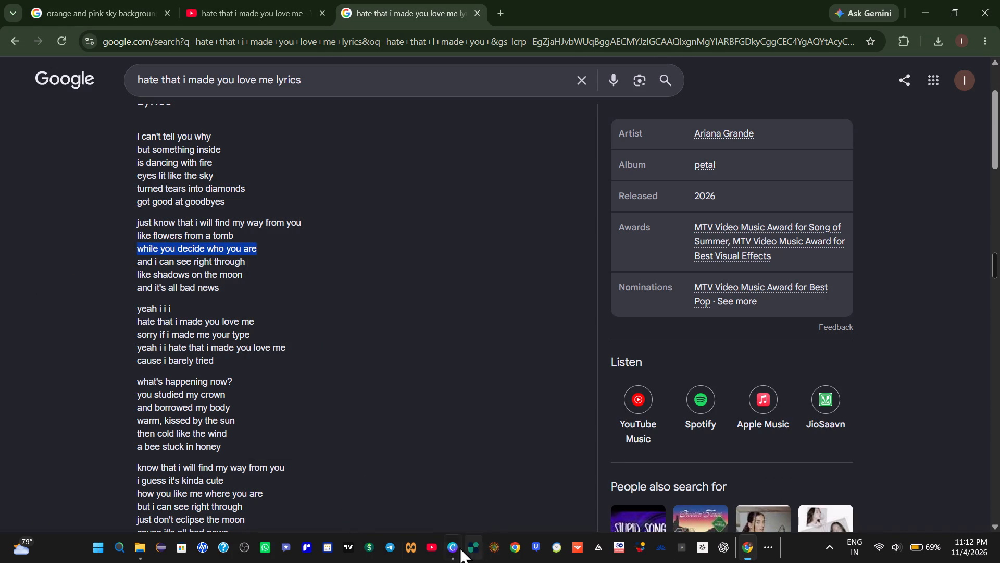
# Back in Canva, replace the third clip's heading with the copied line and capitalise it as "While you decide who you are".
pyautogui.click(455, 547)
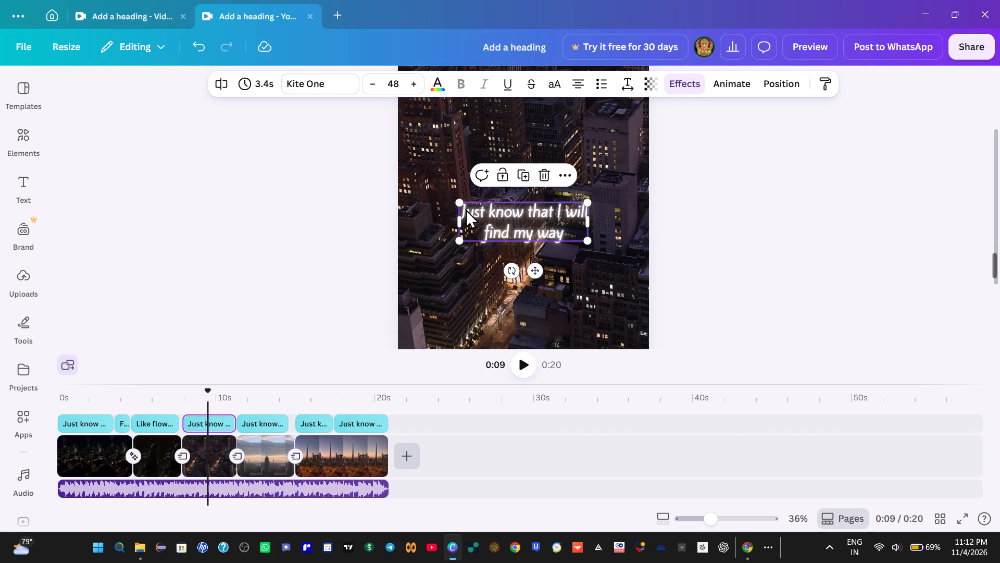
pyautogui.click(466, 209)
pyautogui.click(477, 211)
pyautogui.tripleClick(495, 216)
pyautogui.tripleClick(495, 216)
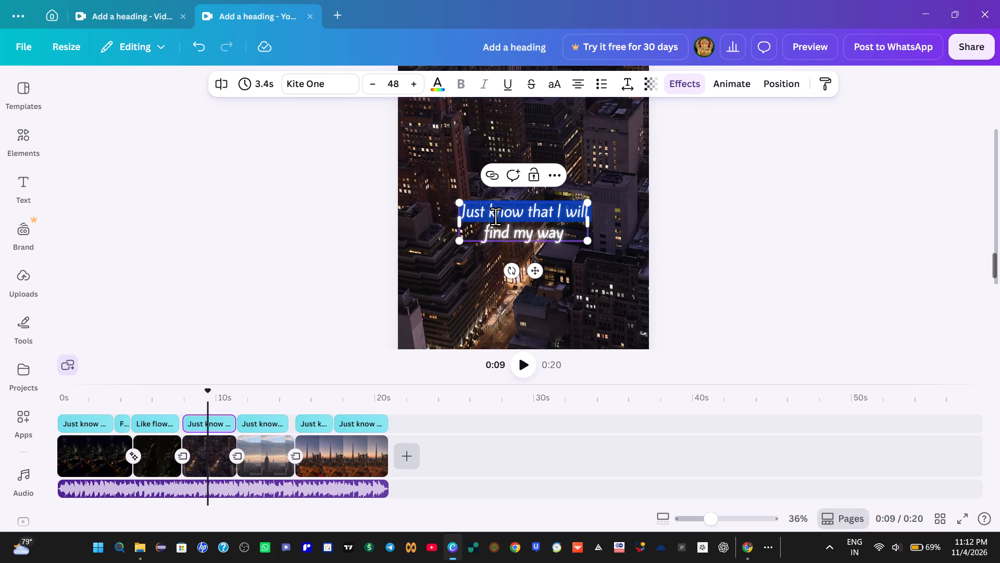
pyautogui.click(495, 216)
pyautogui.click(496, 222)
pyautogui.doubleClick(499, 227)
pyautogui.moveTo(467, 210); pyautogui.dragTo(551, 232)
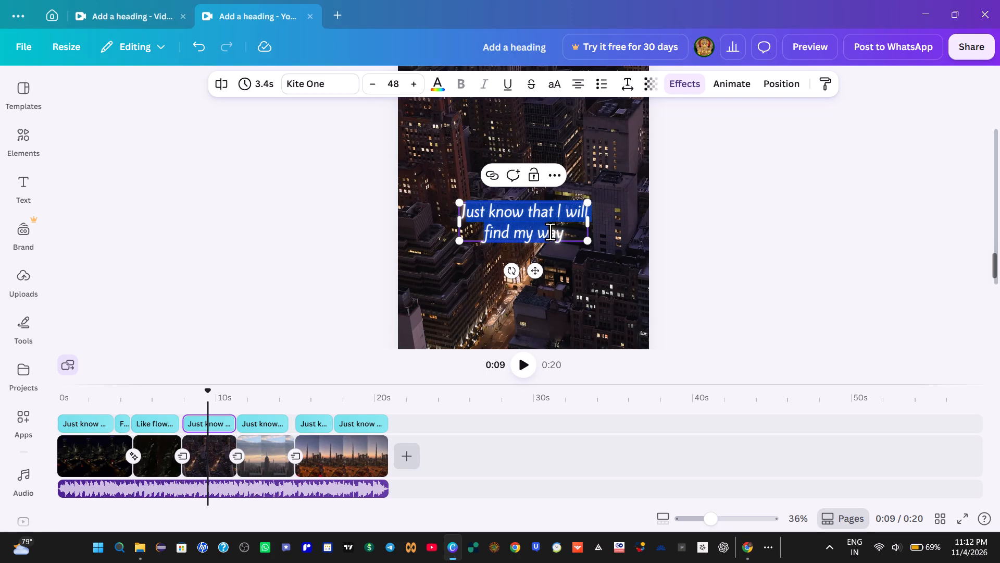
pyautogui.click(492, 215)
pyautogui.moveTo(464, 213); pyautogui.dragTo(551, 231)
pyautogui.click(573, 226)
pyautogui.moveTo(571, 230); pyautogui.dragTo(443, 202)
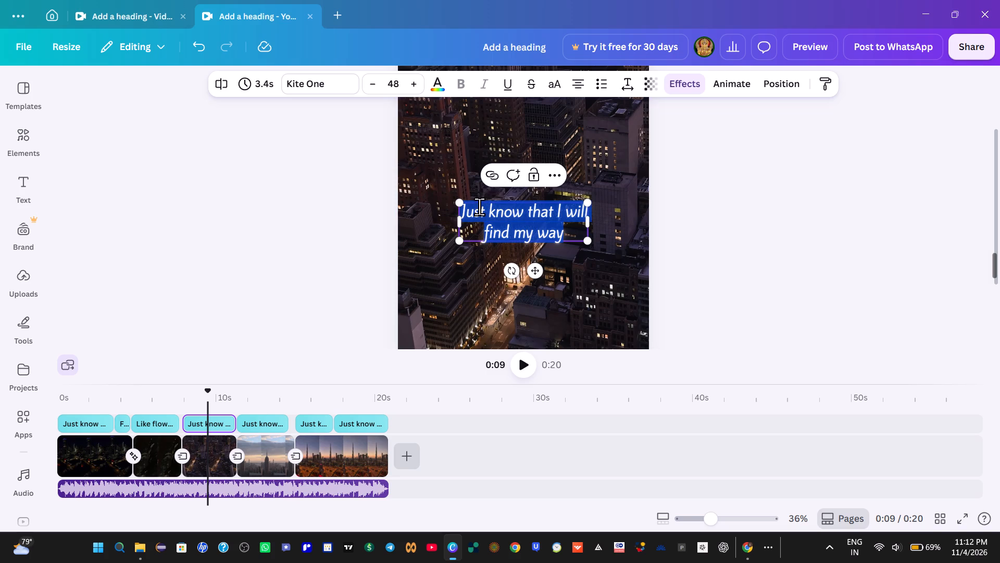
pyautogui.rightClick(479, 206)
pyautogui.click(511, 288)
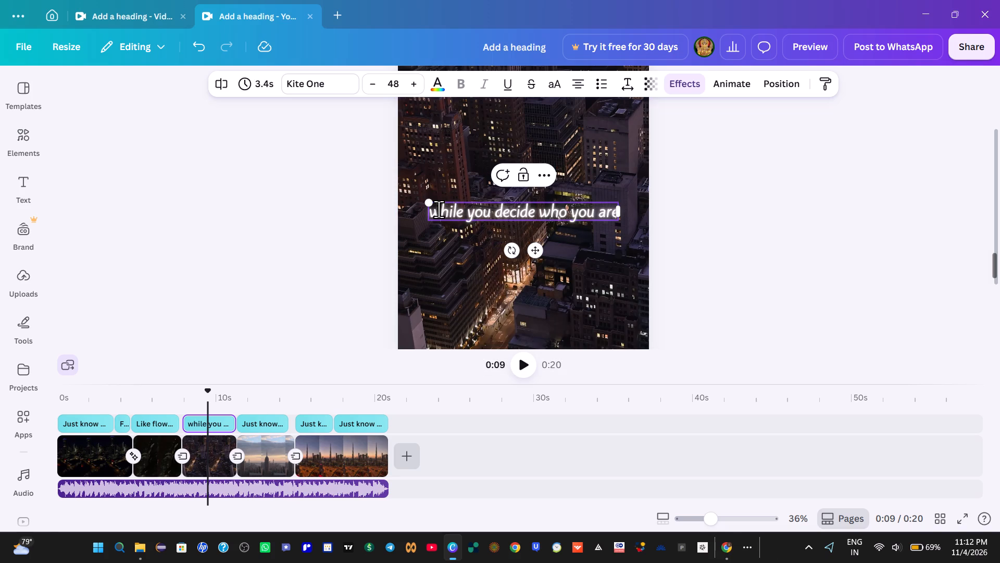
pyautogui.click(439, 209)
pyautogui.press('BackSpace')
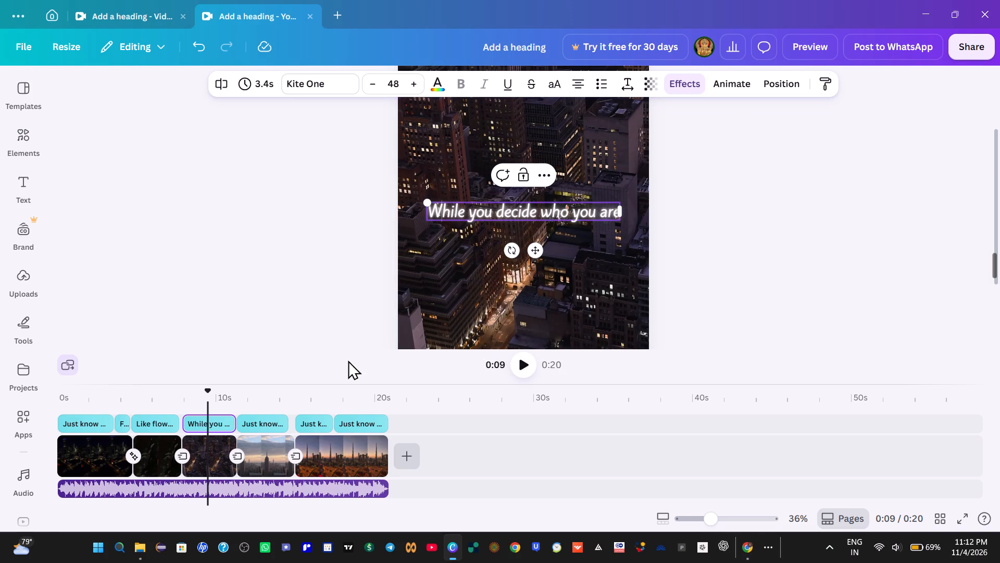
# Select the heading segment over the fourth clip, then copy the lyric line "and i can see right through" in Chrome.
pyautogui.click(269, 422)
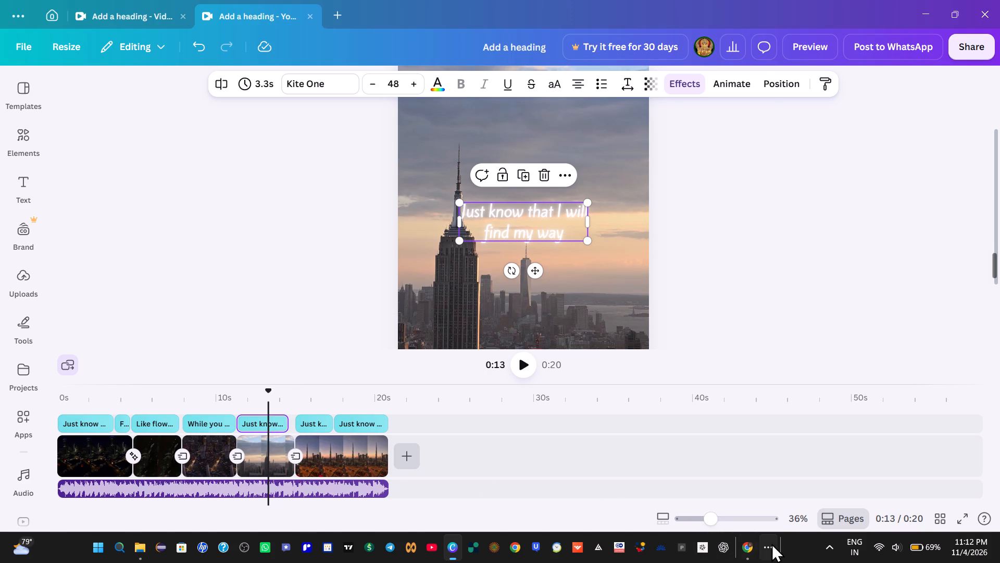
pyautogui.click(754, 543)
pyautogui.moveTo(128, 260); pyautogui.dragTo(151, 260)
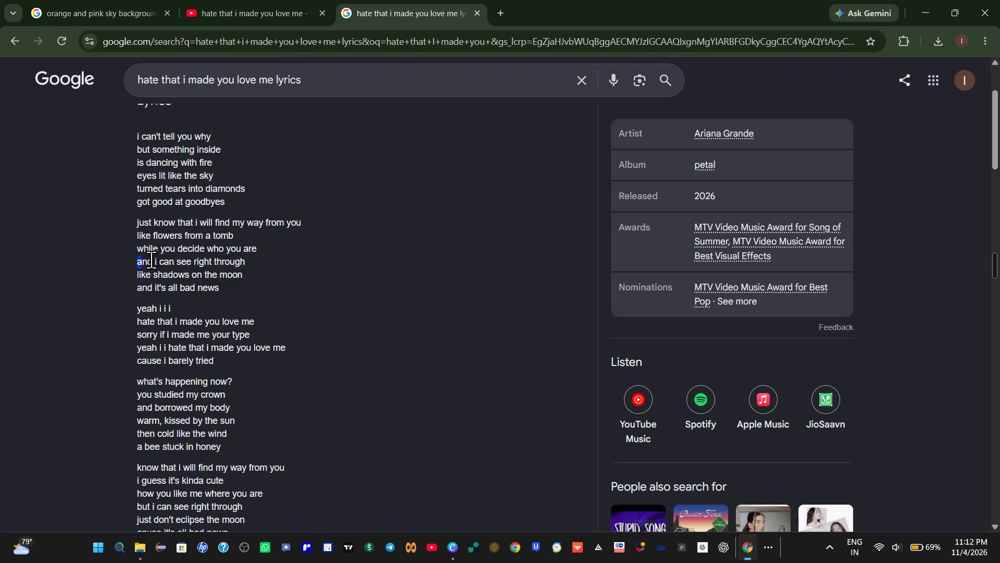
pyautogui.moveTo(151, 260); pyautogui.dragTo(270, 257)
pyautogui.rightClick(204, 257)
pyautogui.click(244, 270)
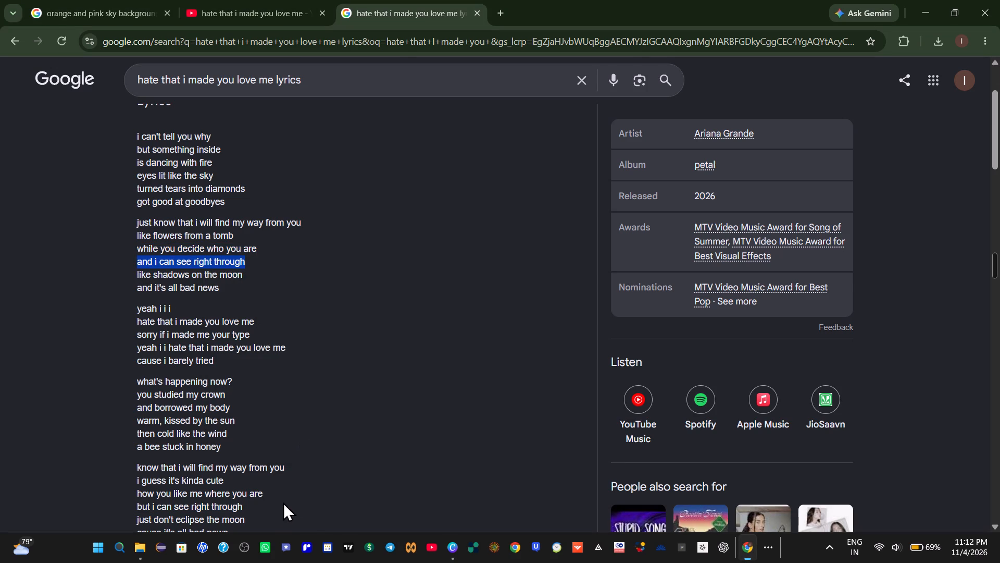
# Back in Canva, replace the fourth clip's heading text with the copied lyric line "and i can see right through".
pyautogui.click(272, 541)
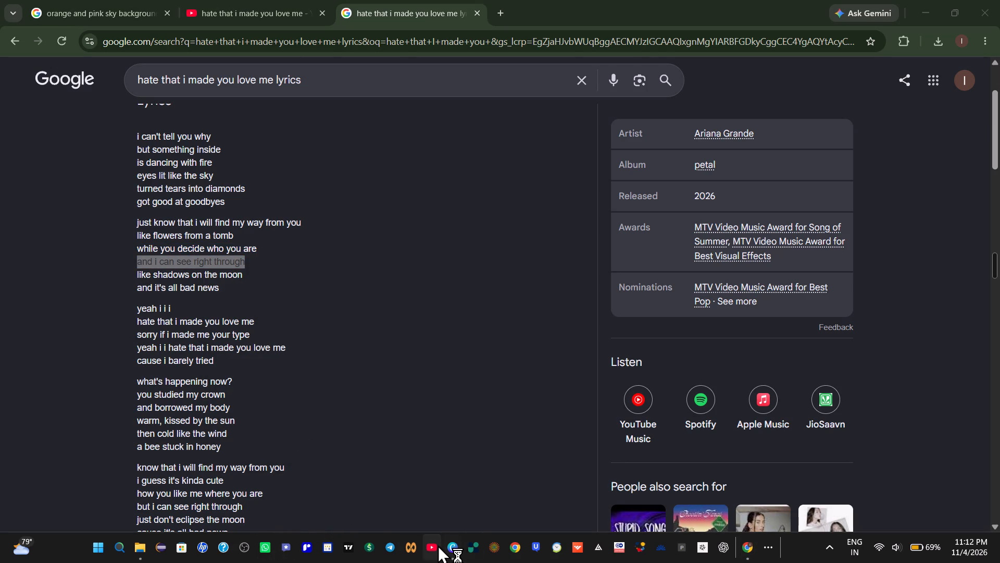
pyautogui.click(451, 547)
pyautogui.doubleClick(556, 222)
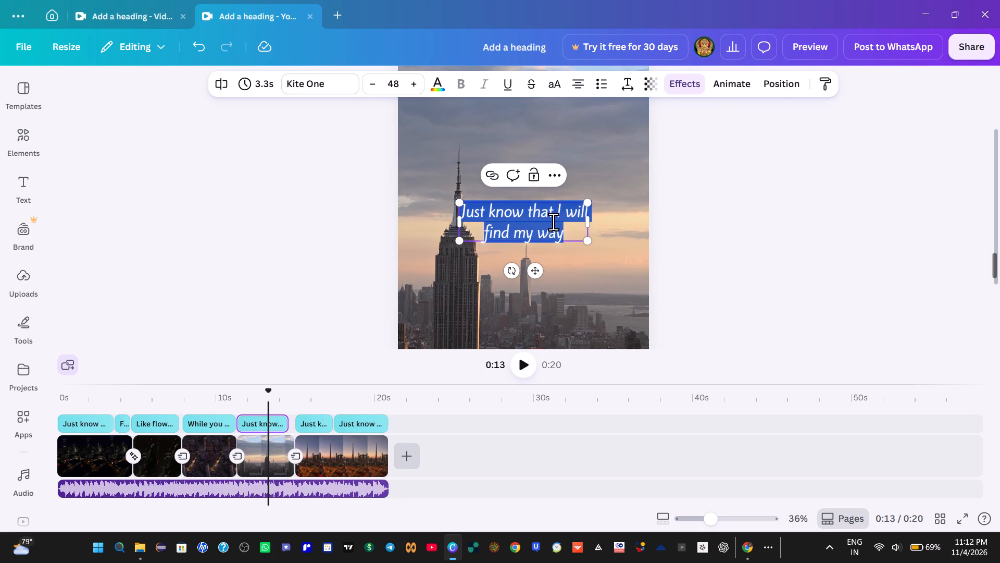
pyautogui.rightClick(545, 222)
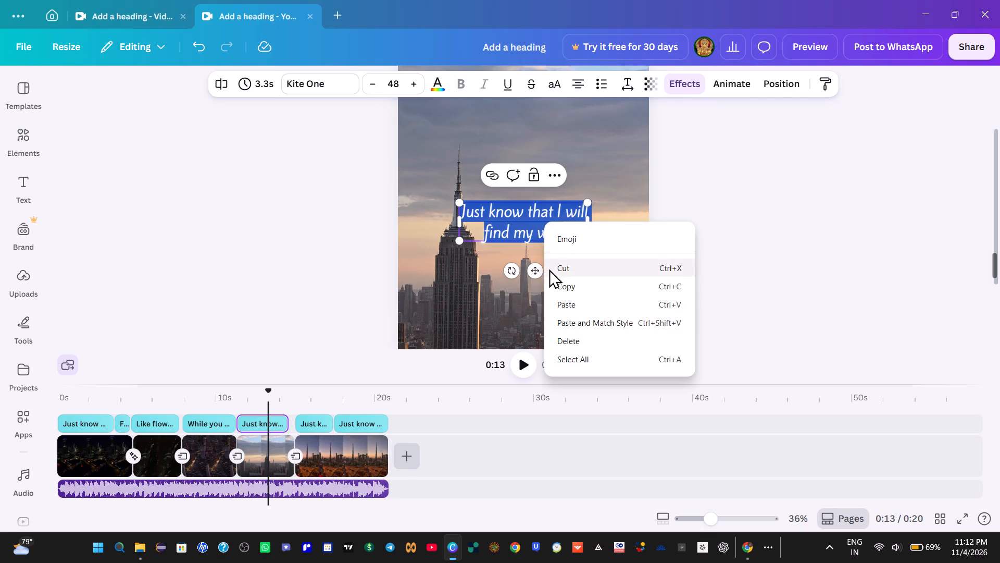
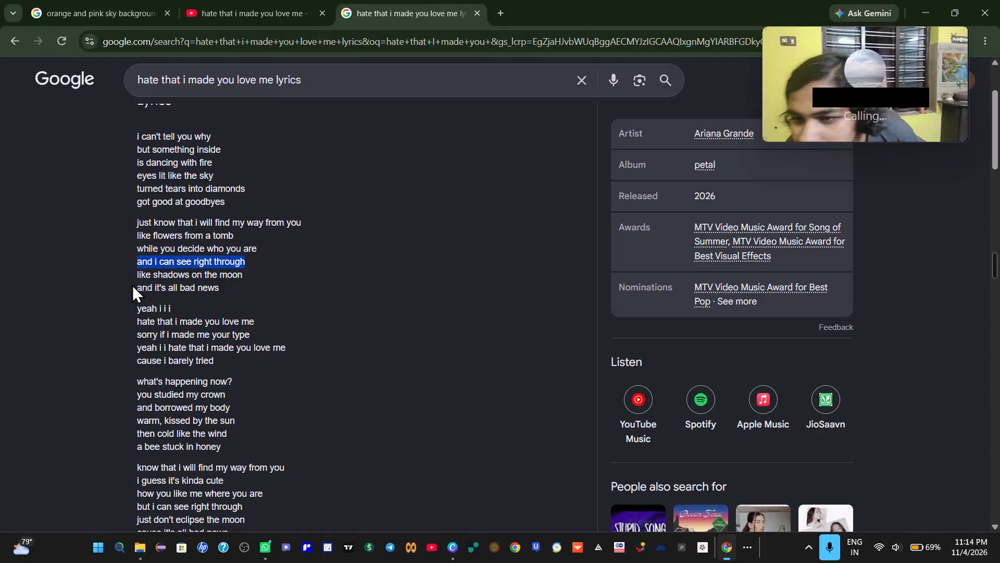
# Copy the lyric line "like shadows on the moon" from the lyrics page in Chrome.
pyautogui.moveTo(134, 274); pyautogui.dragTo(265, 273)
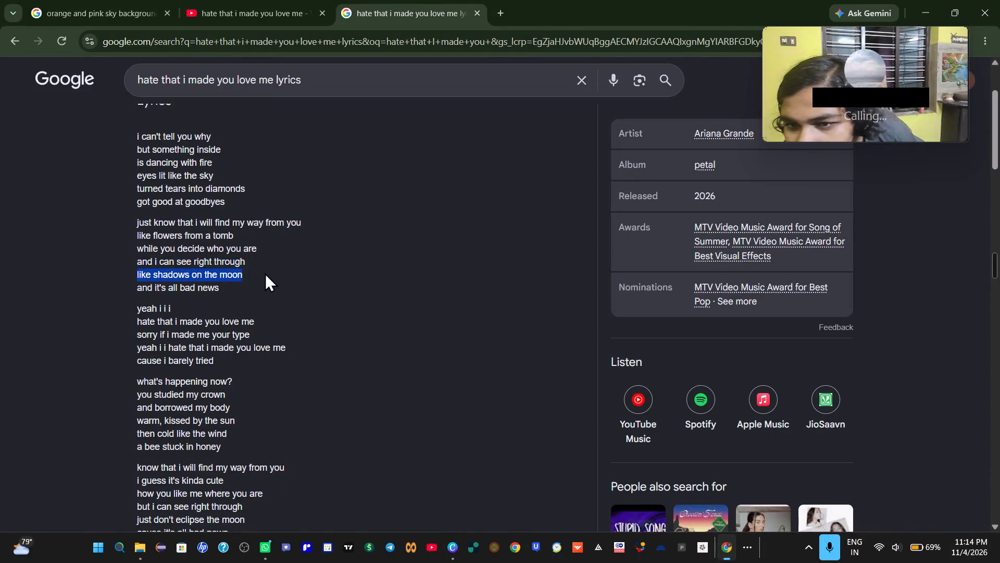
pyautogui.rightClick(236, 276)
pyautogui.click(276, 286)
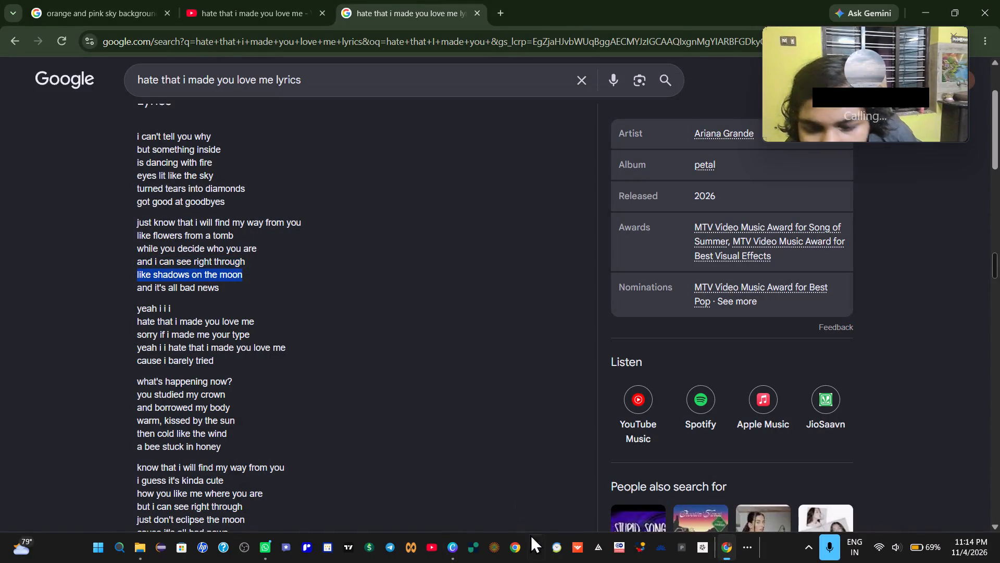
# Back in Canva, replace the text of the first heading over the fifth clip with the copied lyric line "like shadows on the moon".
pyautogui.click(456, 542)
pyautogui.tripleClick(513, 215)
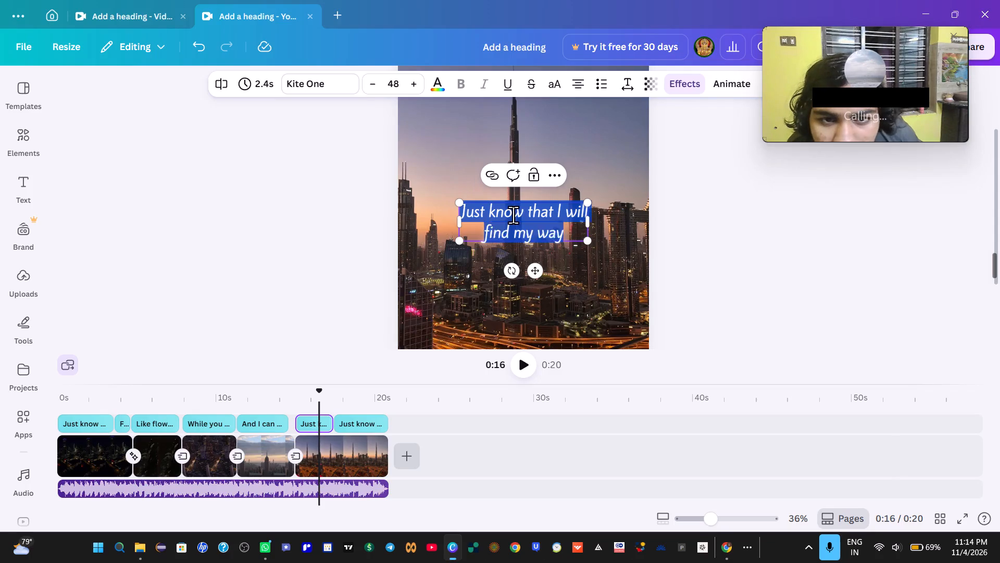
pyautogui.click(486, 208)
pyautogui.moveTo(464, 210); pyautogui.dragTo(555, 238)
pyautogui.click(565, 231)
pyautogui.moveTo(567, 231); pyautogui.dragTo(437, 211)
pyautogui.moveTo(483, 214); pyautogui.dragTo(471, 213)
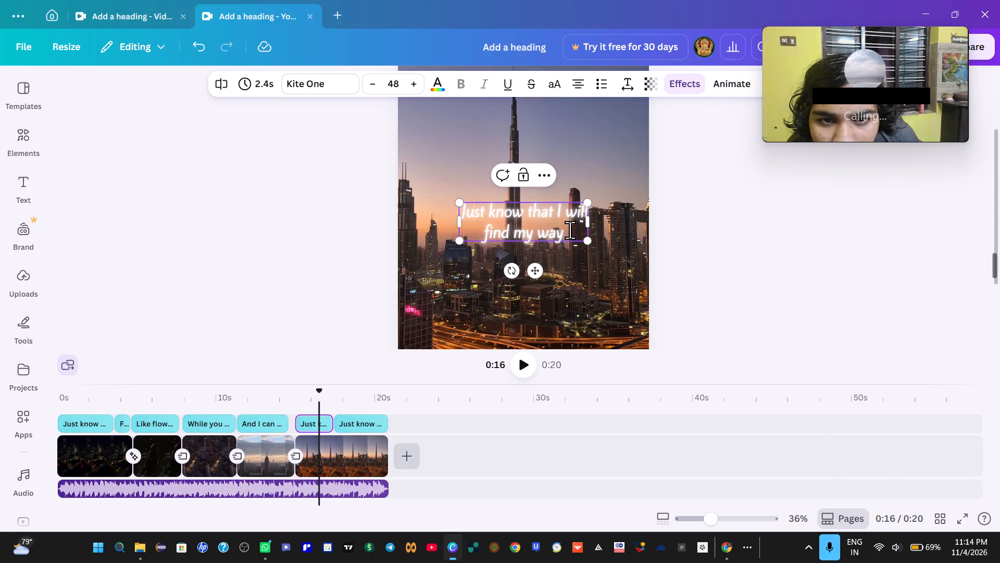
pyautogui.moveTo(580, 232); pyautogui.dragTo(463, 217)
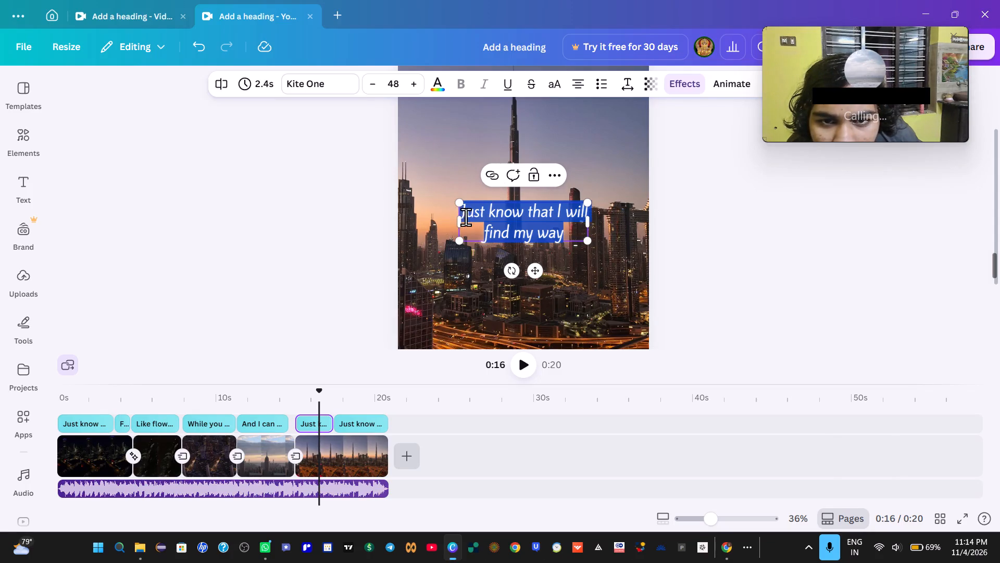
pyautogui.rightClick(491, 217)
pyautogui.click(528, 295)
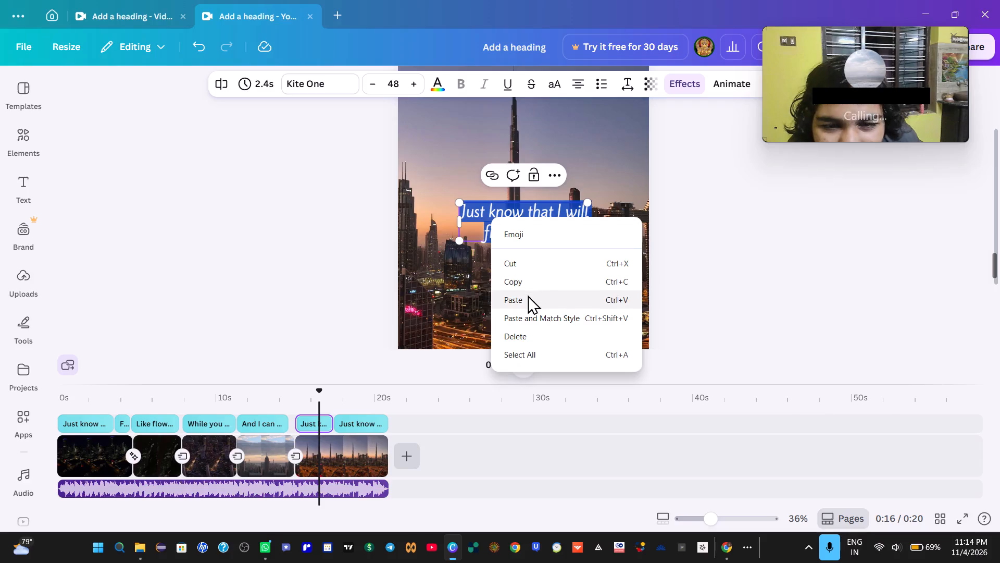
# Capitalise the first letter of that heading so it reads "Like shadows on the moon".
pyautogui.click(445, 212)
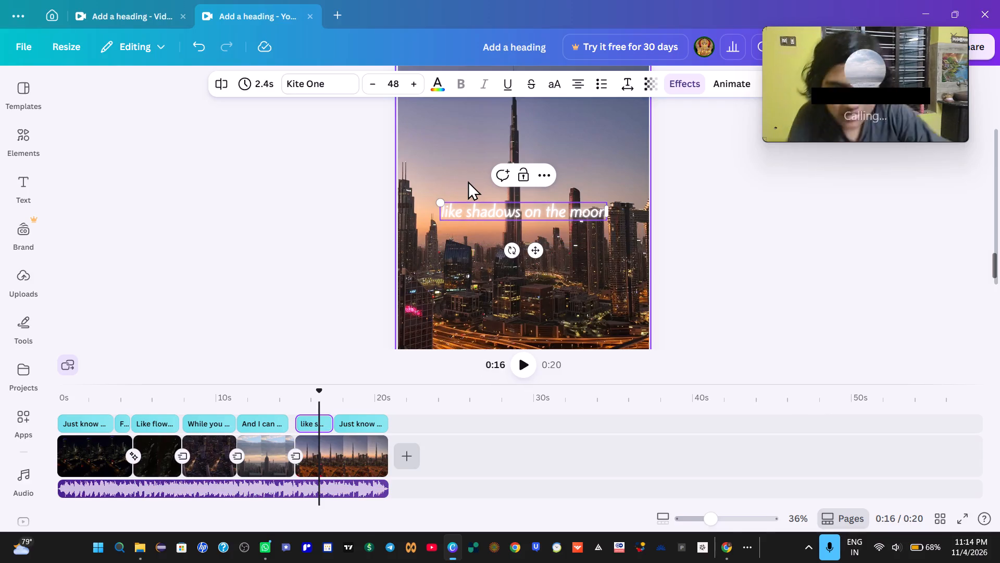
pyautogui.press('BackSpace')
pyautogui.press(';')
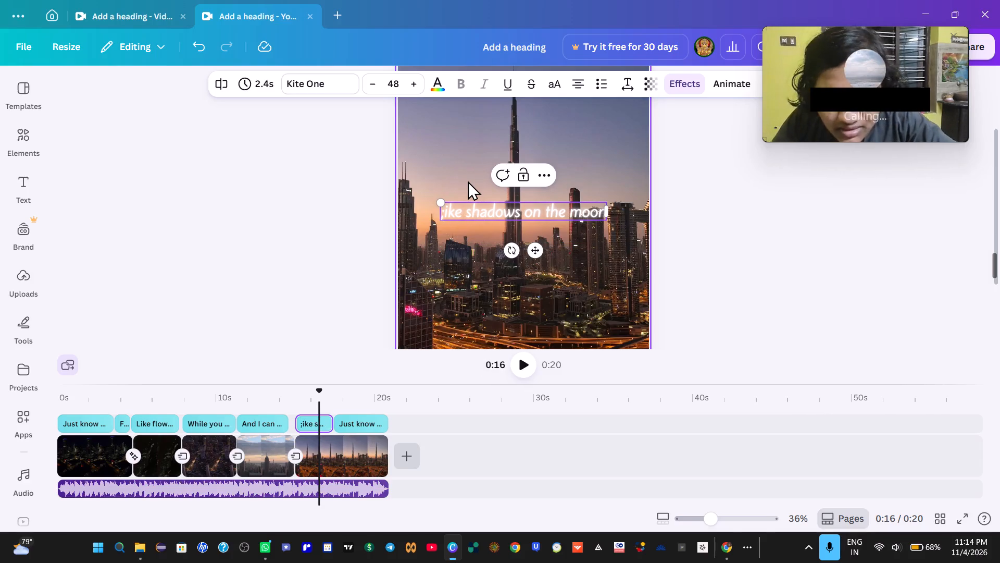
pyautogui.press('BackSpace')
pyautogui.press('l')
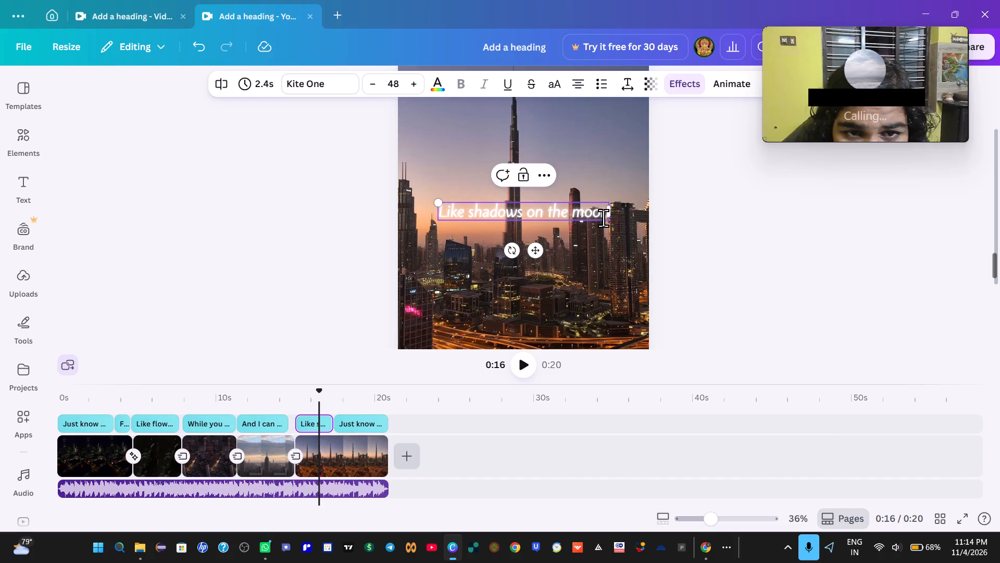
# Select the last heading segment over the fifth clip, then return to the lyrics page in Chrome for the next line.
pyautogui.click(361, 423)
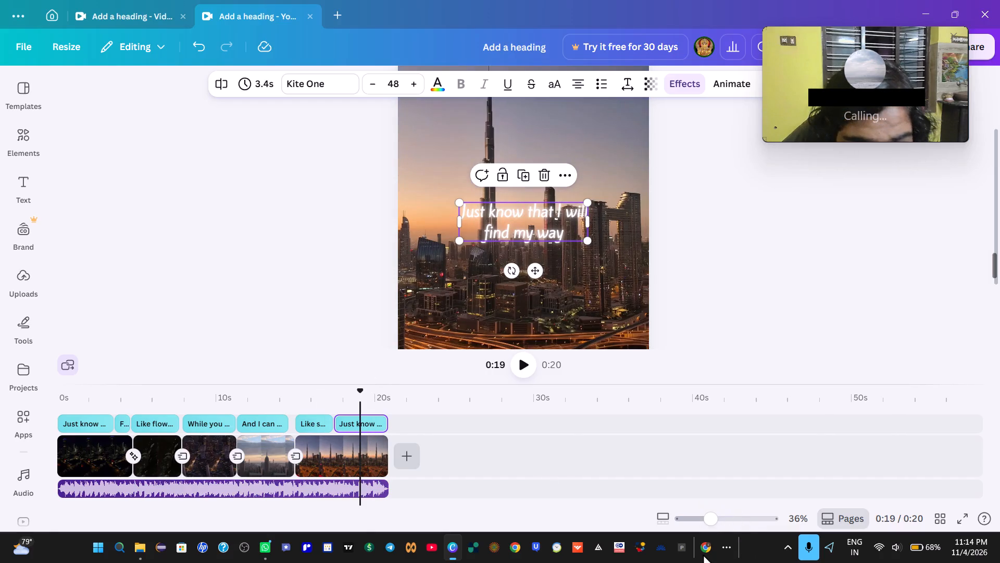
pyautogui.click(704, 548)
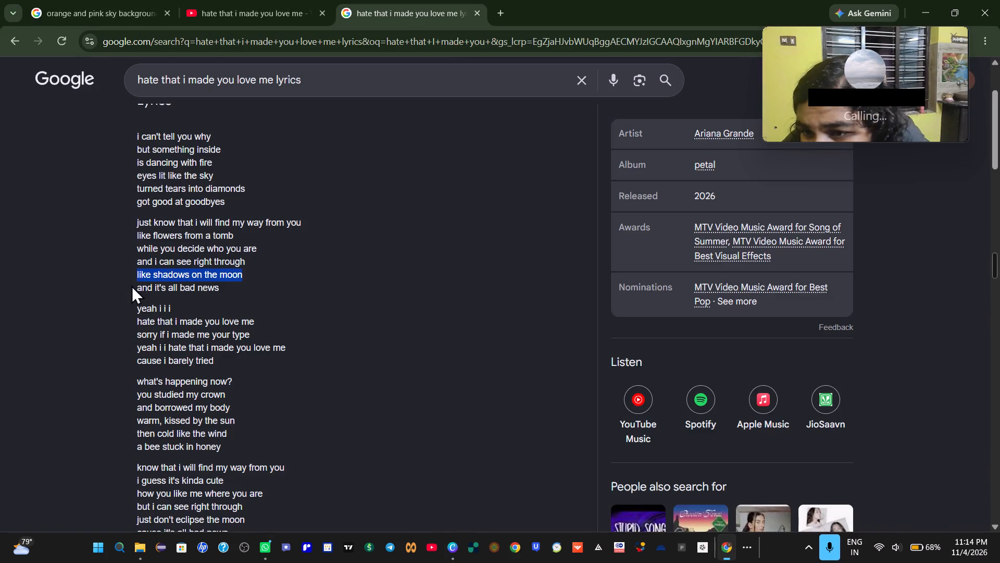
# Copy the lyric line "and it's all bad news" from the song lyrics in the search results.
pyautogui.moveTo(124, 287); pyautogui.dragTo(246, 287)
pyautogui.rightClick(214, 287)
pyautogui.click(245, 303)
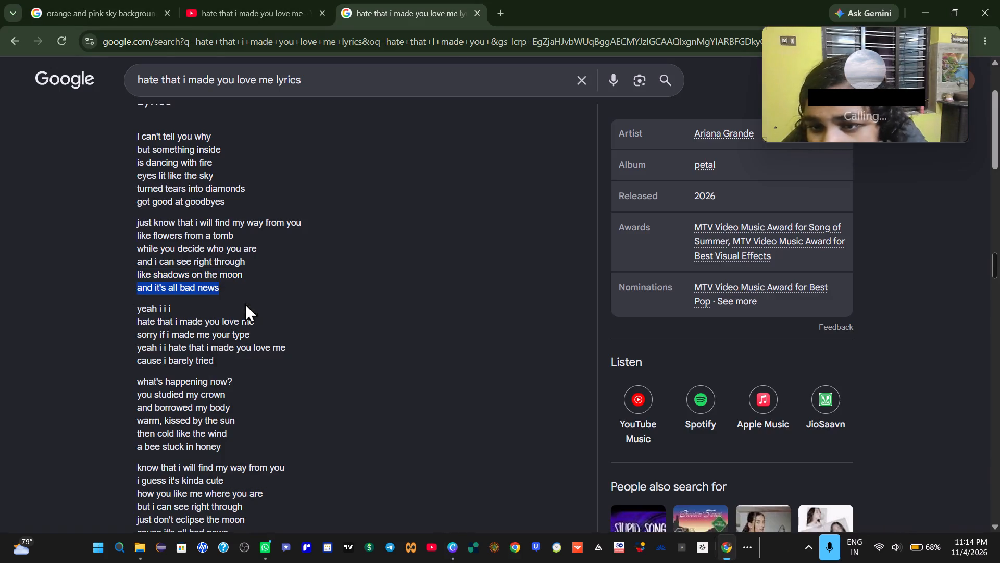
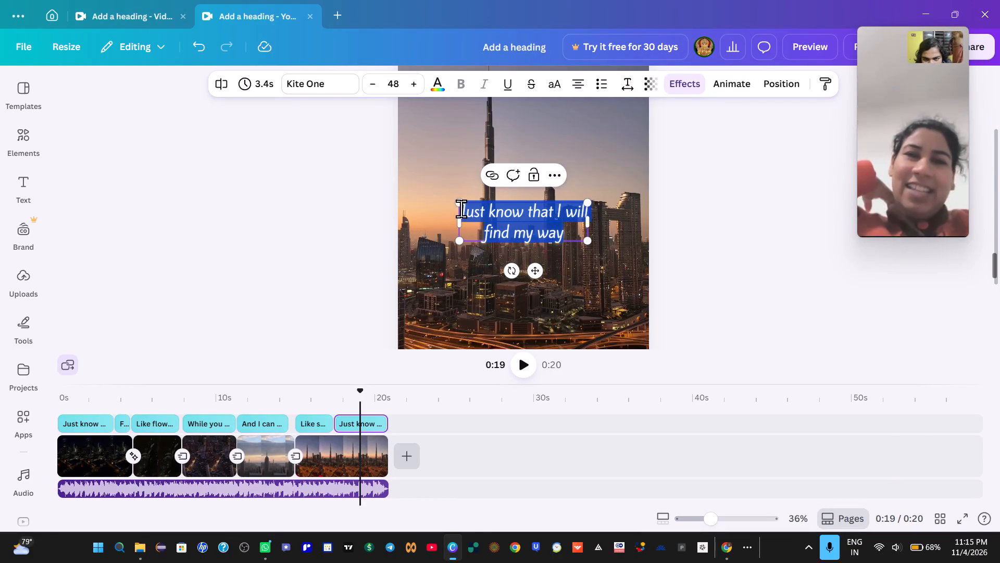
# Replace the text of the last heading with the copied lyric, capitalised as "And it's all bad news".
pyautogui.rightClick(502, 217)
pyautogui.click(529, 299)
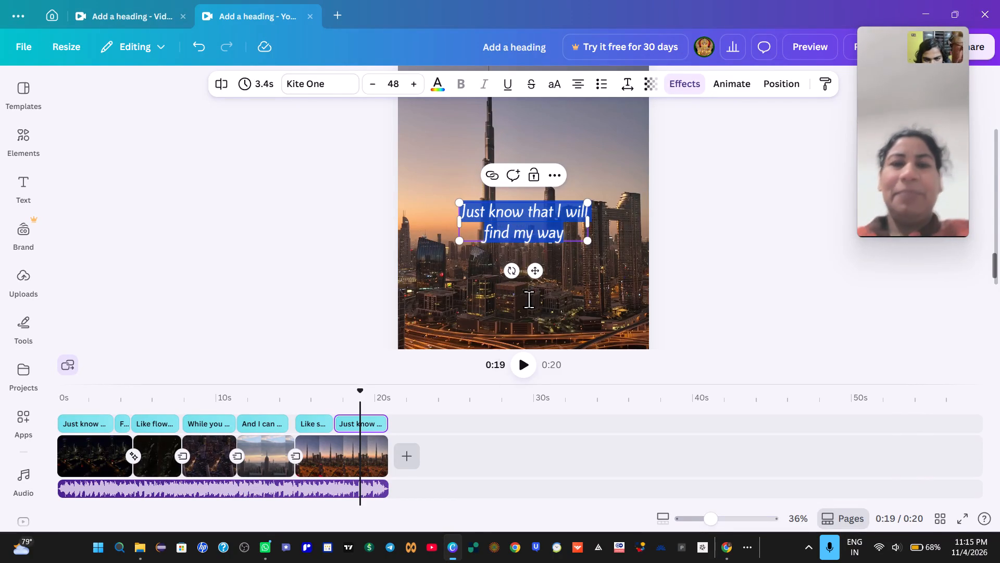
pyautogui.click(466, 211)
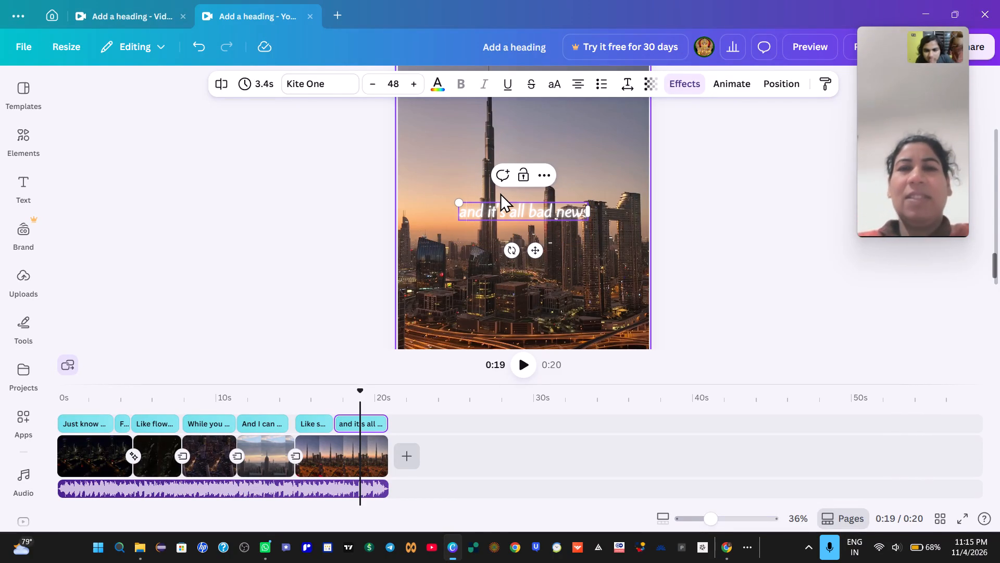
pyautogui.press('BackSpace')
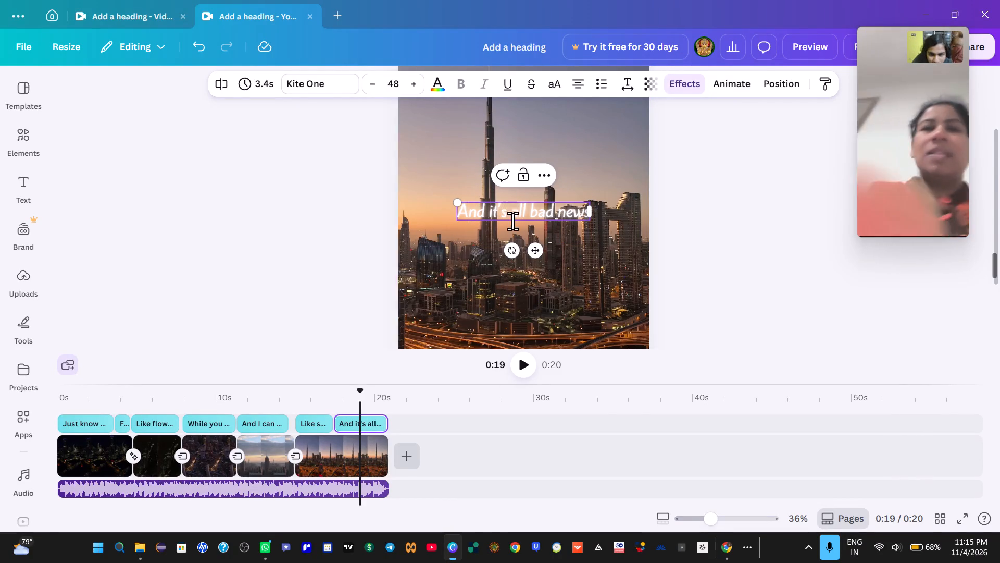
pyautogui.click(587, 212)
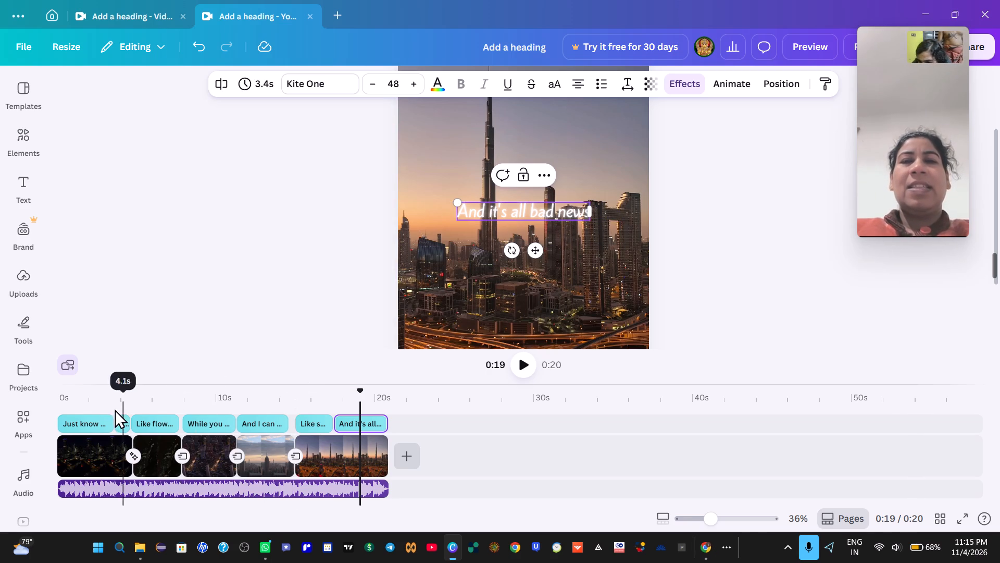
# Play the video from the beginning to check the lyric headings against the soundtrack.
pyautogui.click(57, 420)
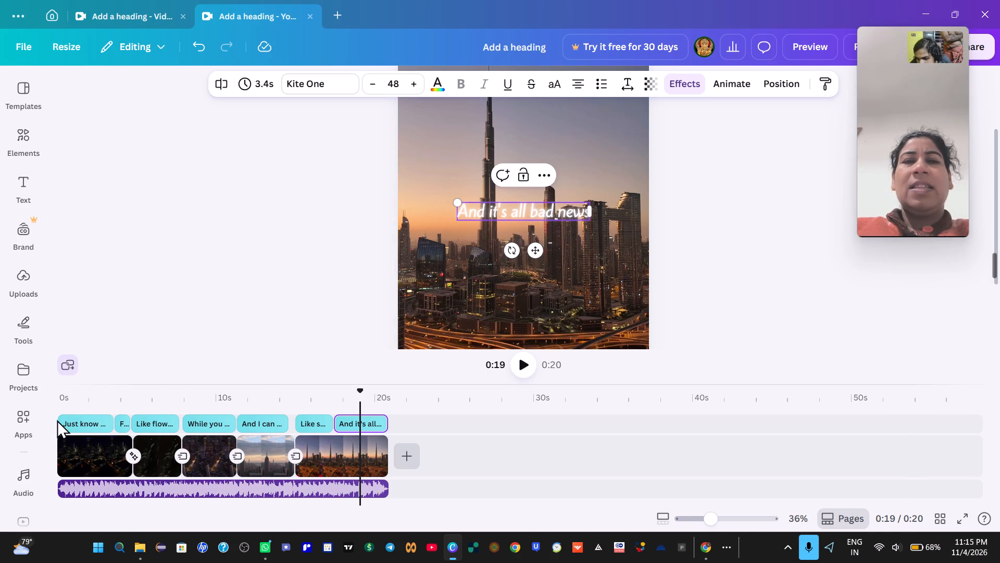
pyautogui.click(57, 420)
pyautogui.click(64, 424)
pyautogui.moveTo(67, 394); pyautogui.dragTo(58, 390)
pyautogui.click(520, 363)
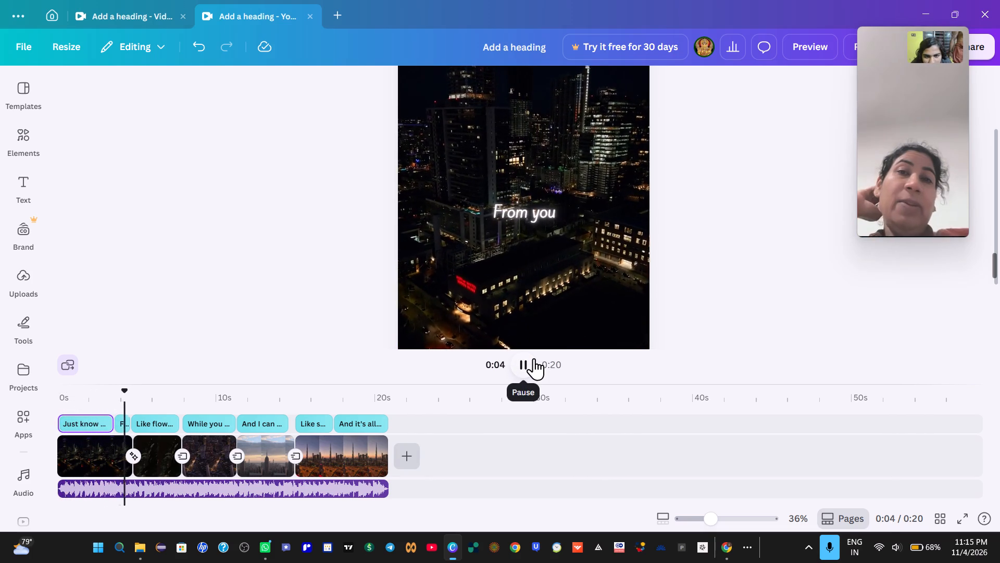
# Apply the Fade animation to the first heading, "Just know that I will find my way".
pyautogui.click(99, 422)
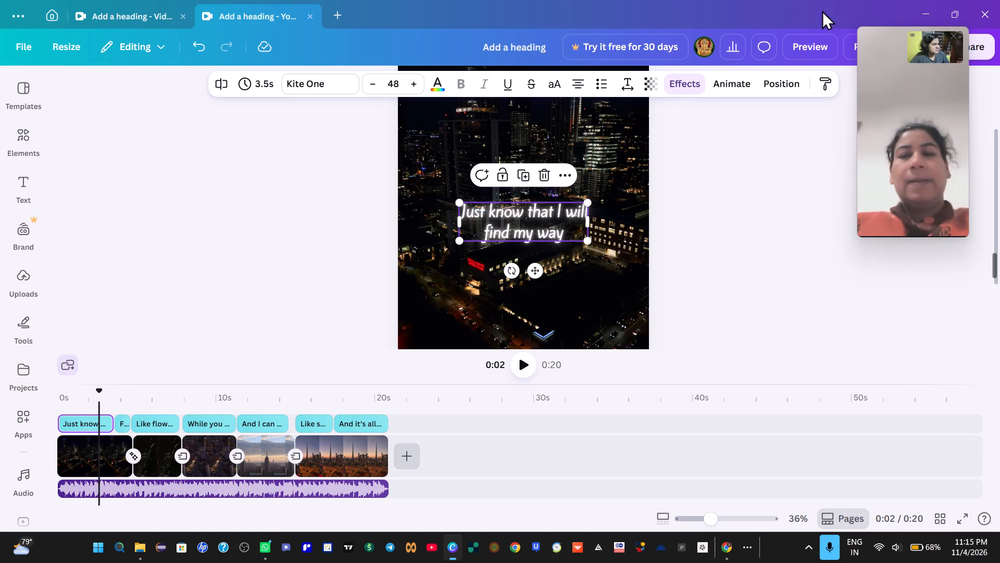
pyautogui.click(739, 75)
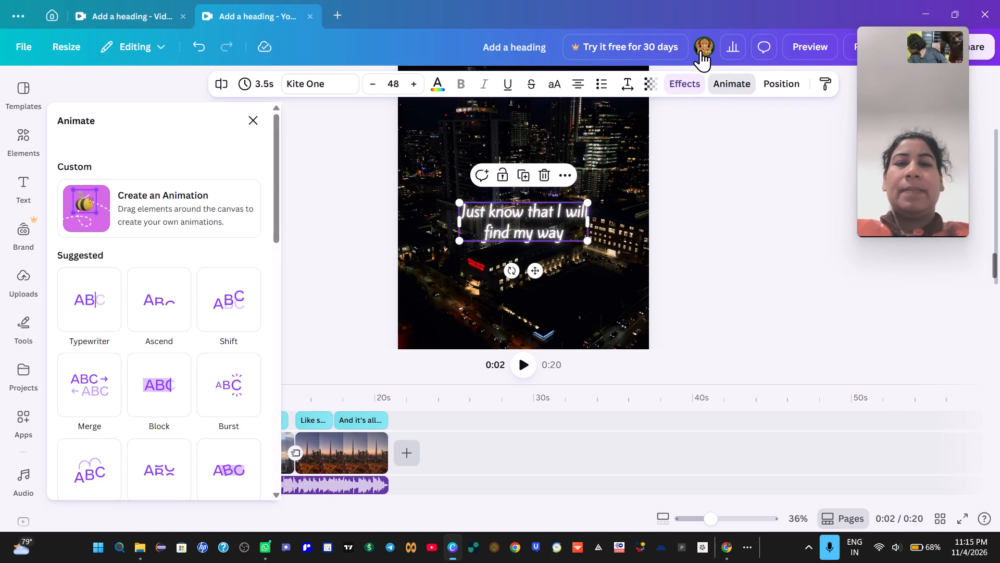
pyautogui.scroll(-3, 180, 329)
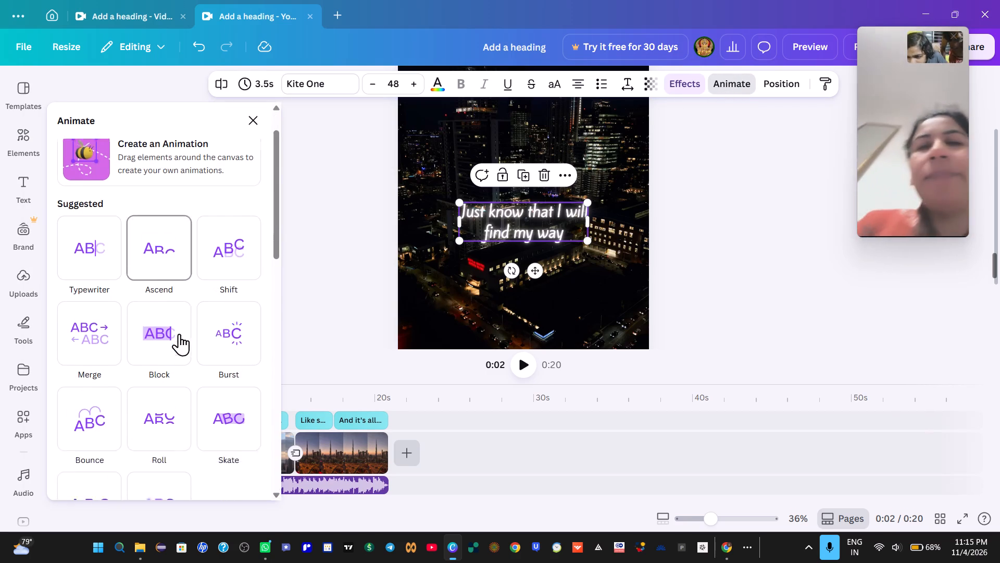
pyautogui.scroll(-1, 224, 338)
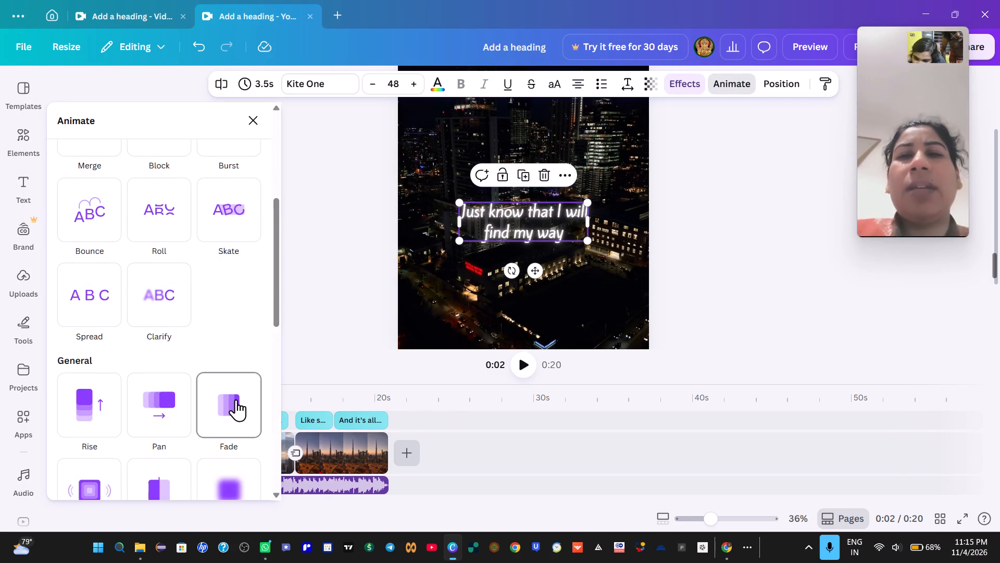
pyautogui.click(236, 399)
pyautogui.click(333, 321)
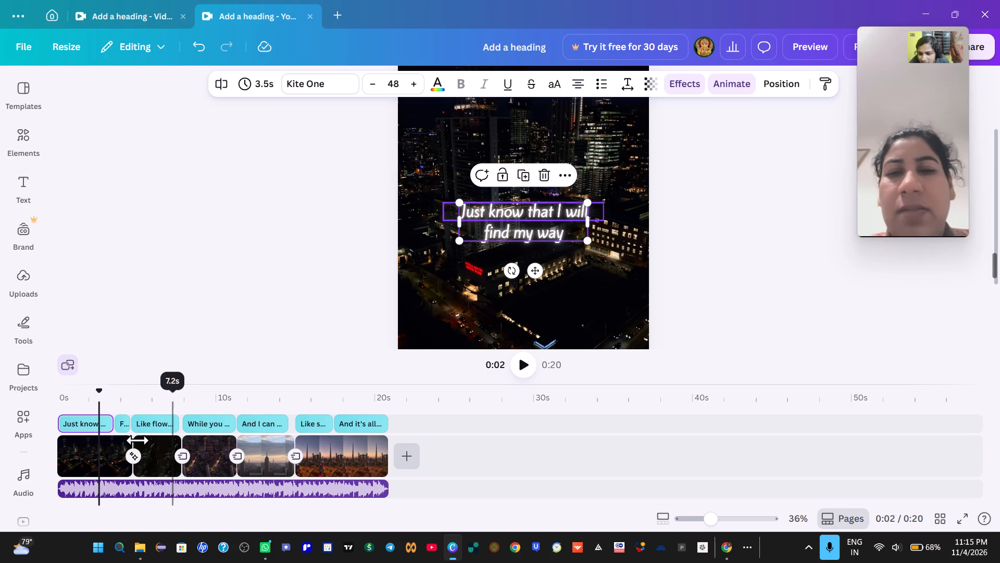
# Apply the Fade animation to the "From you" heading.
pyautogui.click(122, 423)
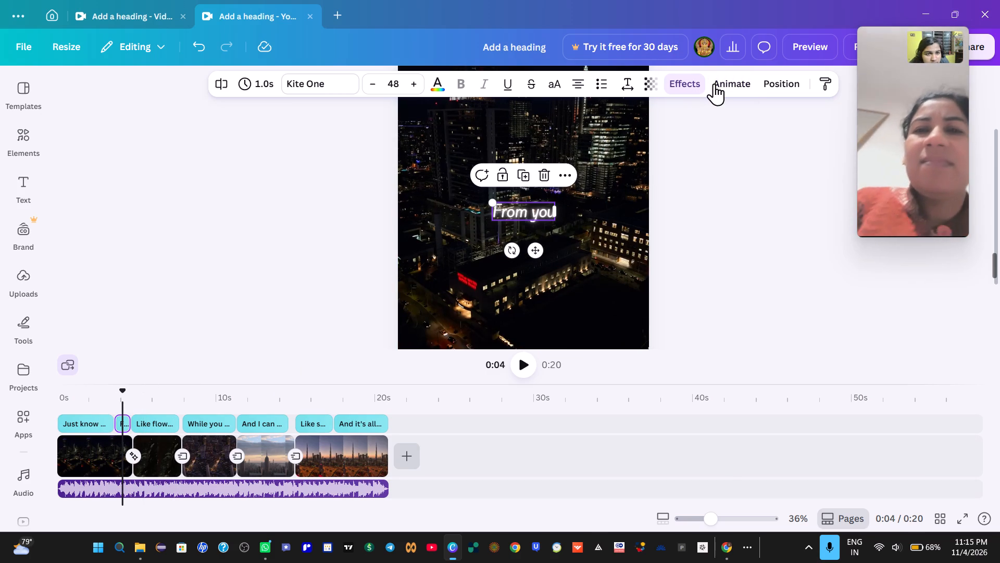
pyautogui.click(716, 83)
pyautogui.scroll(-3, 218, 376)
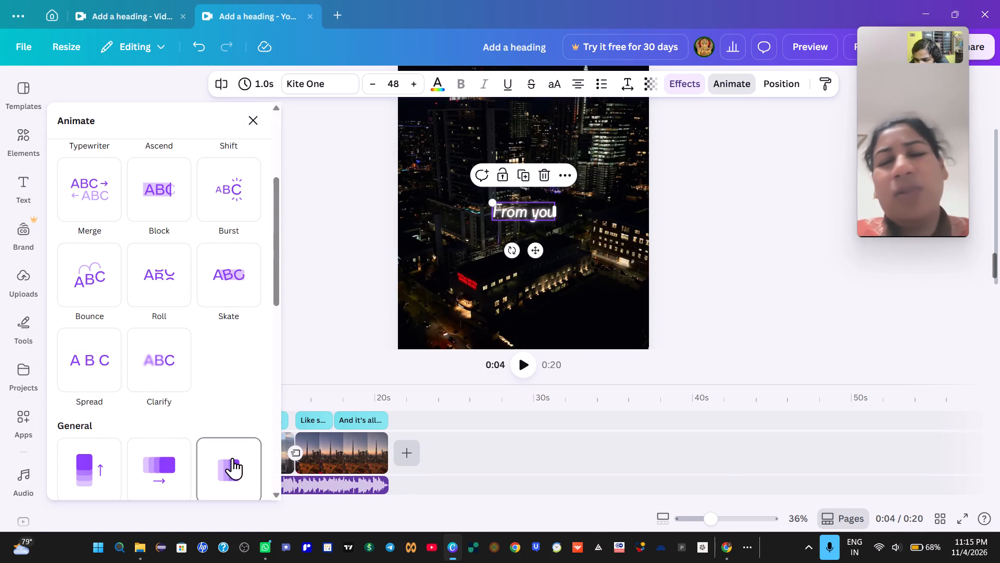
pyautogui.click(232, 458)
pyautogui.click(353, 332)
# Apply the Fade animation to the "Like flowers from a tomb" heading.
pyautogui.click(156, 427)
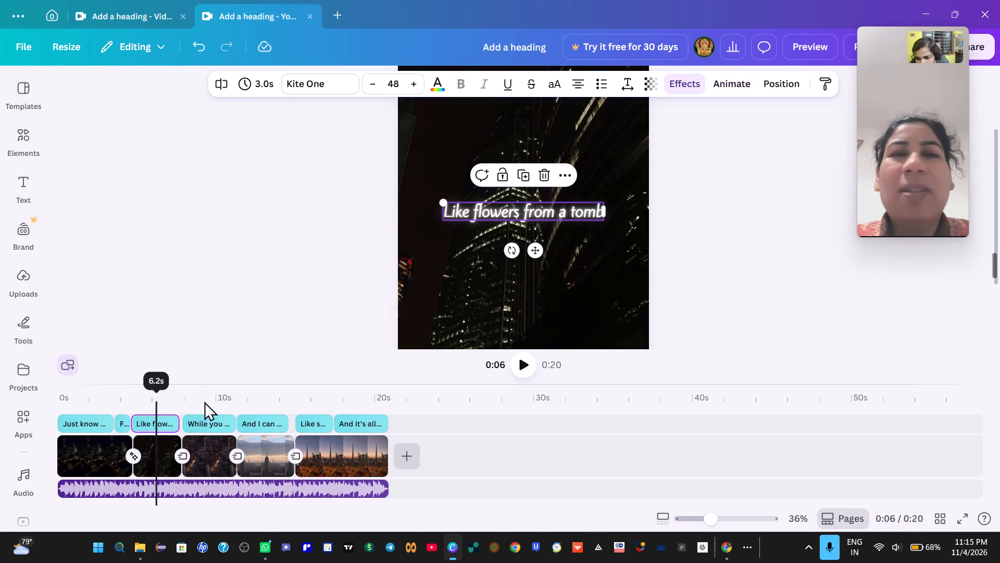
pyautogui.click(728, 84)
pyautogui.scroll(-5, 210, 372)
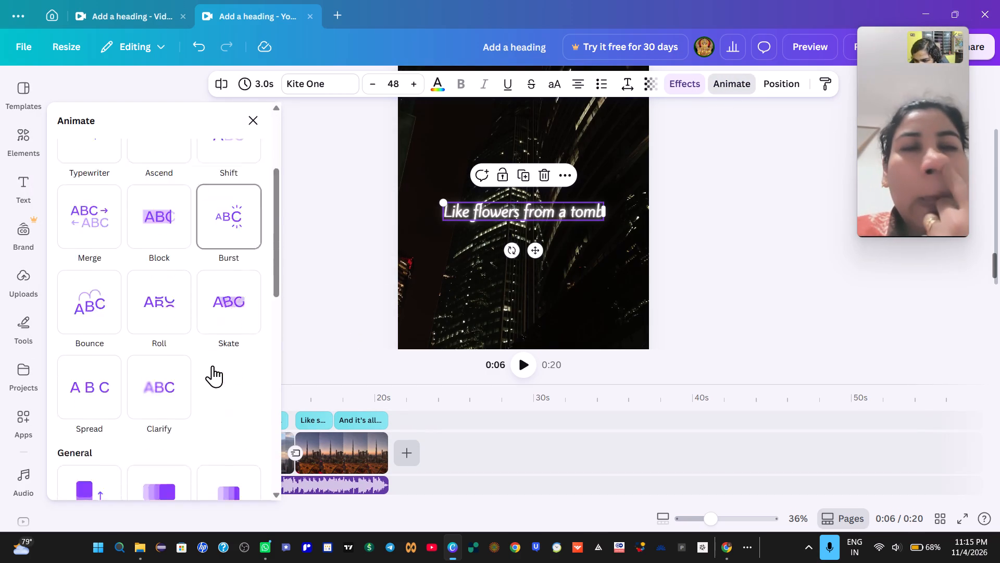
pyautogui.click(220, 363)
pyautogui.click(336, 333)
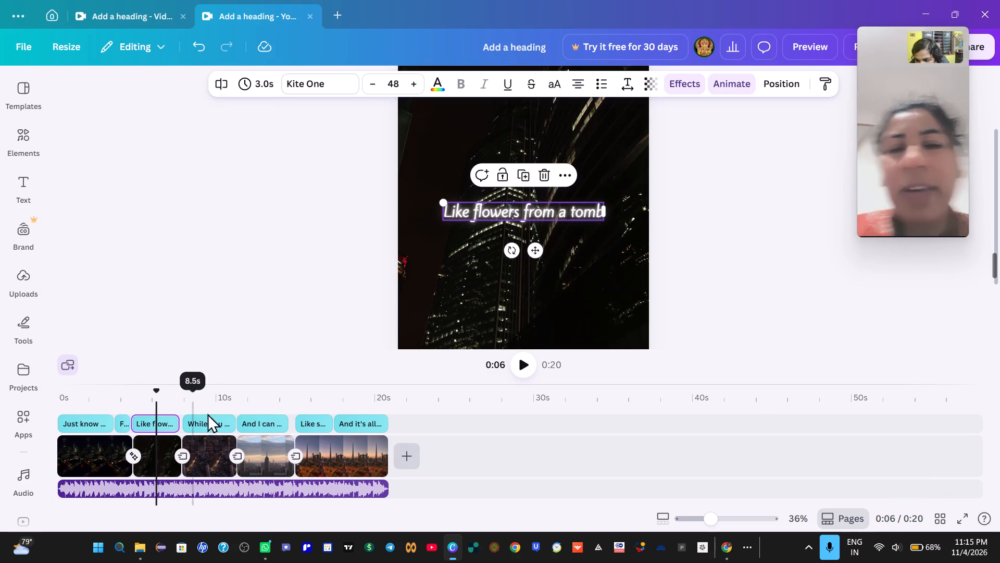
# Apply the Fade animation to the "While you decide who you are" heading.
pyautogui.click(215, 424)
pyautogui.click(742, 87)
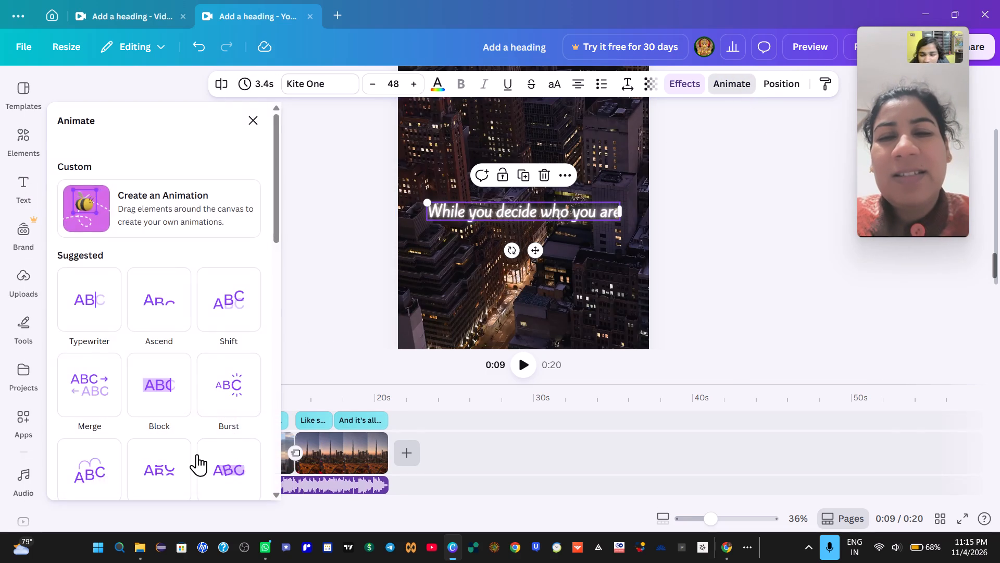
pyautogui.scroll(-4, 228, 411)
pyautogui.click(233, 403)
pyautogui.click(324, 359)
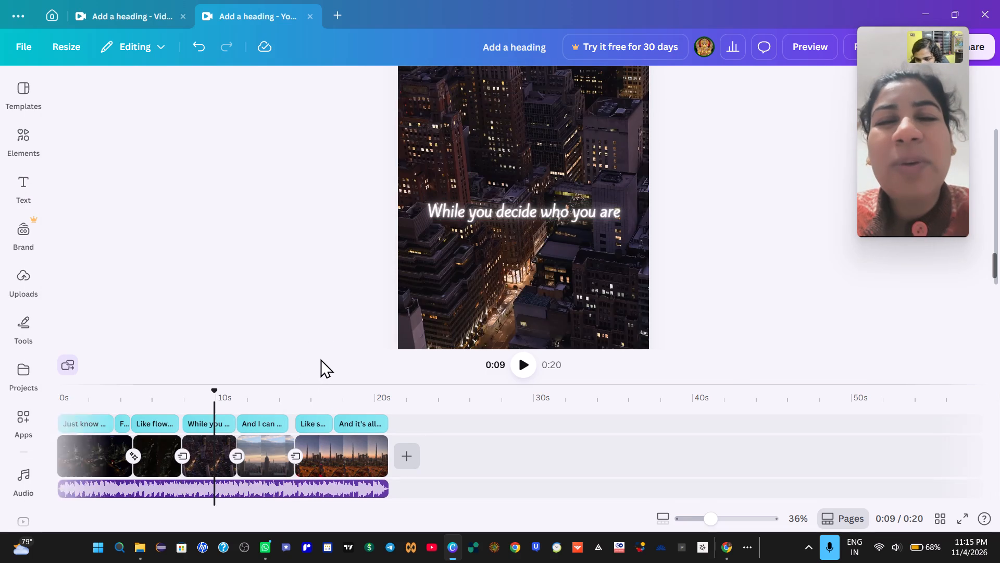
# Apply the Fade animation to the "And I can see right through" heading.
pyautogui.click(263, 418)
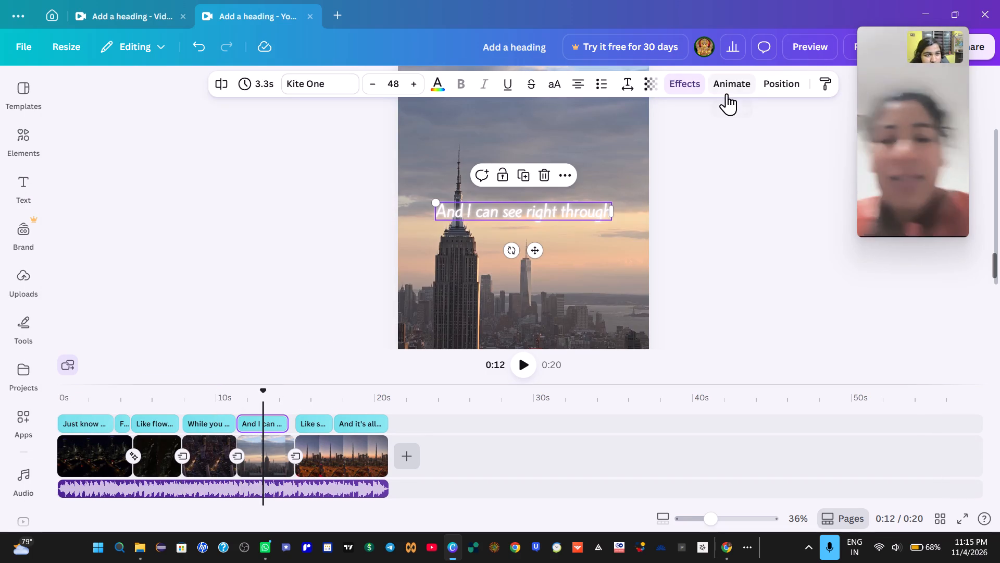
pyautogui.click(726, 85)
pyautogui.scroll(-5, 228, 394)
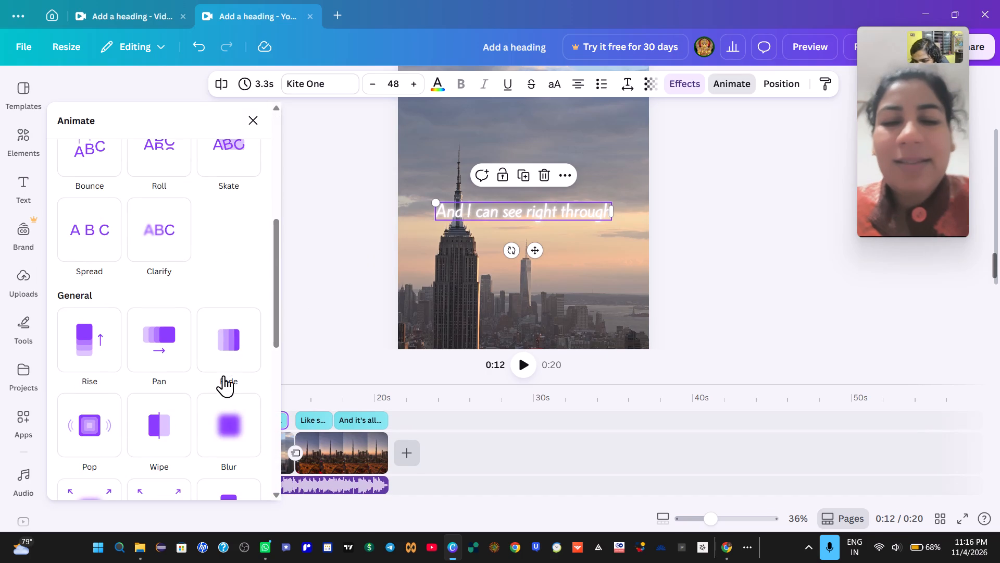
pyautogui.click(225, 371)
pyautogui.click(300, 366)
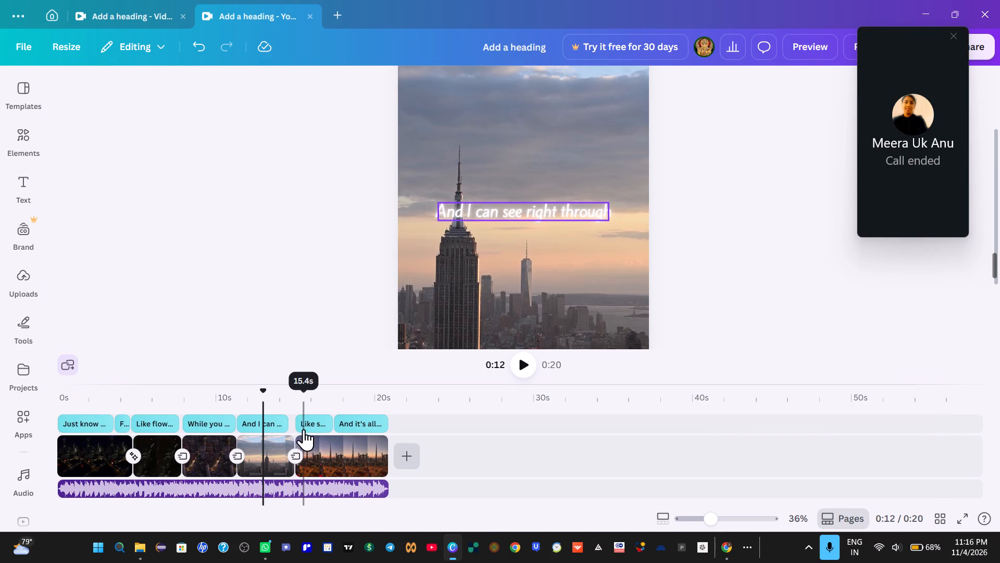
# Apply the Fade animation to the "Like shadows on the moon" heading.
pyautogui.click(304, 422)
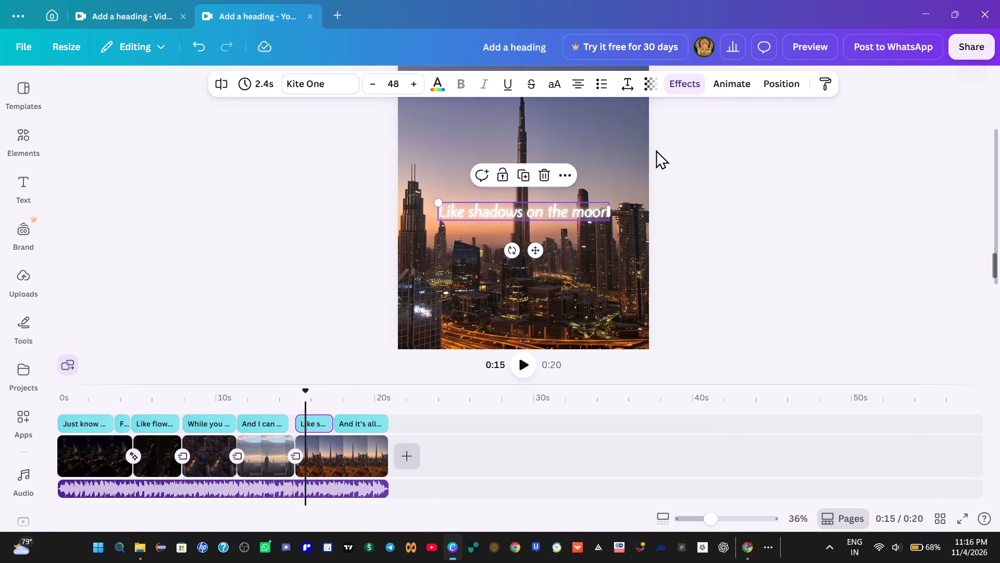
pyautogui.click(715, 85)
pyautogui.scroll(-6, 205, 391)
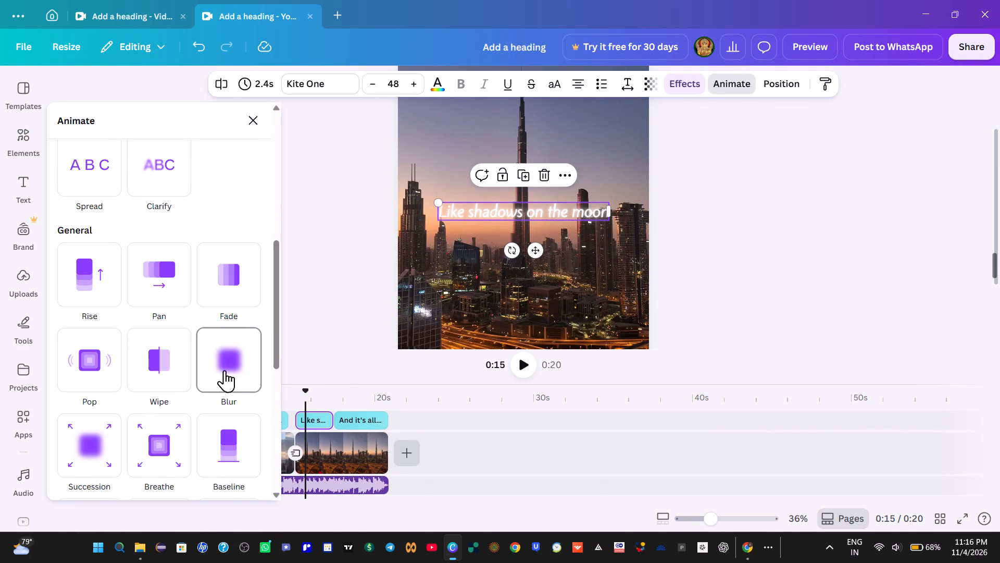
pyautogui.click(233, 299)
# Apply the Fade animation to the last heading, "And it's all bad news".
pyautogui.click(361, 423)
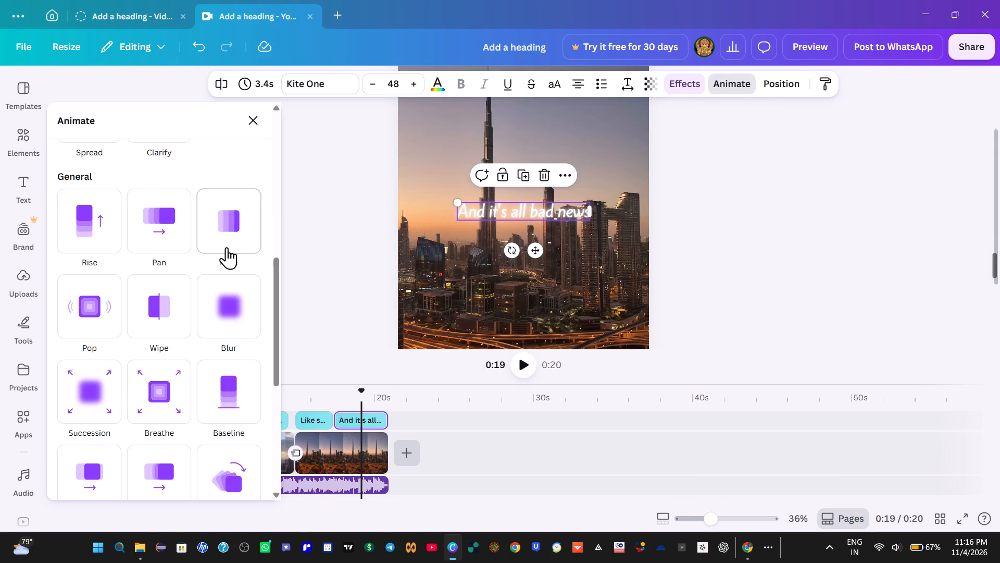
pyautogui.click(223, 247)
pyautogui.click(312, 344)
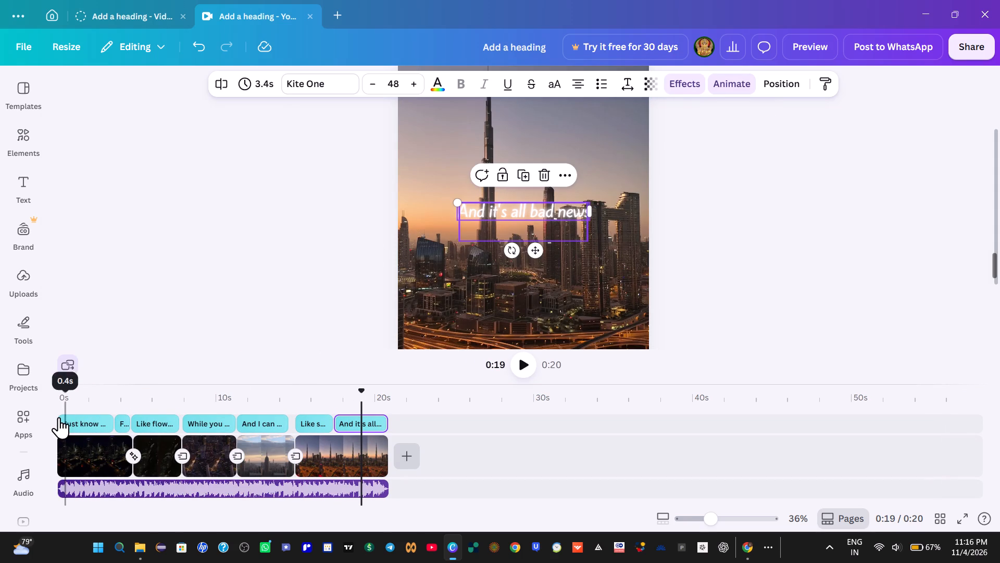
# Play the video in full screen and again in the editor to review the animated headings and clip transitions.
pyautogui.click(66, 418)
pyautogui.click(529, 359)
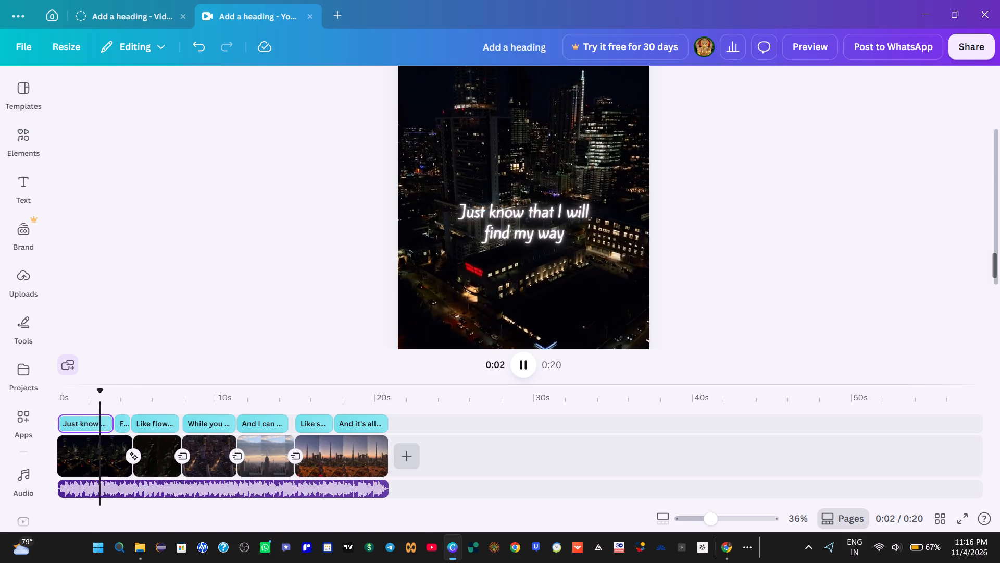
pyautogui.click(964, 517)
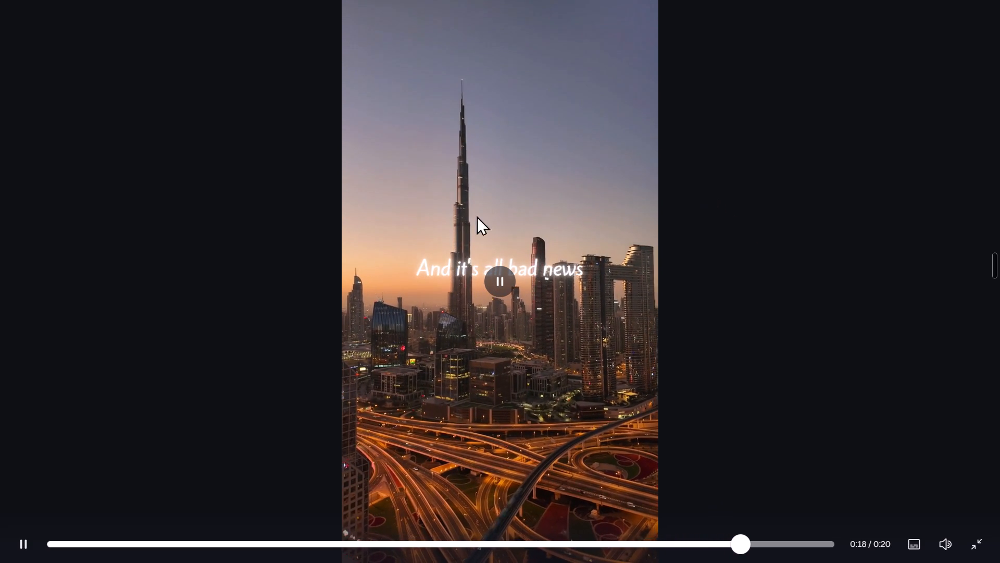
pyautogui.click(979, 546)
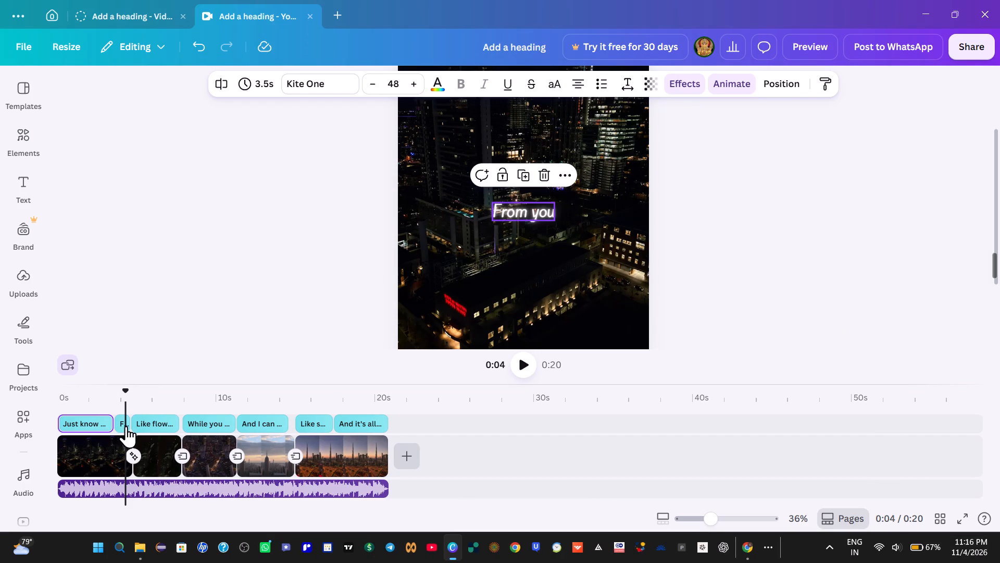
pyautogui.click(105, 405)
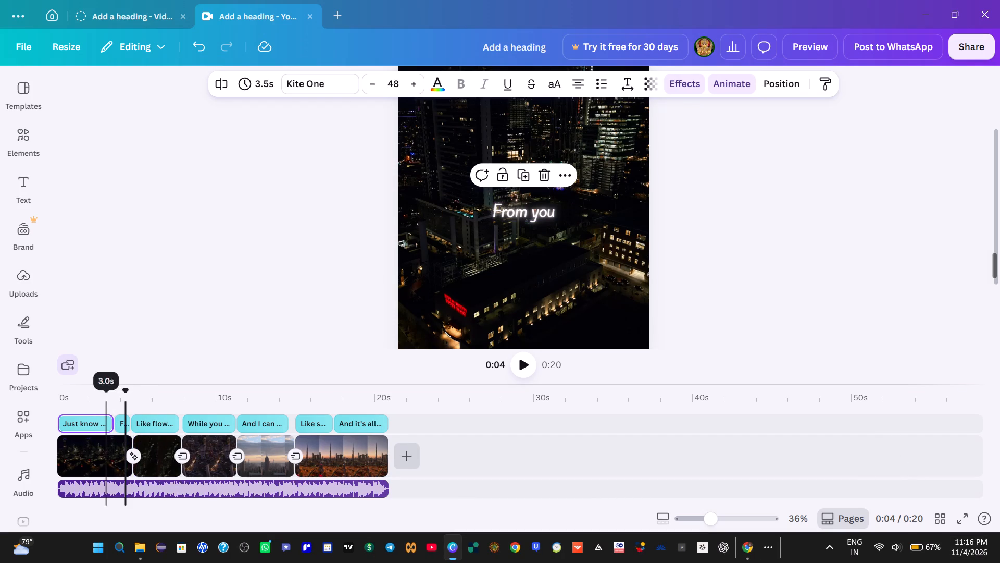
pyautogui.click(528, 366)
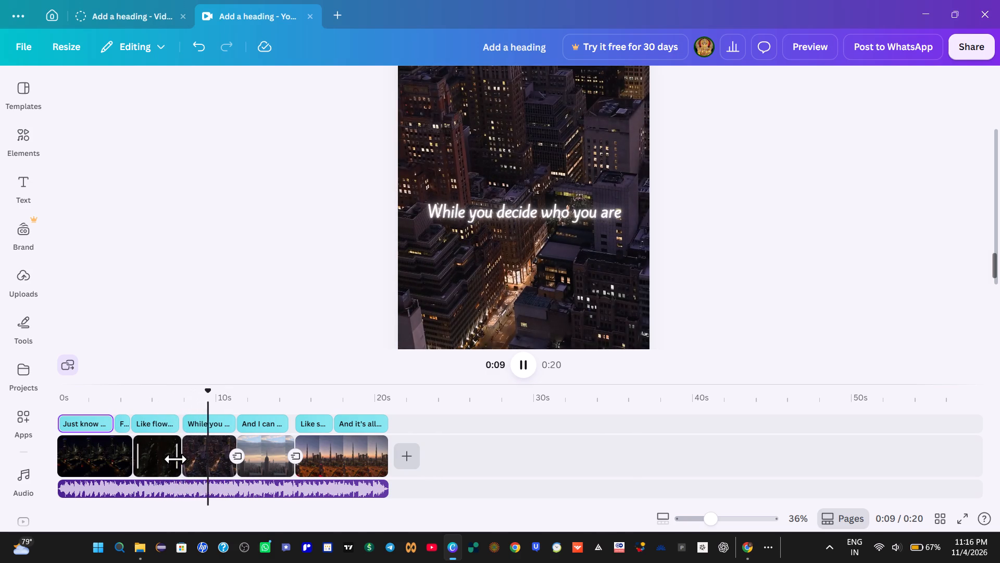
# Change the transition between the second and third clips to Match & Move.
pyautogui.rightClick(180, 459)
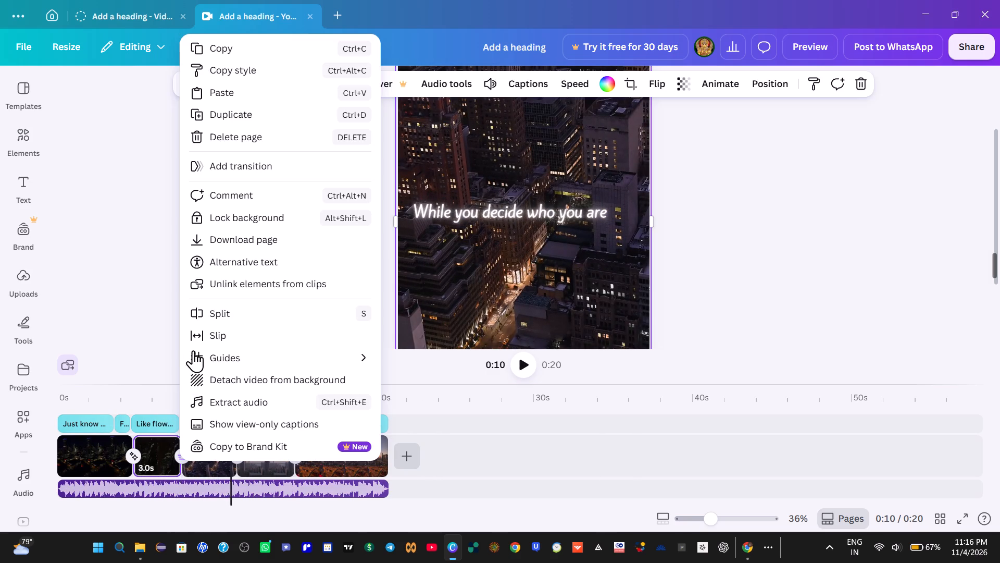
pyautogui.click(265, 172)
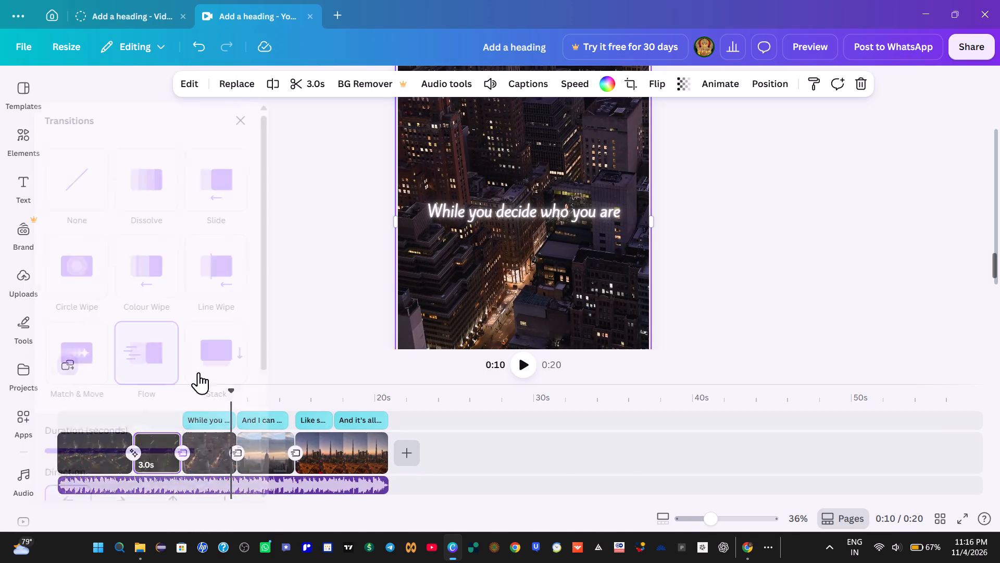
pyautogui.click(93, 348)
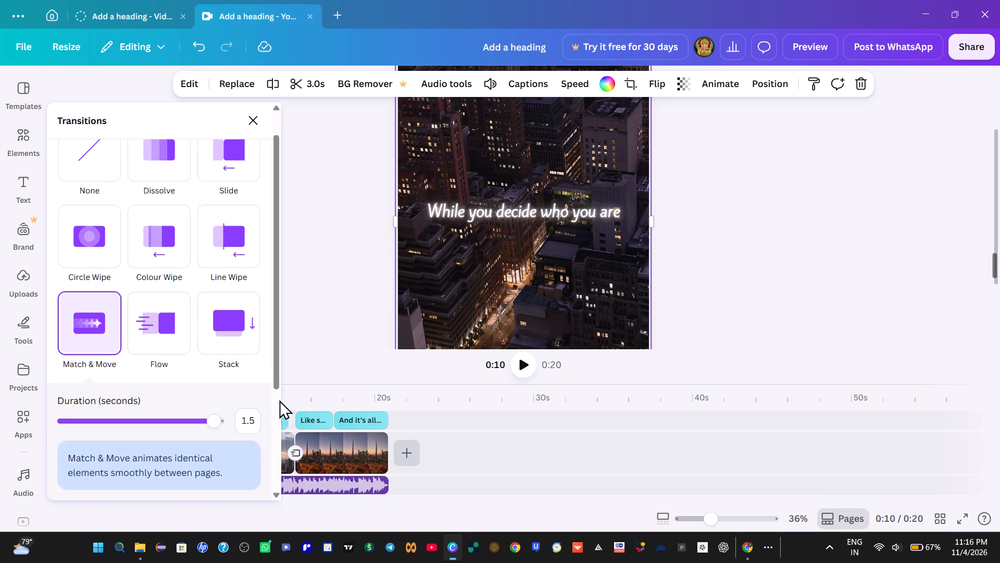
pyautogui.click(296, 360)
# Change the transition between the third and fourth clips to Match & Move.
pyautogui.click(236, 455)
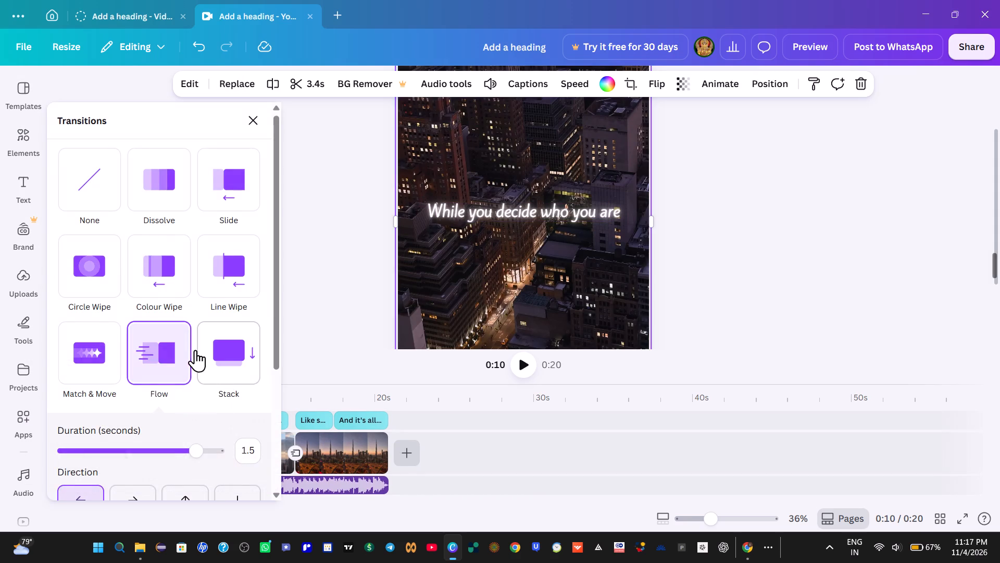
pyautogui.click(98, 369)
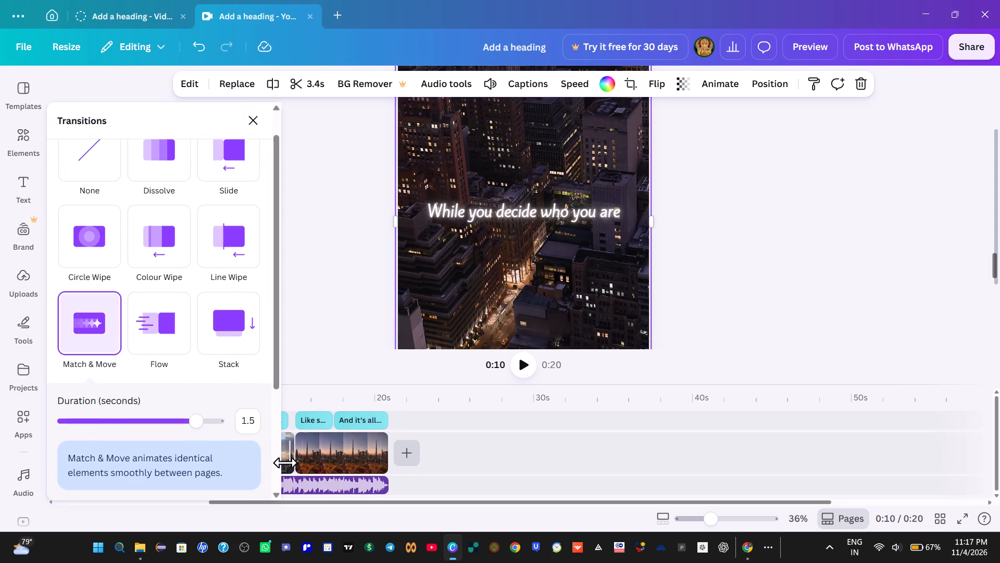
# Change the transition between the fourth and fifth clips to Match & Move.
pyautogui.rightClick(295, 452)
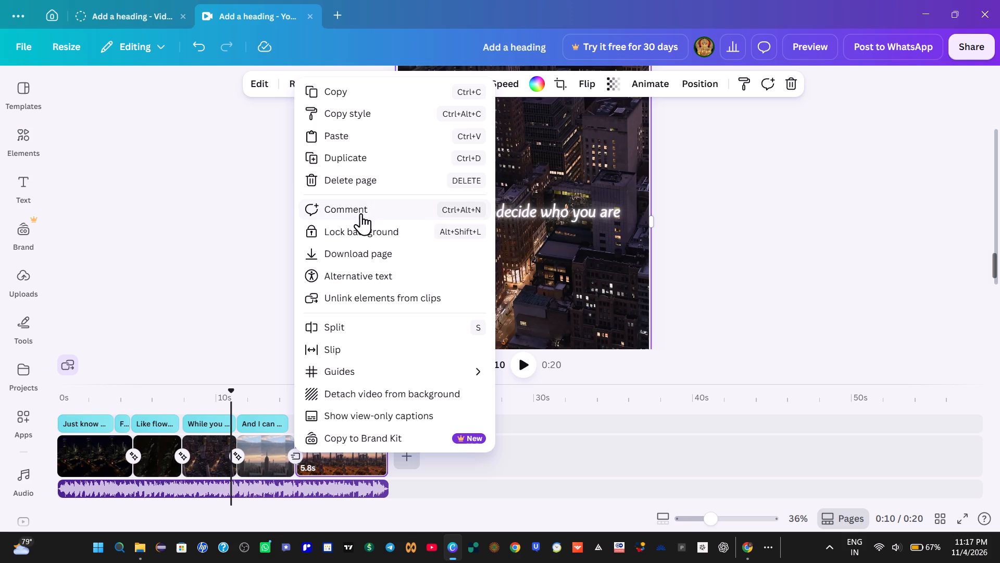
pyautogui.click(297, 456)
pyautogui.click(293, 454)
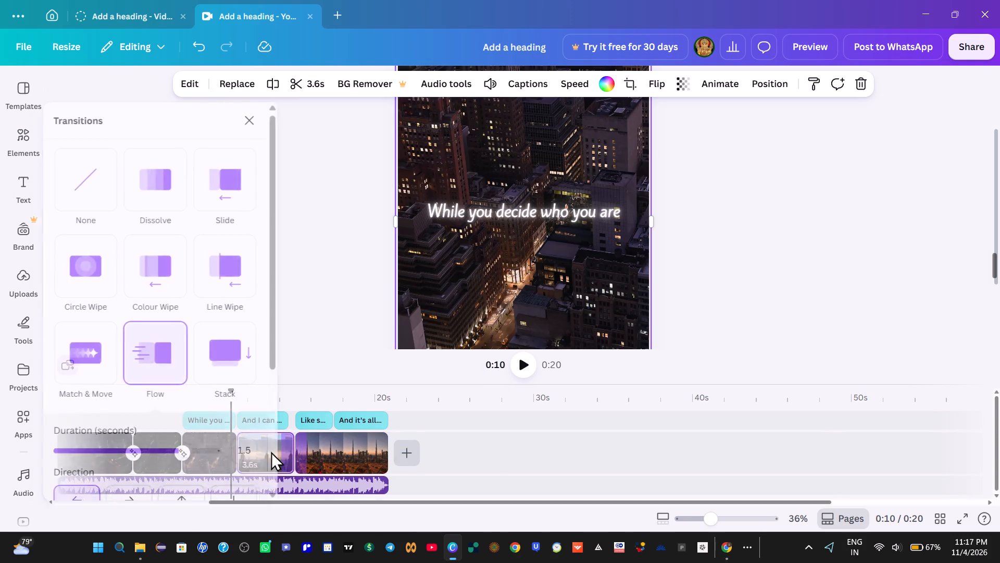
pyautogui.click(104, 361)
pyautogui.click(333, 352)
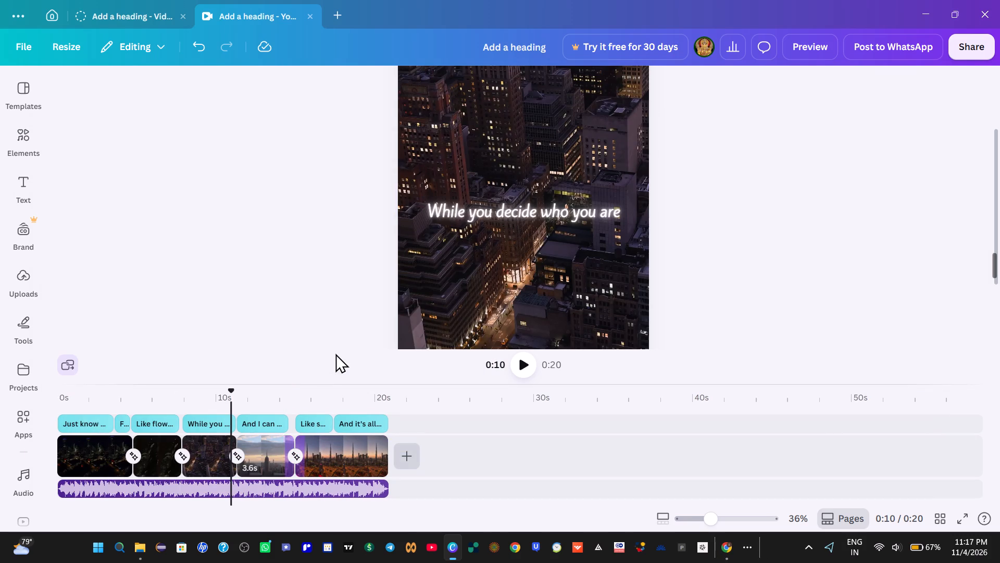
# Zoom the canvas out and replay the video from the start to review the headings and transitions.
pyautogui.click(84, 407)
pyautogui.click(524, 363)
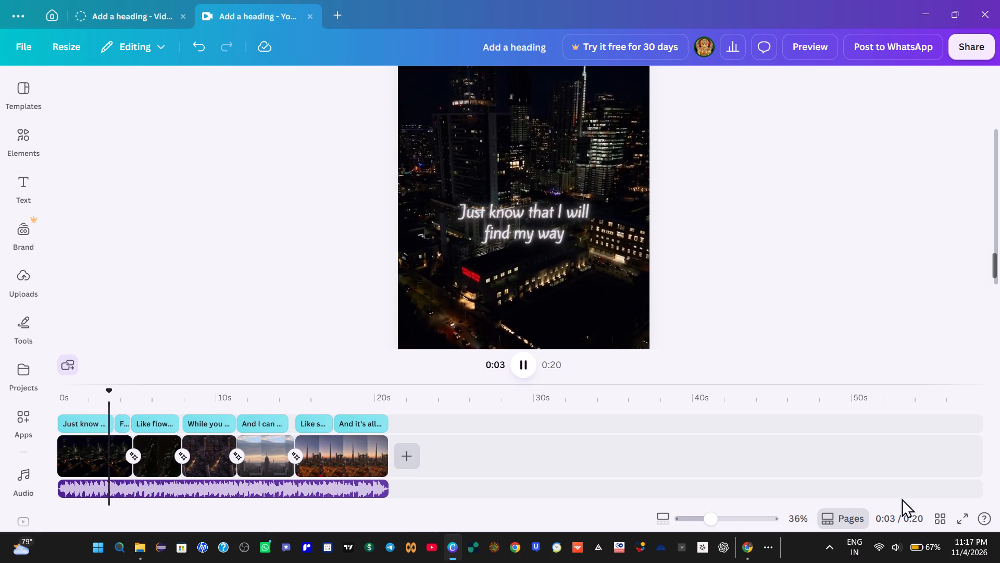
pyautogui.moveTo(710, 516); pyautogui.dragTo(702, 512)
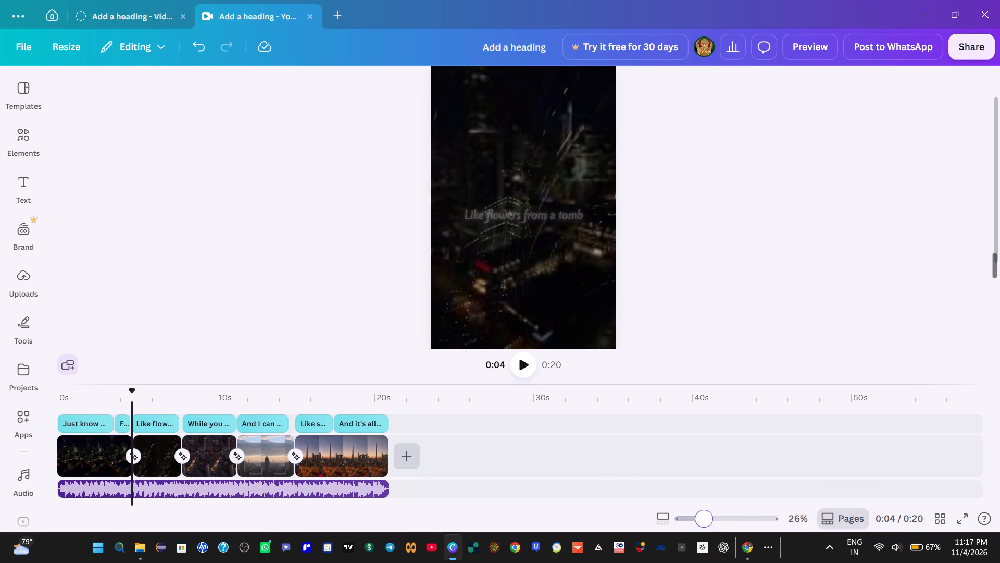
pyautogui.moveTo(702, 512); pyautogui.dragTo(698, 510)
pyautogui.moveTo(689, 515); pyautogui.dragTo(684, 512)
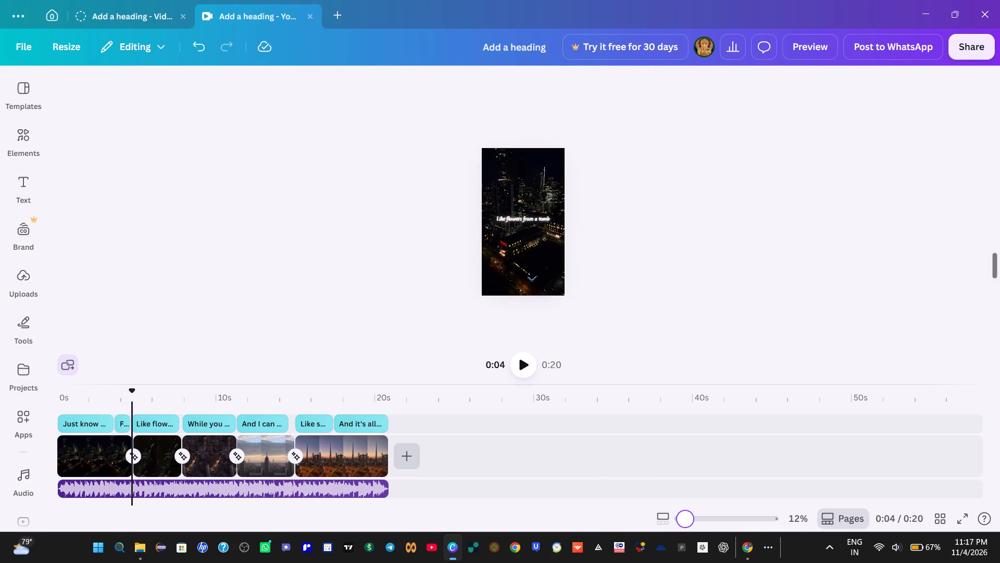
pyautogui.moveTo(684, 512); pyautogui.dragTo(695, 513)
pyautogui.click(528, 367)
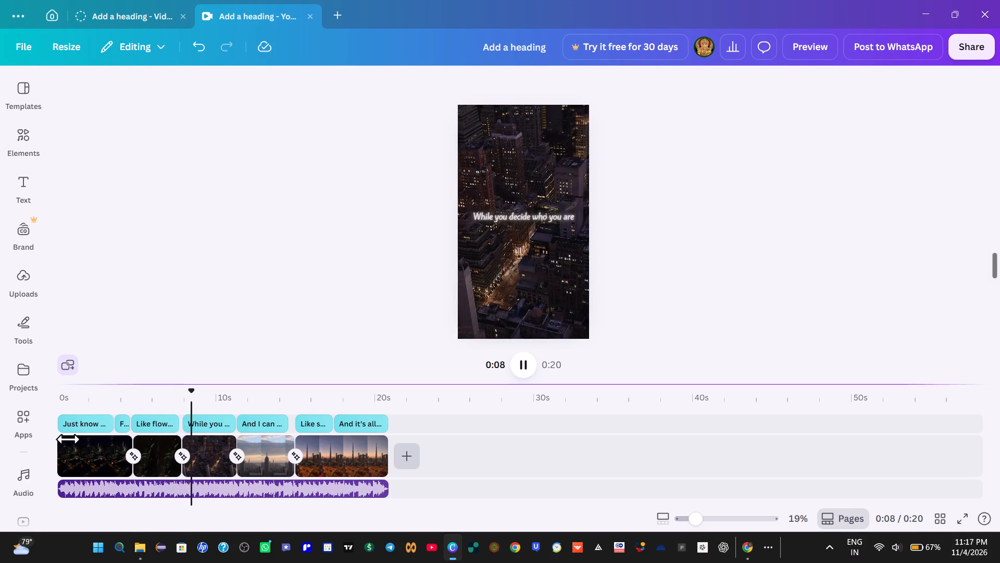
pyautogui.click(83, 411)
pyautogui.moveTo(81, 394); pyautogui.dragTo(59, 394)
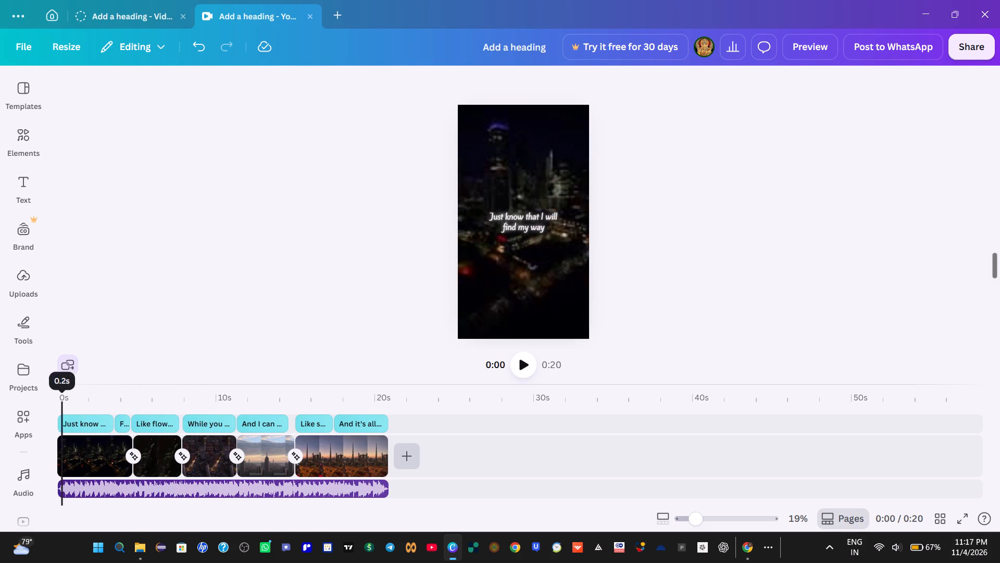
pyautogui.moveTo(59, 394); pyautogui.dragTo(52, 394)
pyautogui.click(538, 361)
pyautogui.click(526, 364)
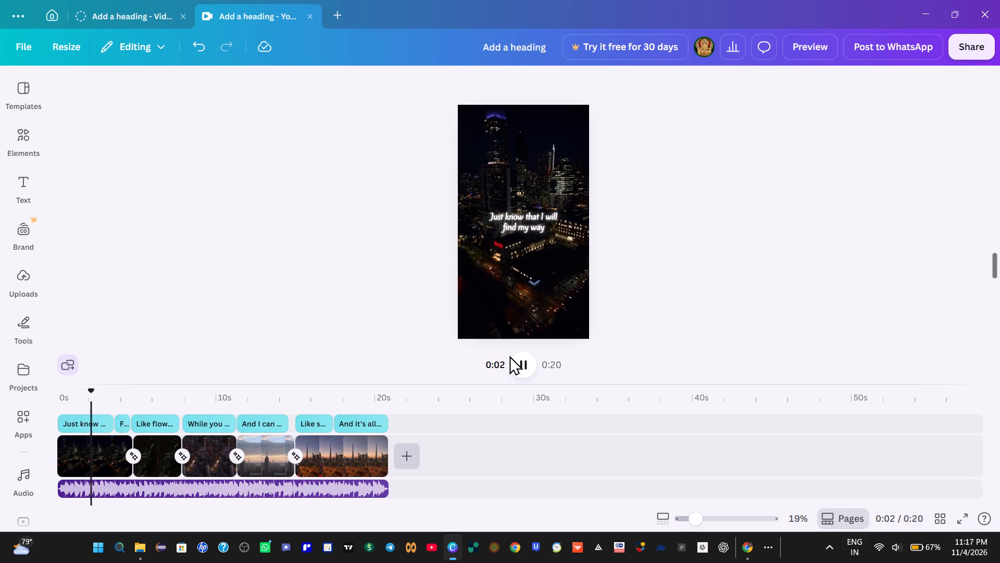
# Find the first lyric's cue near the beginning and trim the start of the heading "Just know that I will find my way" to match it.
pyautogui.click(61, 409)
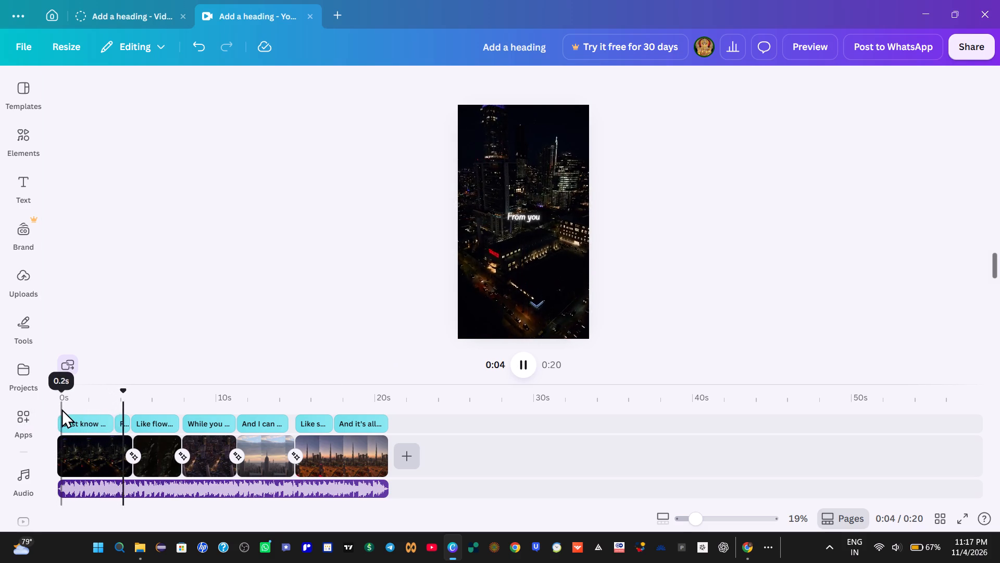
pyautogui.click(61, 393)
pyautogui.click(525, 359)
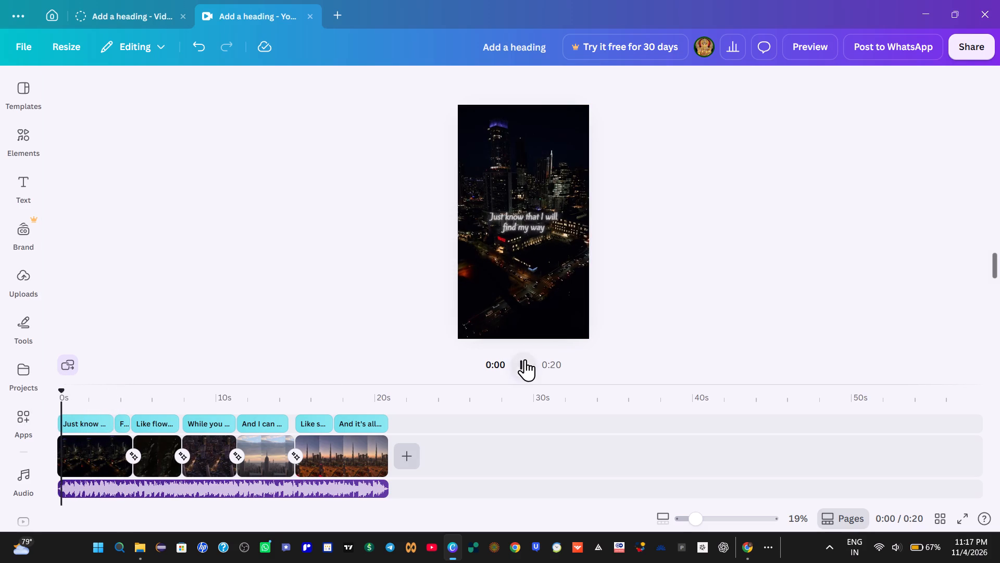
pyautogui.click(525, 359)
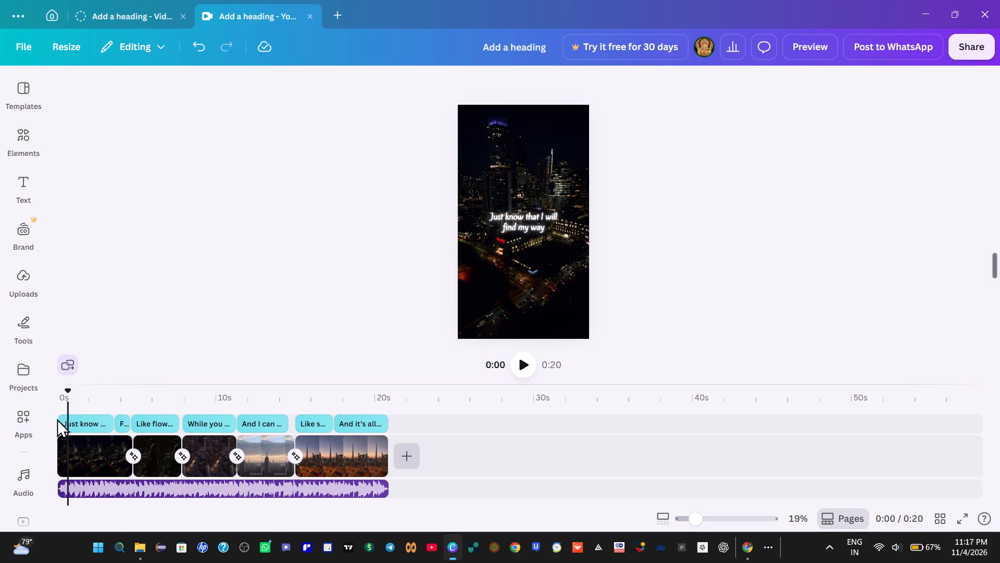
pyautogui.press('Left')
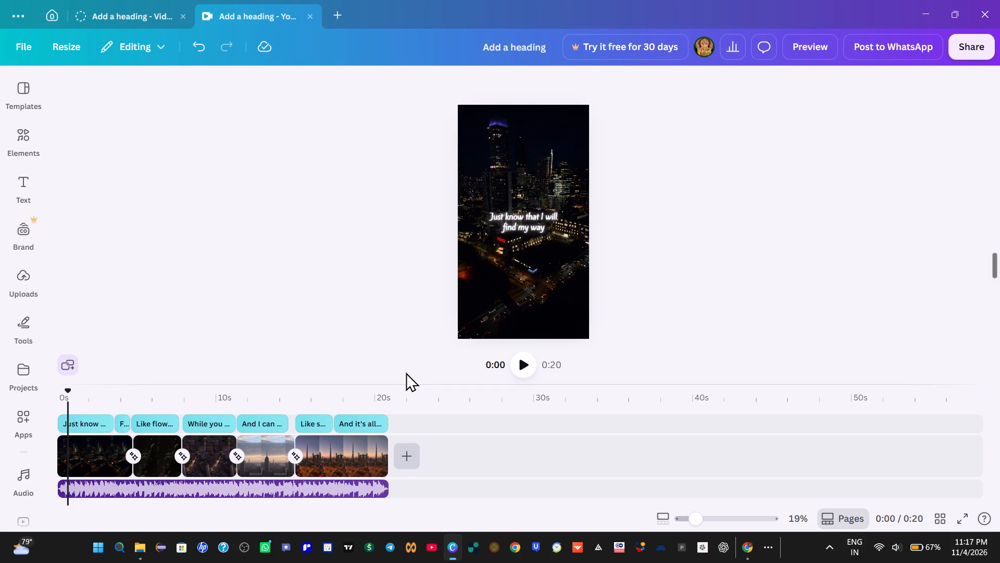
pyautogui.press('Left')
pyautogui.press('Left')
pyautogui.press('Left')
pyautogui.press('Left')
pyautogui.press('Left')
pyautogui.press('Left')
pyautogui.press('Left')
pyautogui.press('Left')
pyautogui.press('Left')
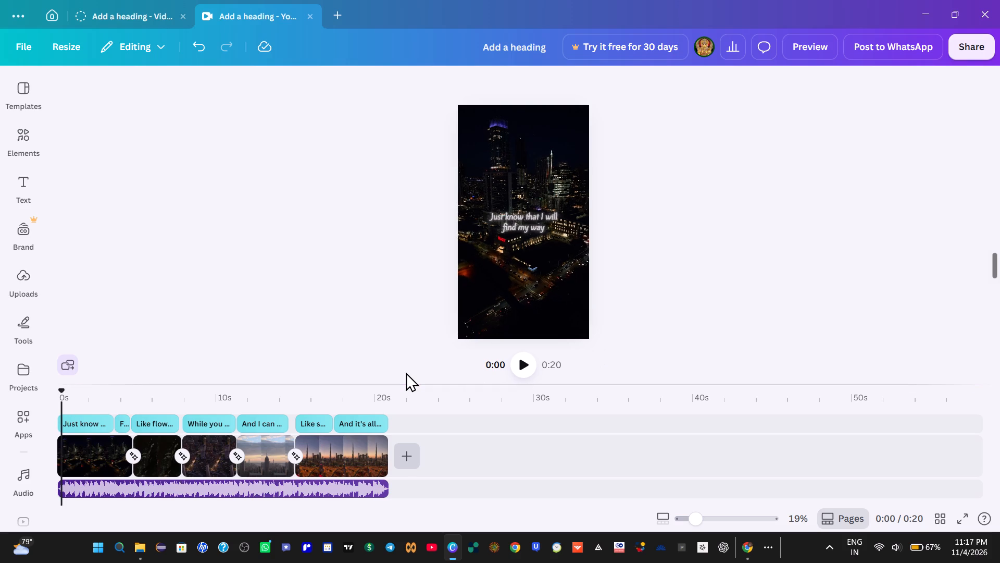
pyautogui.click(520, 365)
pyautogui.click(524, 365)
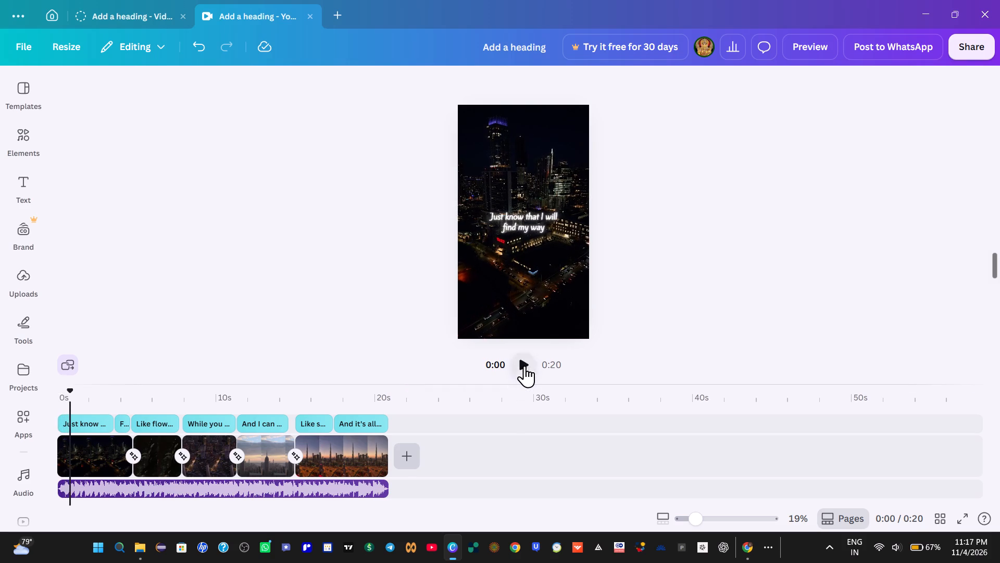
pyautogui.click(69, 427)
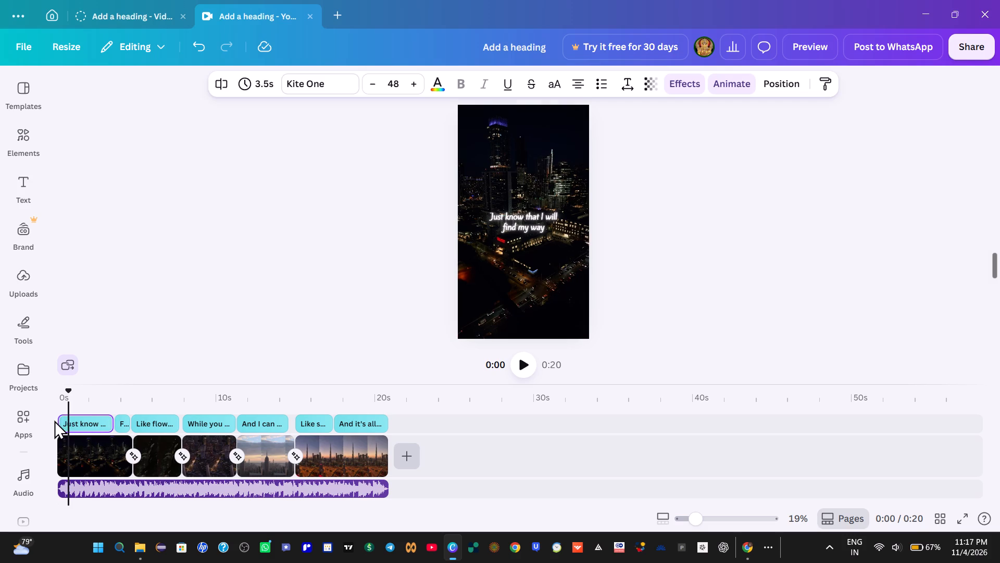
pyautogui.moveTo(59, 424); pyautogui.dragTo(67, 425)
pyautogui.click(59, 414)
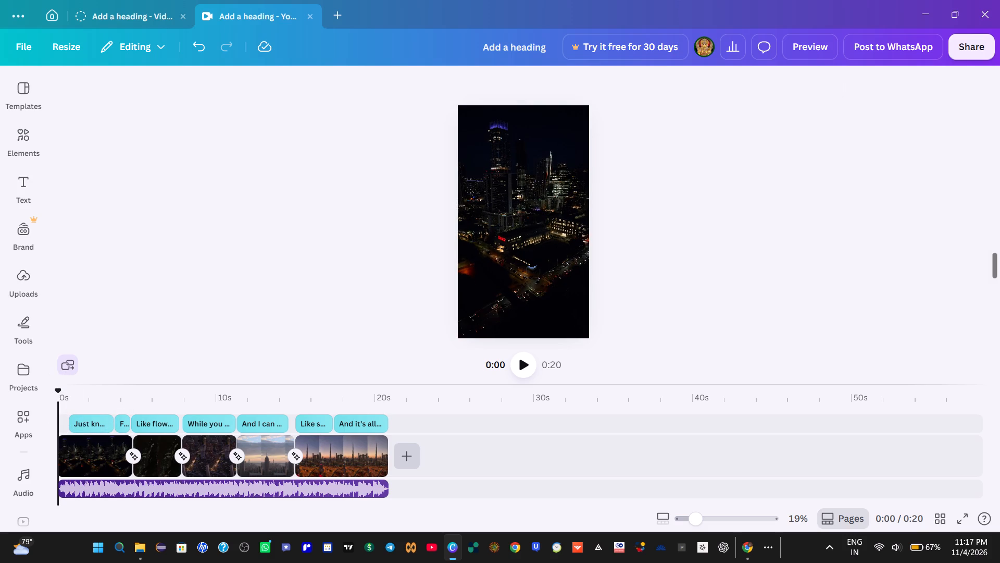
# Play the video from the beginning to its end to review the first heading's timing and the ending.
pyautogui.click(57, 395)
pyautogui.click(526, 364)
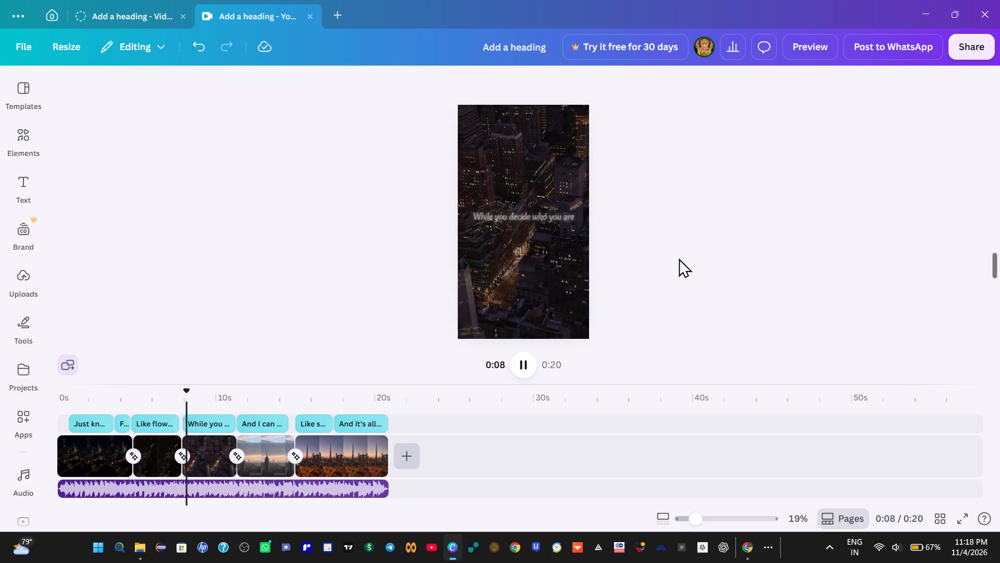
pyautogui.click(158, 414)
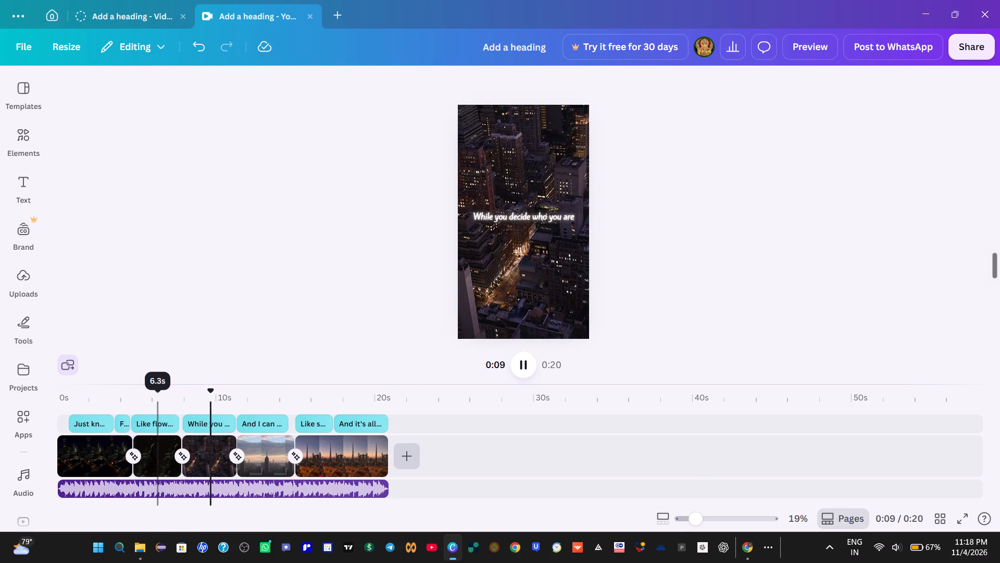
pyautogui.click(517, 369)
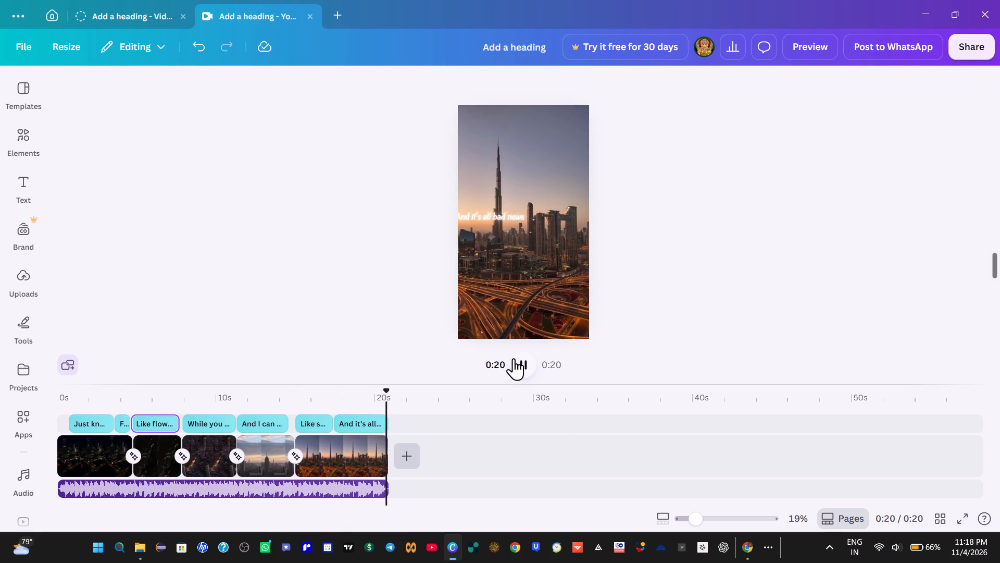
# Examine the last heading's animation settings and the transition before the last clip, and replay the ending.
pyautogui.click(366, 413)
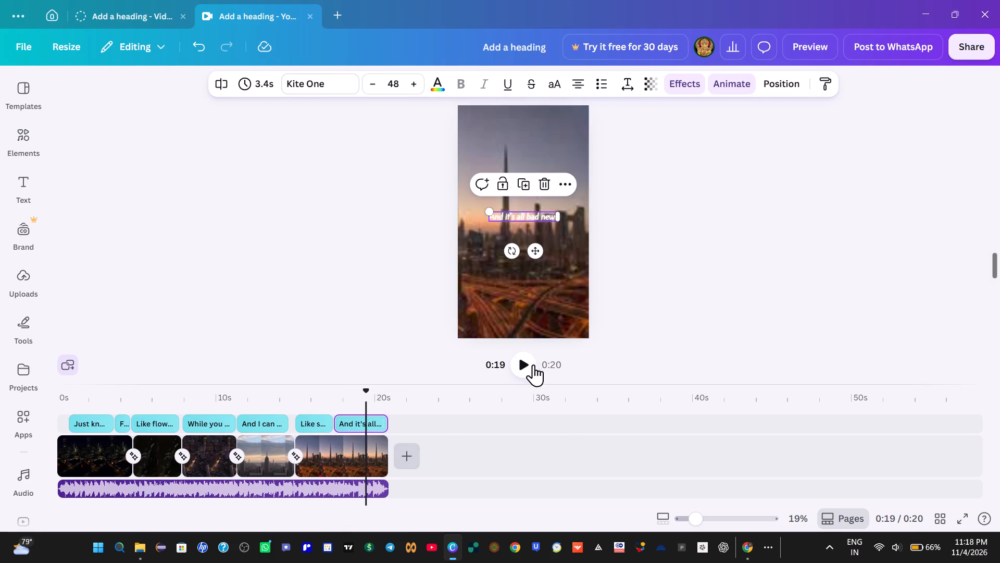
pyautogui.click(731, 93)
pyautogui.scroll(-2, 227, 324)
pyautogui.scroll(2, 224, 315)
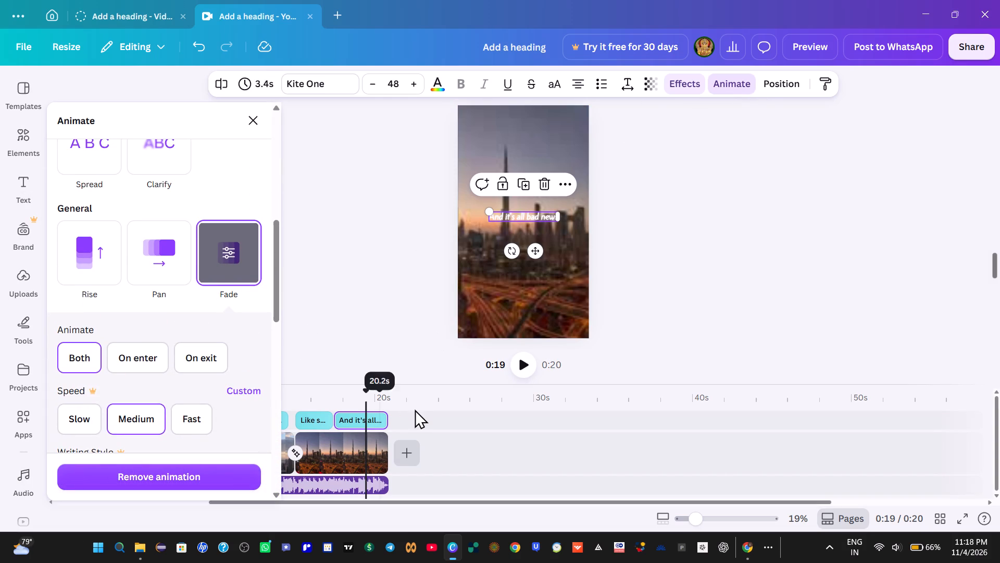
pyautogui.click(373, 443)
pyautogui.click(292, 455)
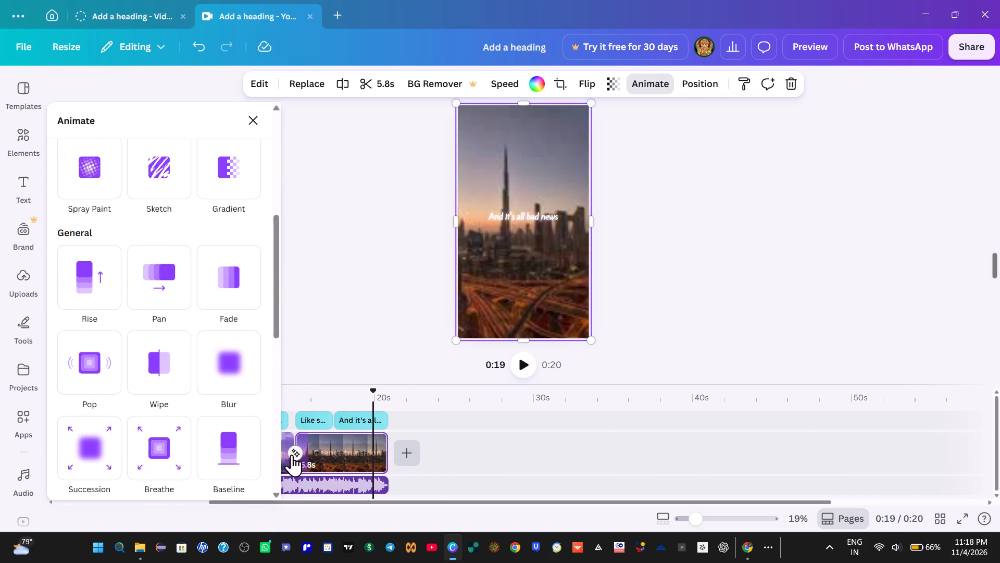
pyautogui.click(380, 445)
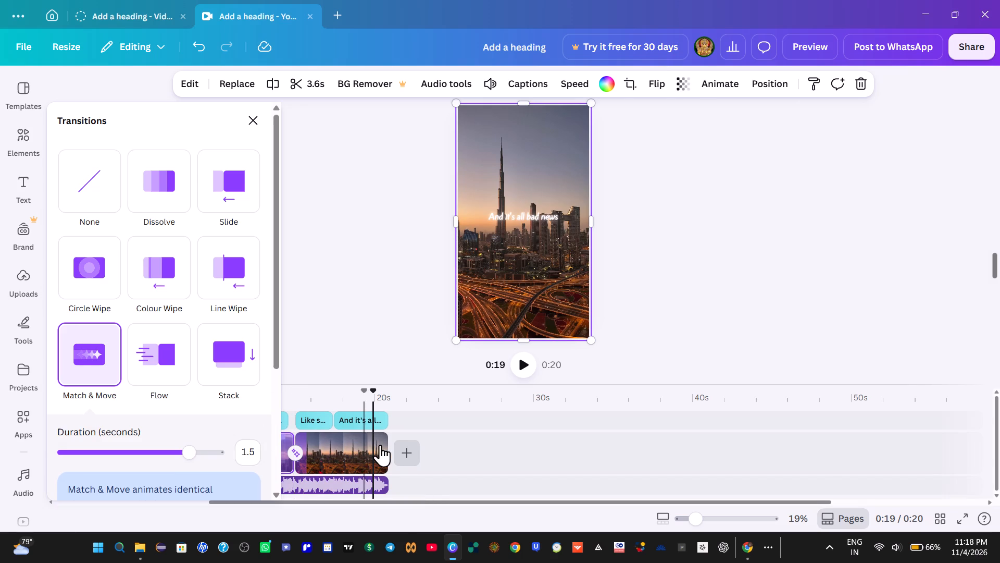
pyautogui.click(359, 416)
pyautogui.click(518, 366)
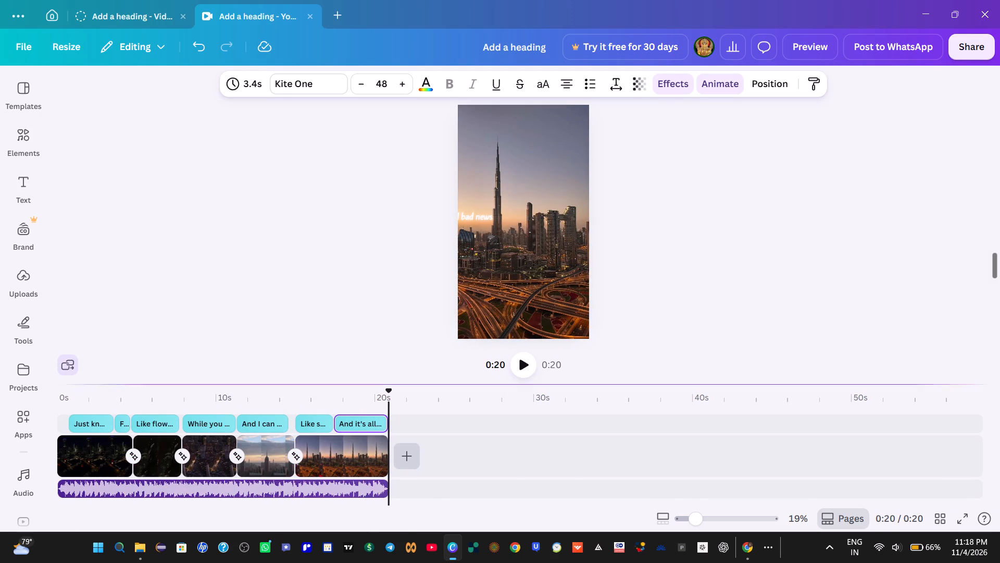
pyautogui.click(338, 412)
pyautogui.click(532, 365)
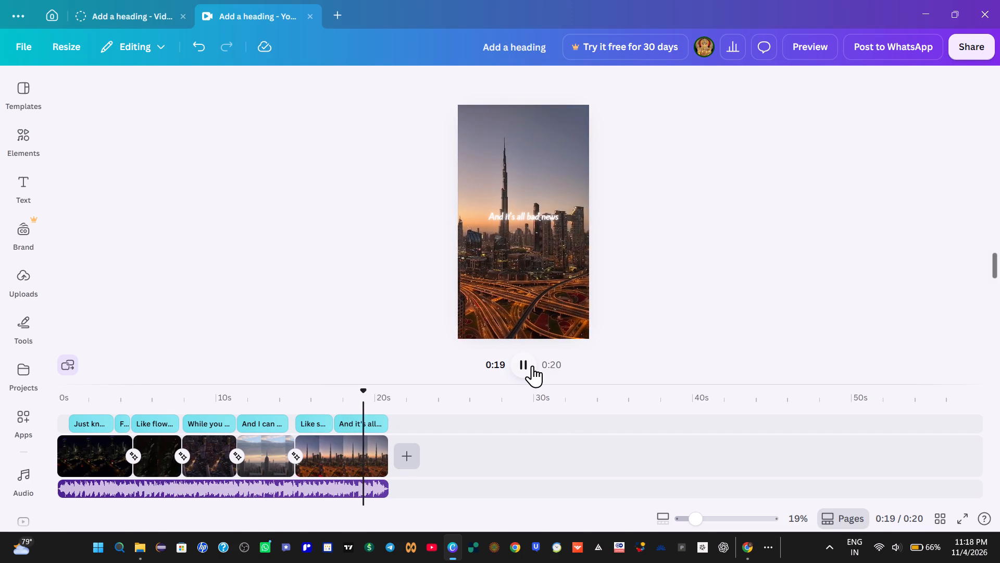
pyautogui.click(532, 365)
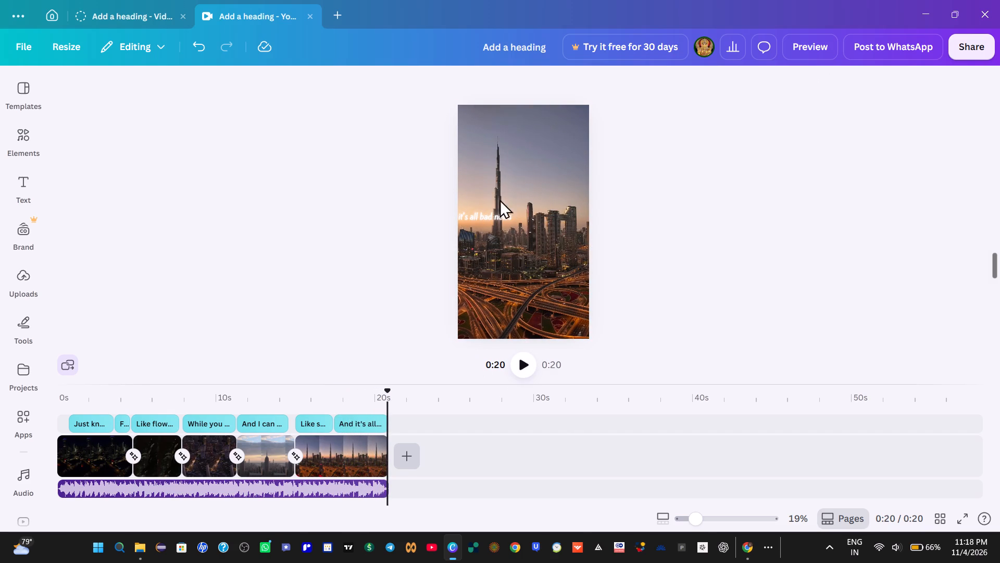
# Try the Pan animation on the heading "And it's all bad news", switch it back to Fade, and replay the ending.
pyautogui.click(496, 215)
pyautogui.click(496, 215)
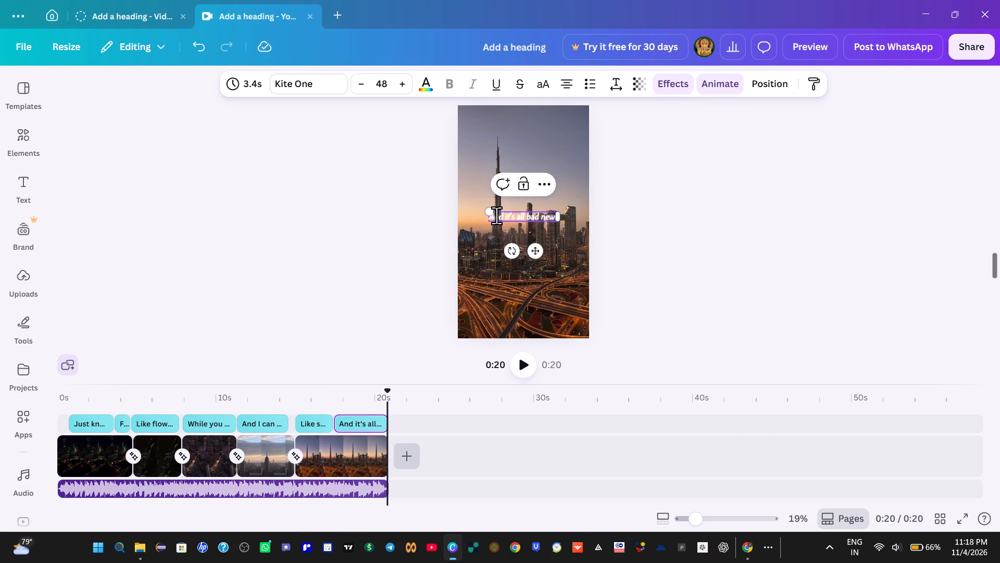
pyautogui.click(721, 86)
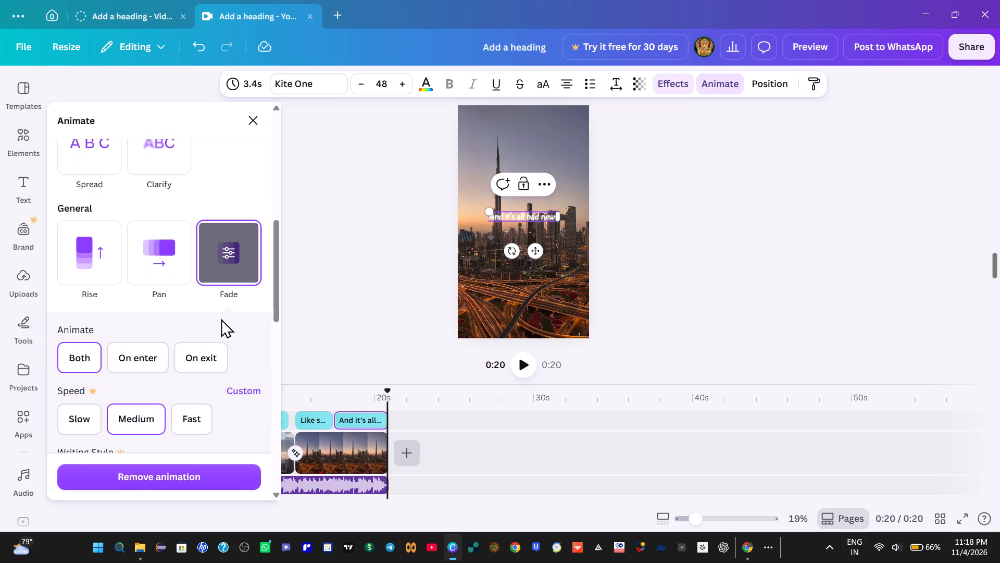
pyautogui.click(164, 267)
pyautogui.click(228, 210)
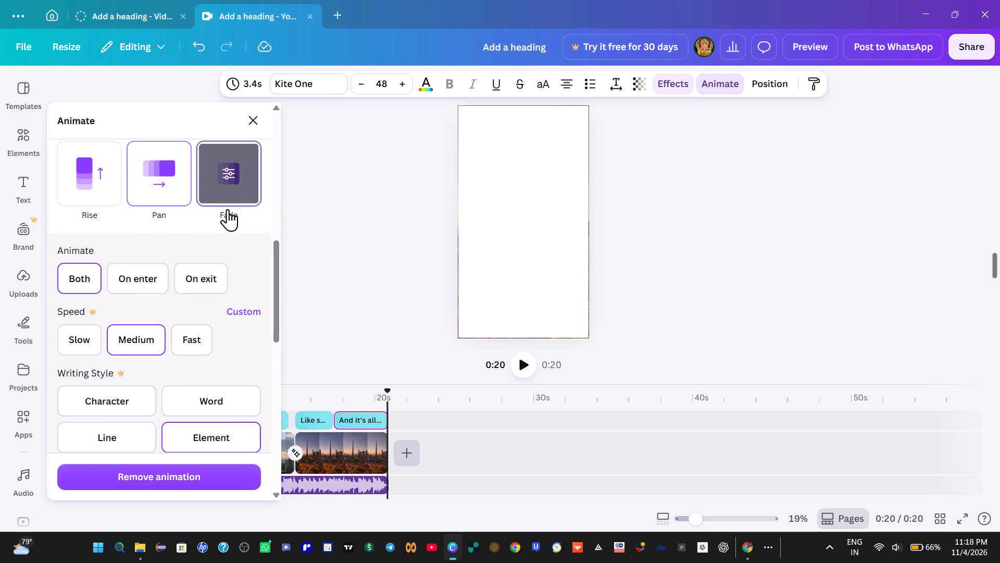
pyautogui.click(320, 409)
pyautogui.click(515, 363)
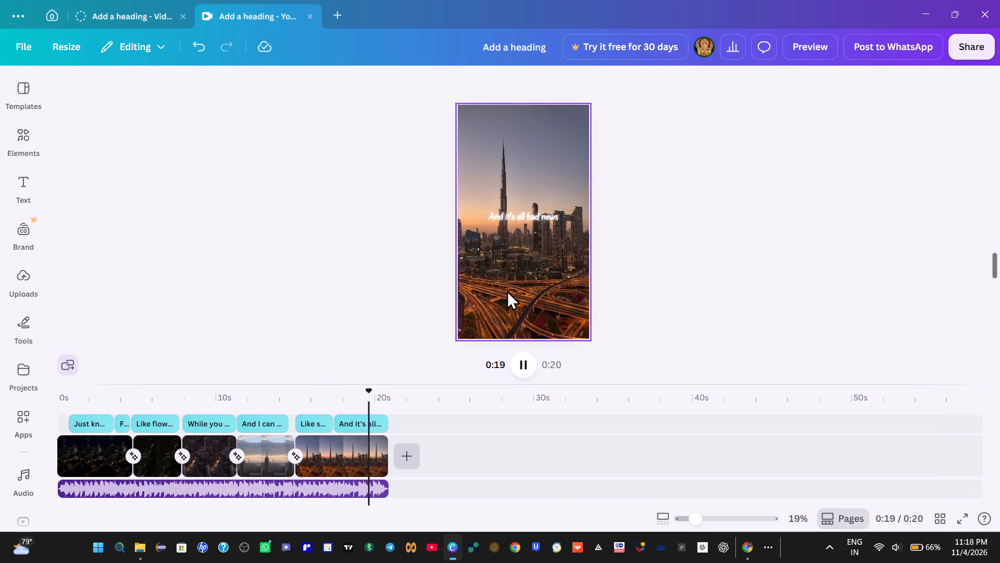
# Set the Match & Move transition before the last clip to 1.8 seconds and replay the last clip.
pyautogui.rightClick(381, 451)
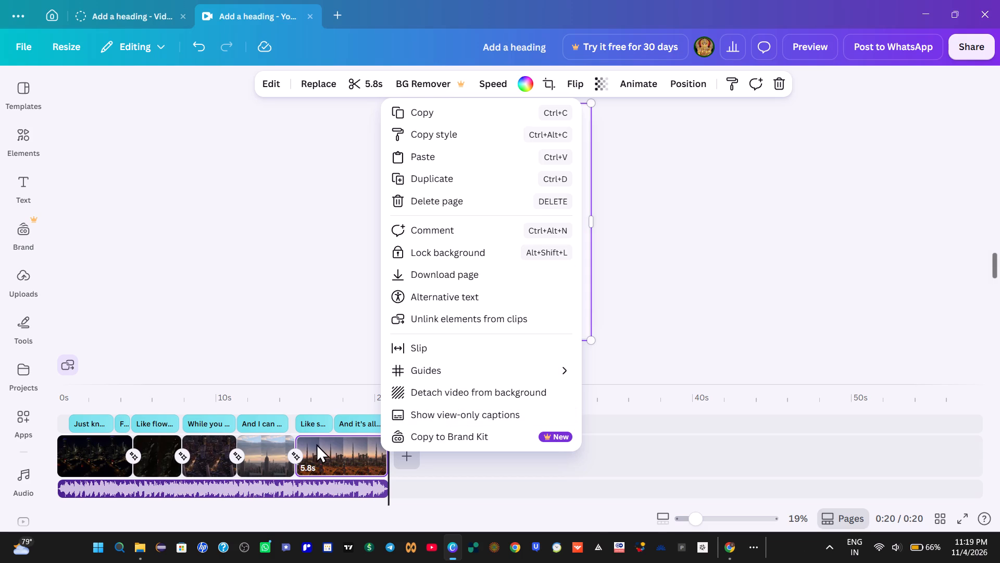
pyautogui.click(295, 456)
pyautogui.click(294, 456)
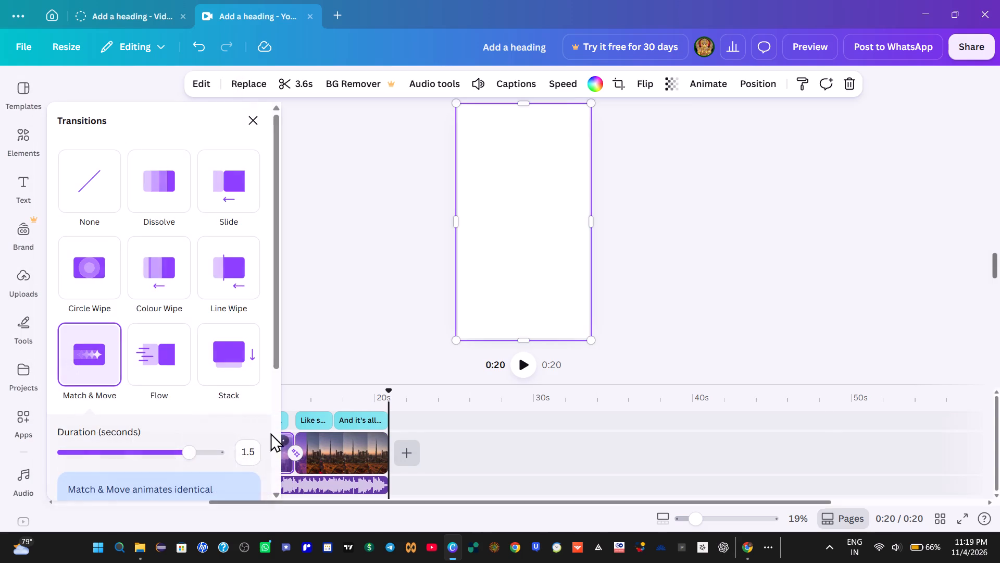
pyautogui.scroll(-2, 135, 426)
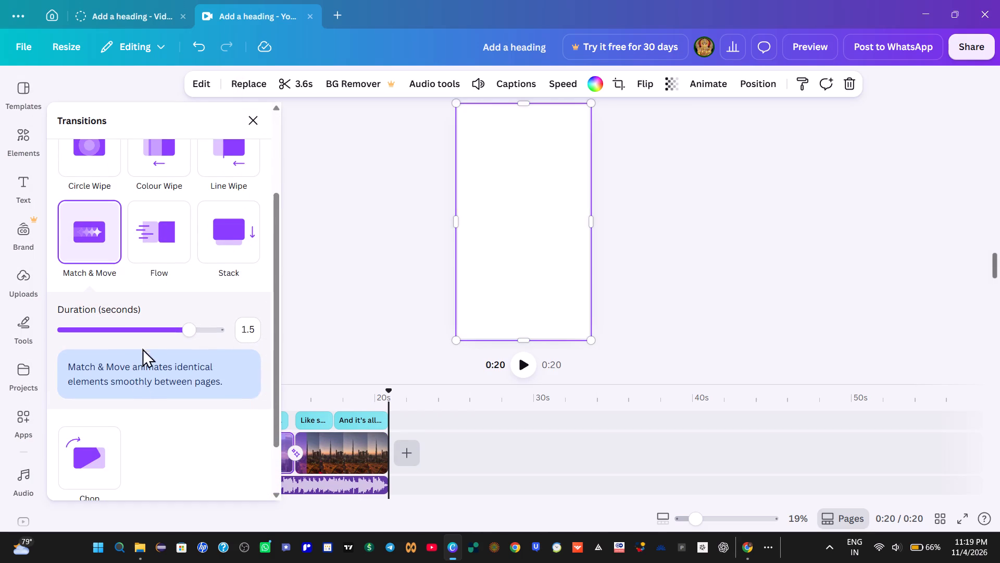
pyautogui.moveTo(190, 321); pyautogui.dragTo(114, 326)
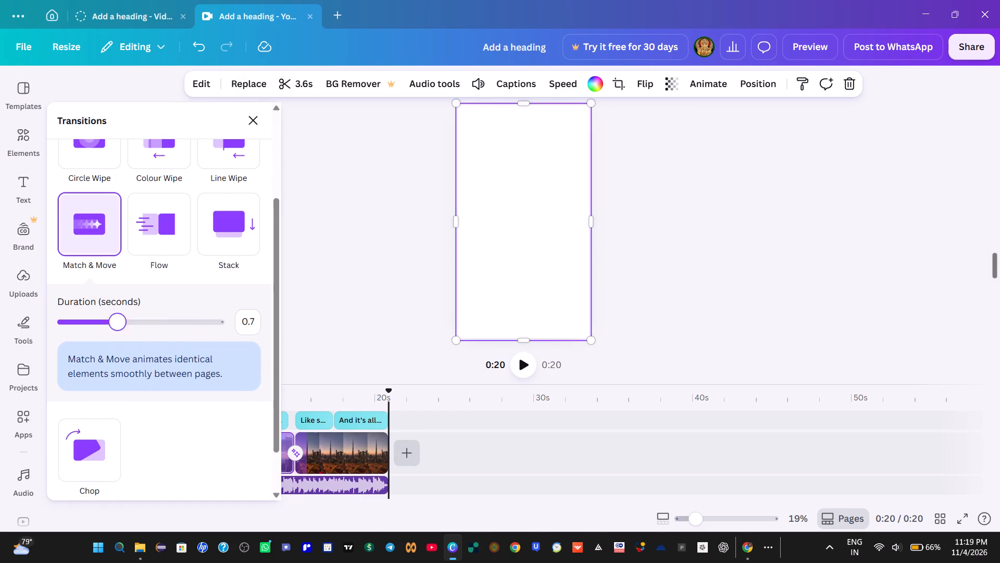
pyautogui.moveTo(114, 326); pyautogui.dragTo(236, 302)
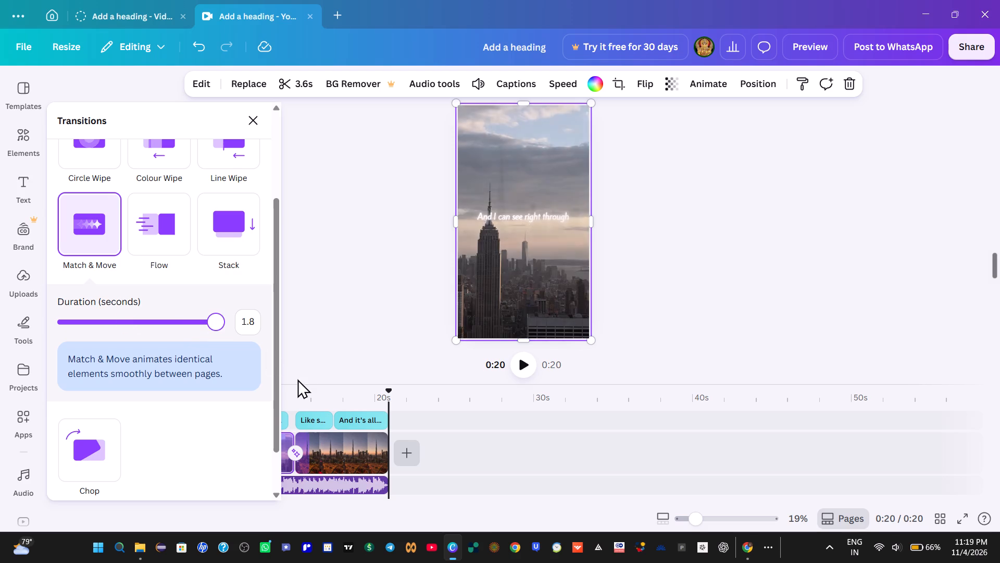
pyautogui.click(291, 415)
pyautogui.click(525, 365)
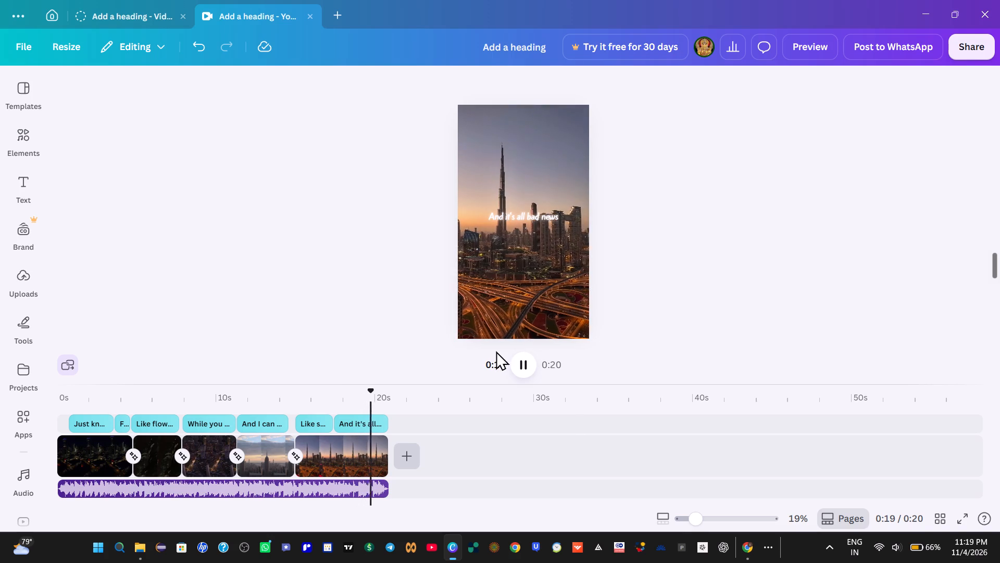
pyautogui.click(356, 415)
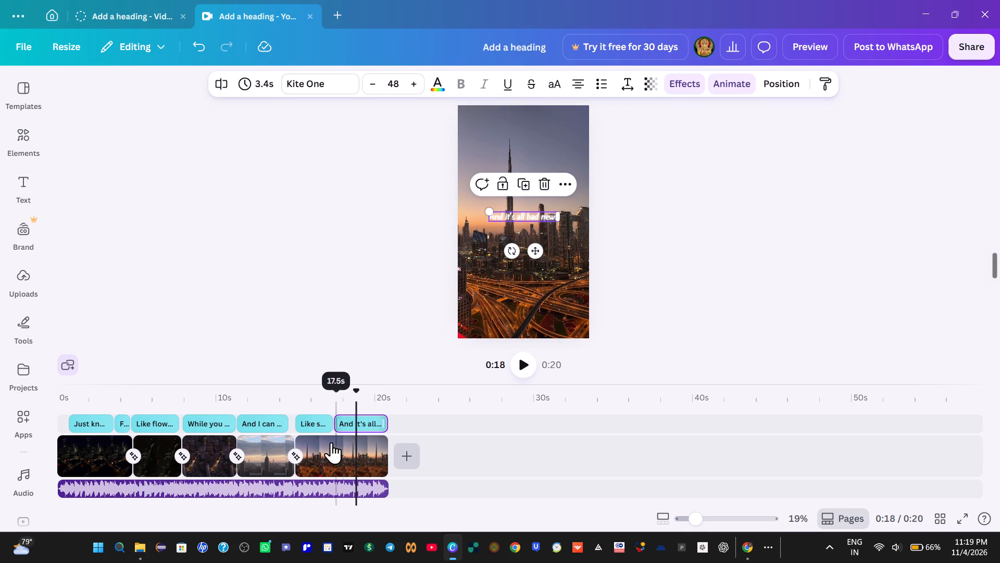
# Apply the 1.8-second Match & Move transition between all scenes.
pyautogui.click(297, 451)
pyautogui.click(298, 455)
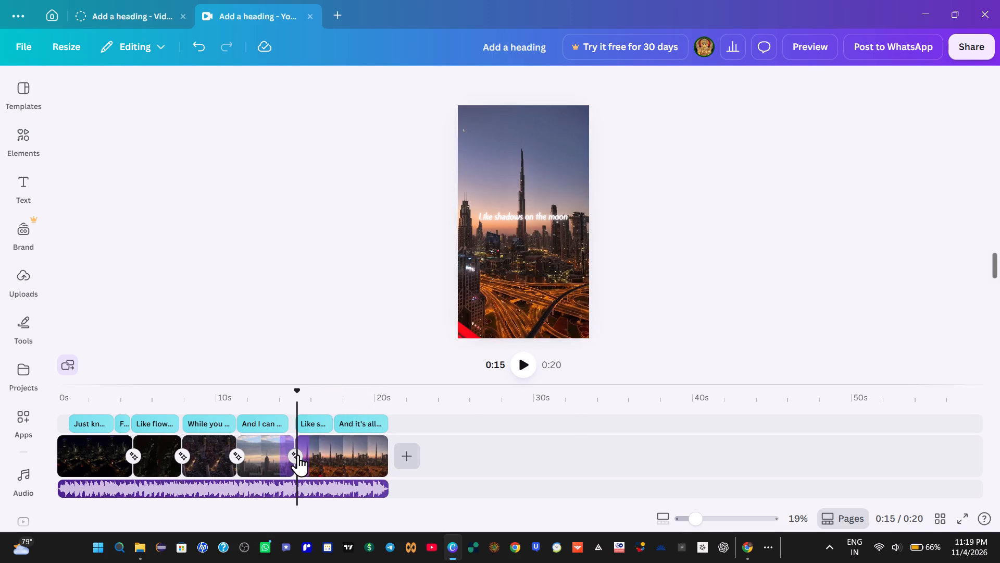
pyautogui.scroll(-4, 172, 403)
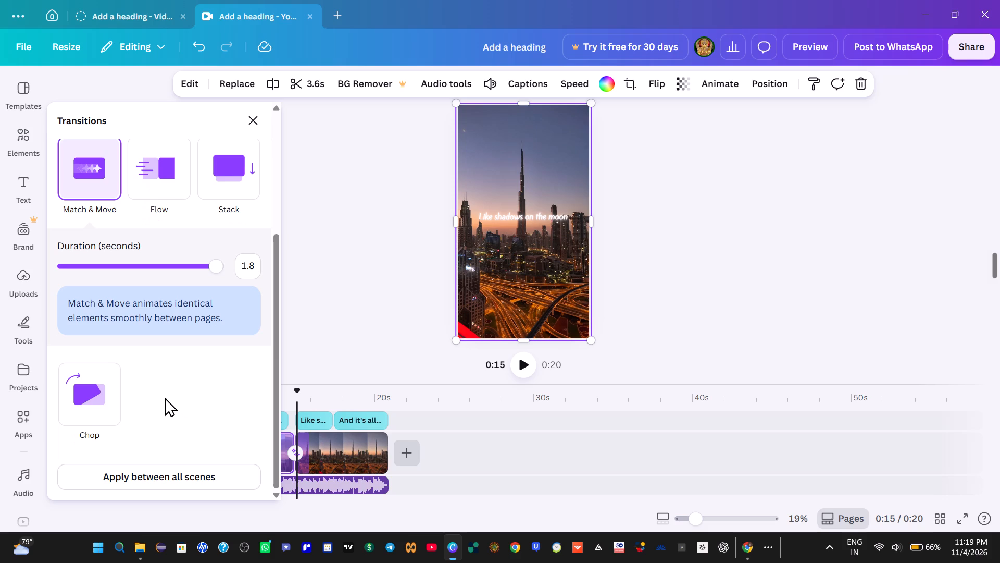
pyautogui.click(168, 479)
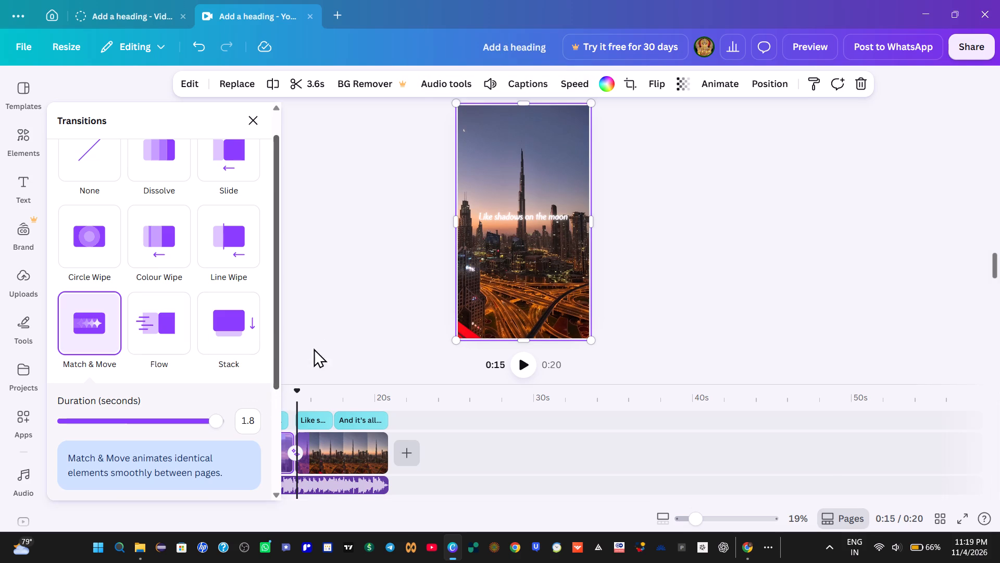
# Replay the video from the heading "While you decide who you are" towards the end to review the transitions.
pyautogui.click(335, 325)
pyautogui.click(270, 417)
pyautogui.click(229, 412)
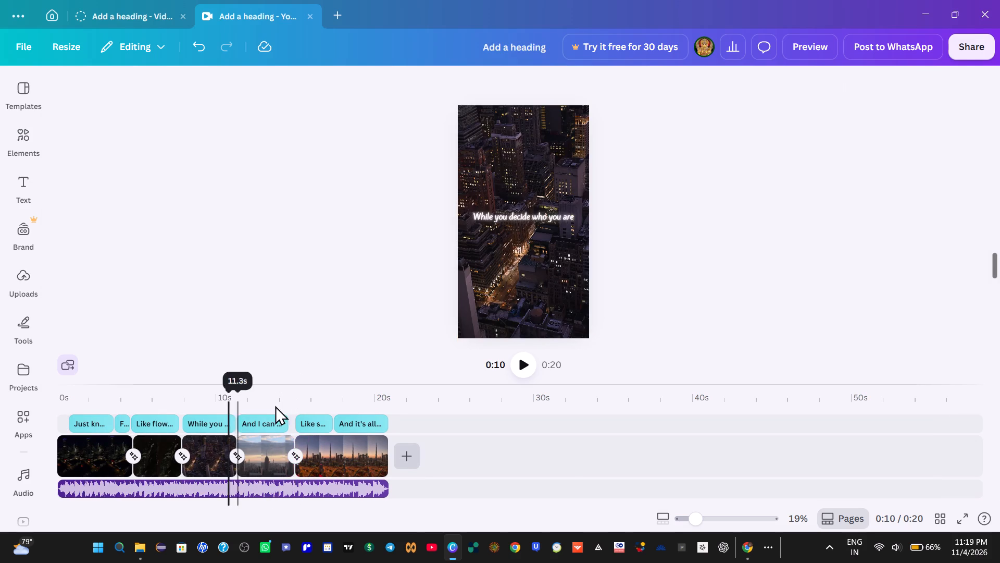
pyautogui.click(519, 372)
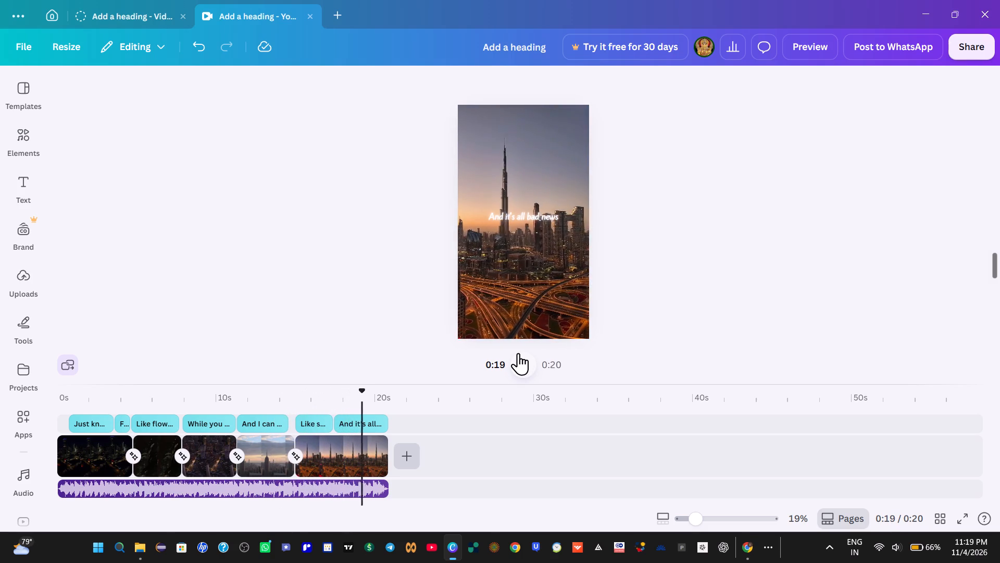
pyautogui.press('space')
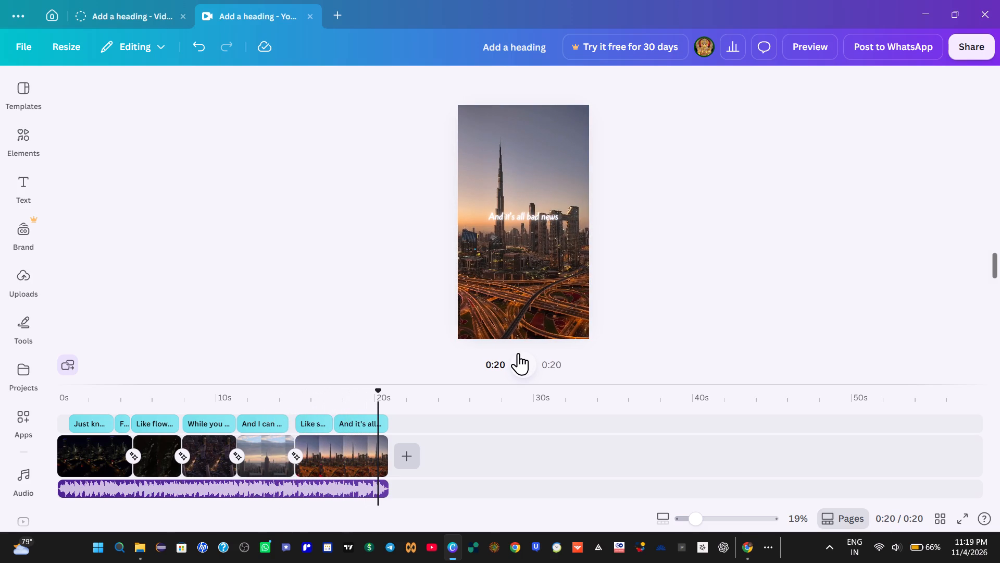
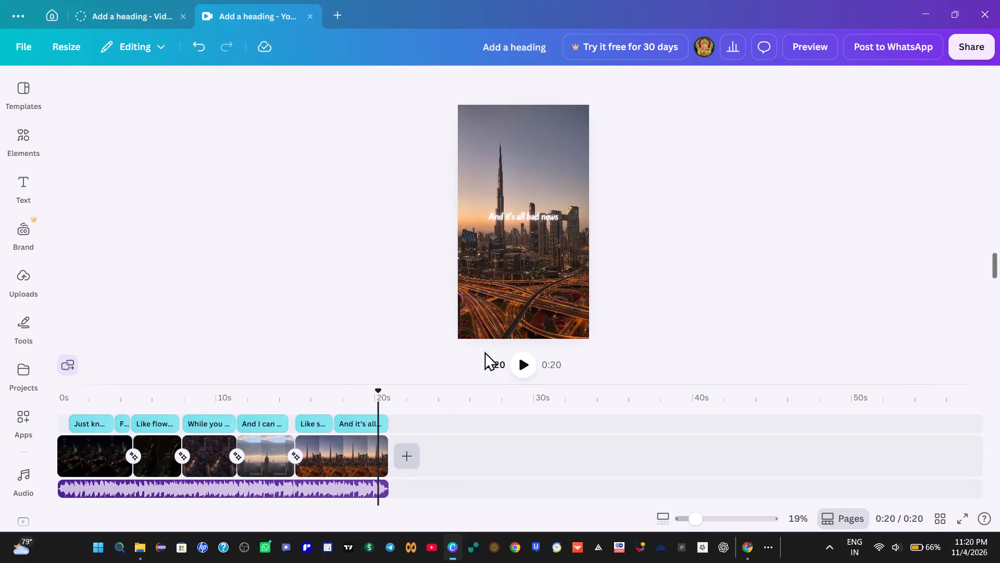
# Play back the closing caption's section at the end of the timeline.
pyautogui.click(347, 409)
pyautogui.press('space')
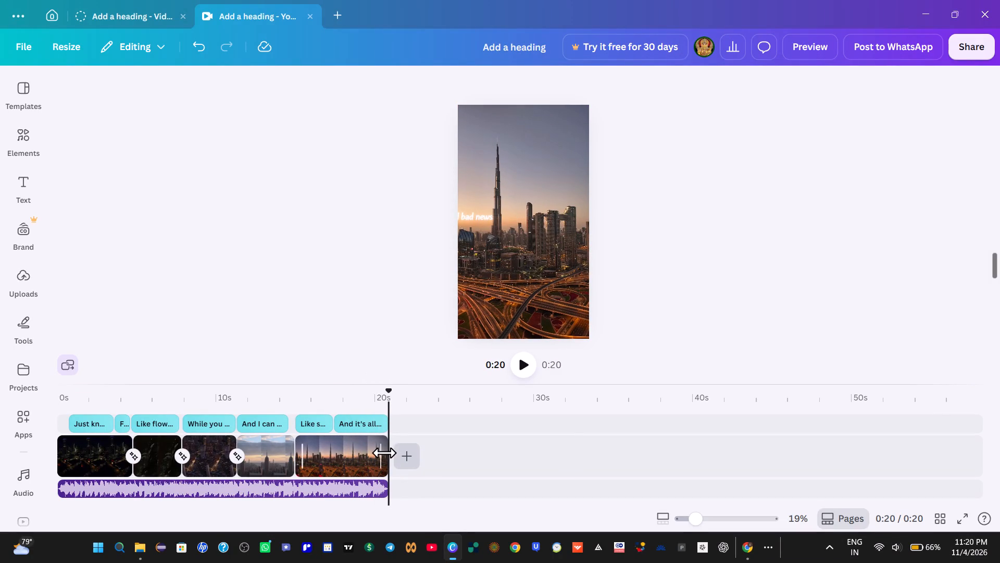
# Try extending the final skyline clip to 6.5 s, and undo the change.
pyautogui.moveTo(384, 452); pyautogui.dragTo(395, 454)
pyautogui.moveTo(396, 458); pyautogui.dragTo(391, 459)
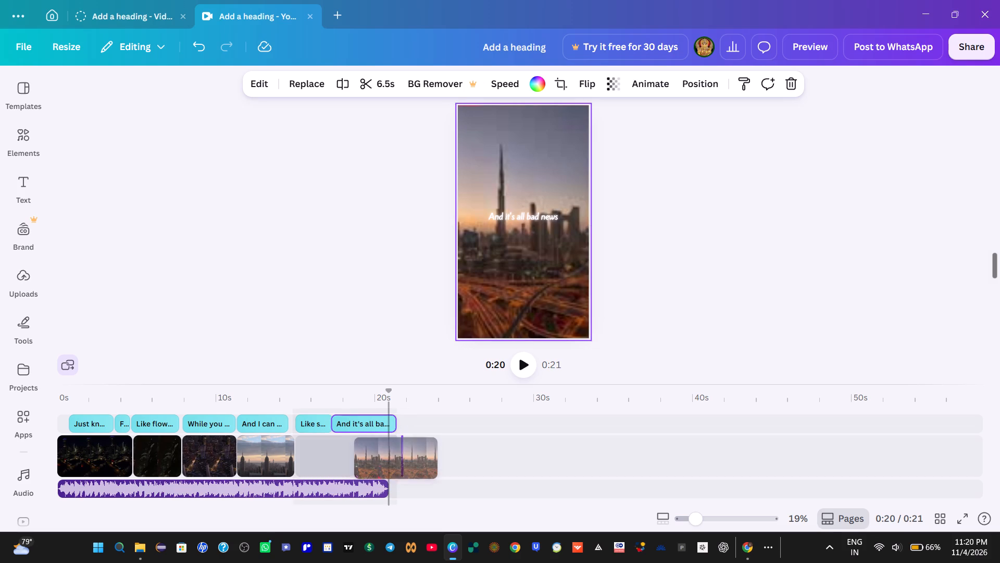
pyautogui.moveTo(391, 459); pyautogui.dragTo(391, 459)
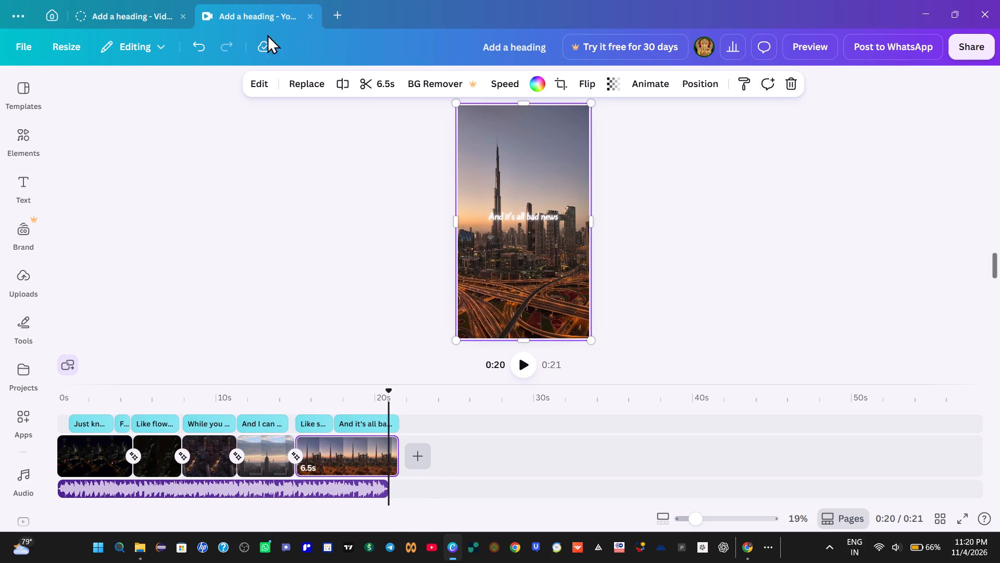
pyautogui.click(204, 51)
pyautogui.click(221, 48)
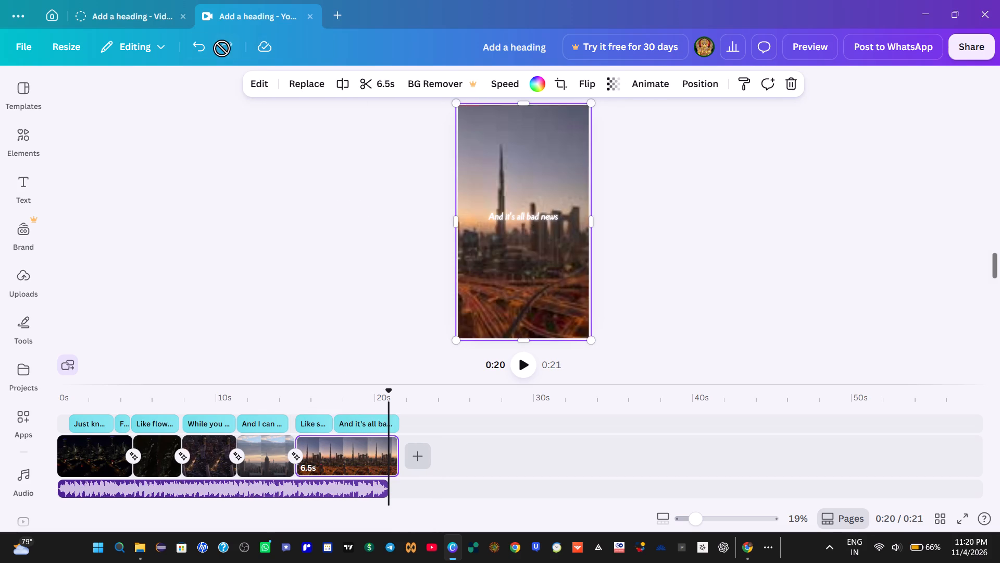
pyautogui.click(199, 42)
# Play the ending from the "And it's all bad news" caption, and review the video in full screen.
pyautogui.click(346, 412)
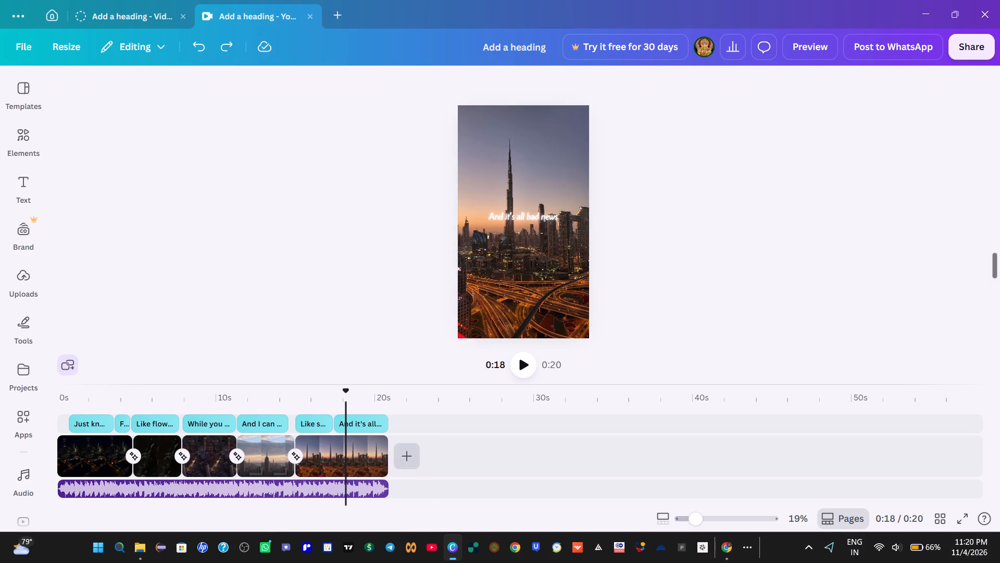
pyautogui.press('space')
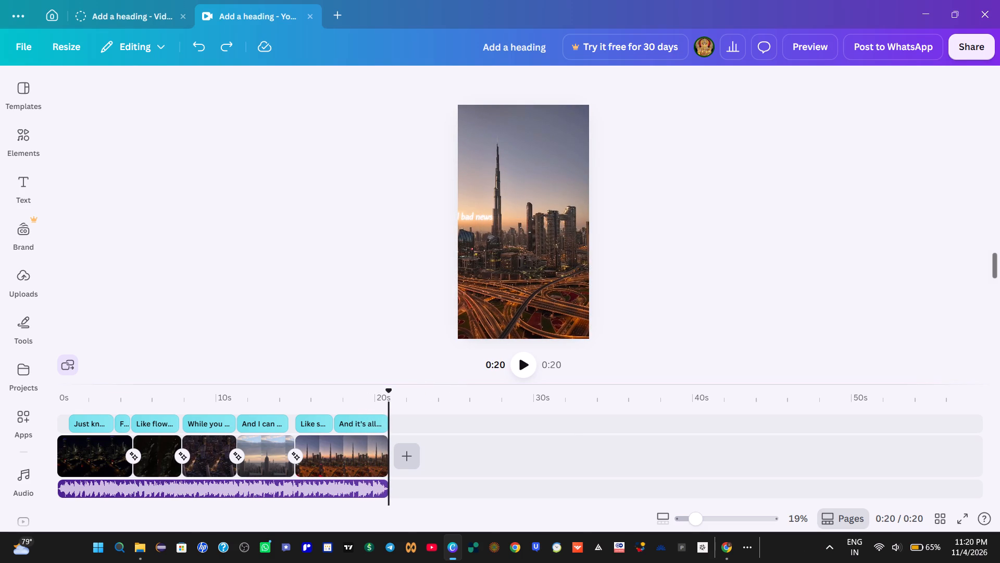
pyautogui.click(969, 531)
pyautogui.click(961, 519)
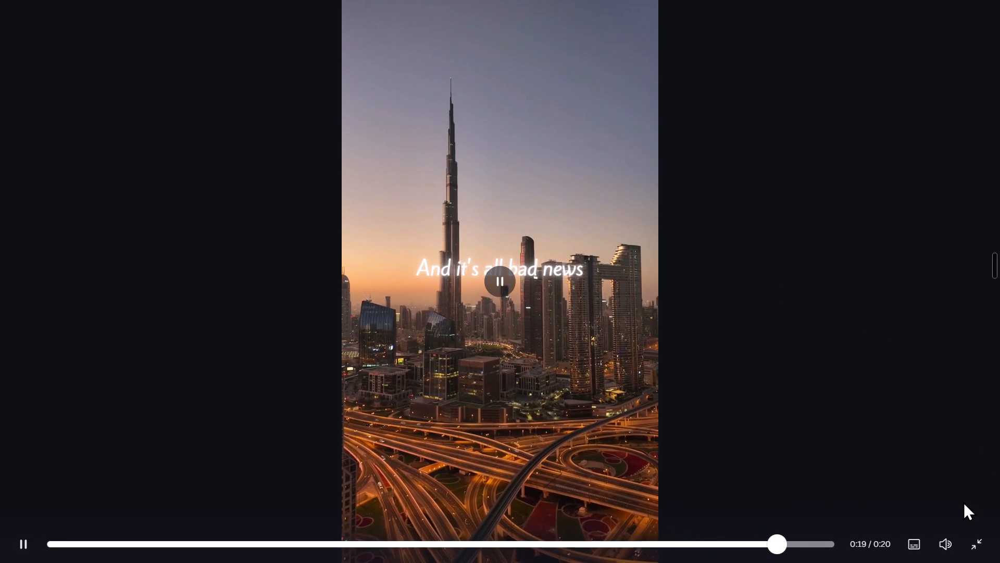
pyautogui.click(969, 545)
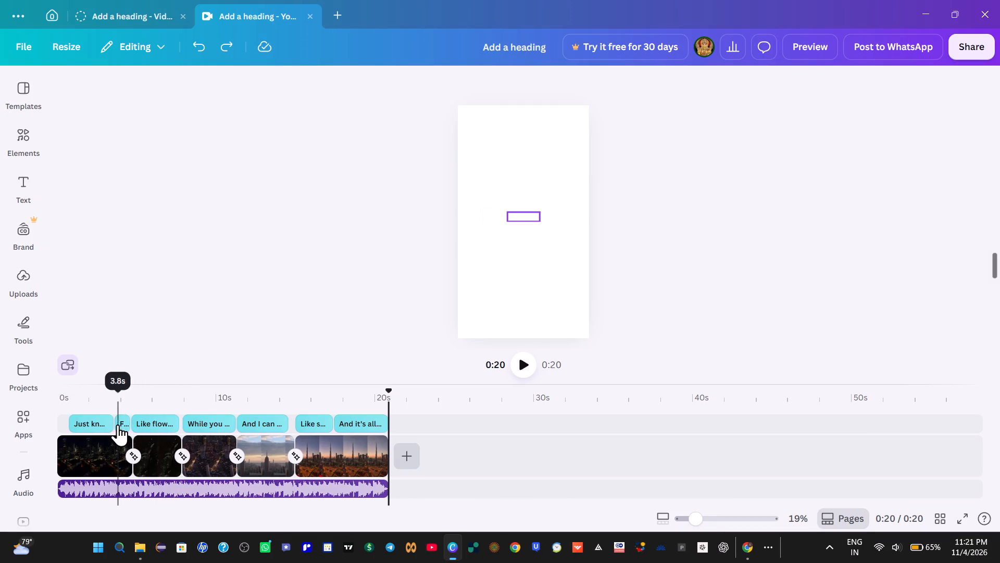
# Add a comma to the end of the "Like flowers from a tomb" caption and put "while" on a second line.
pyautogui.click(174, 422)
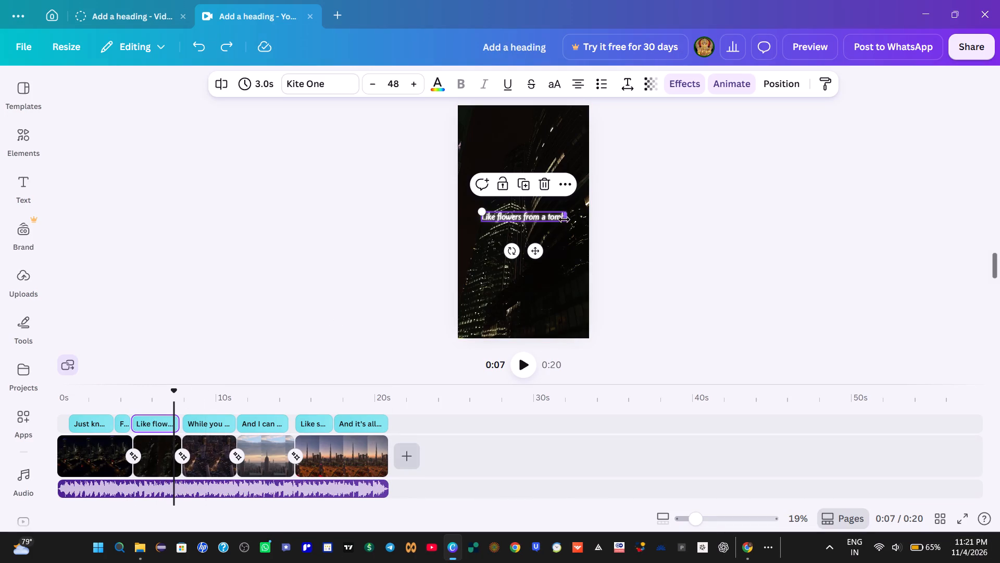
pyautogui.click(562, 214)
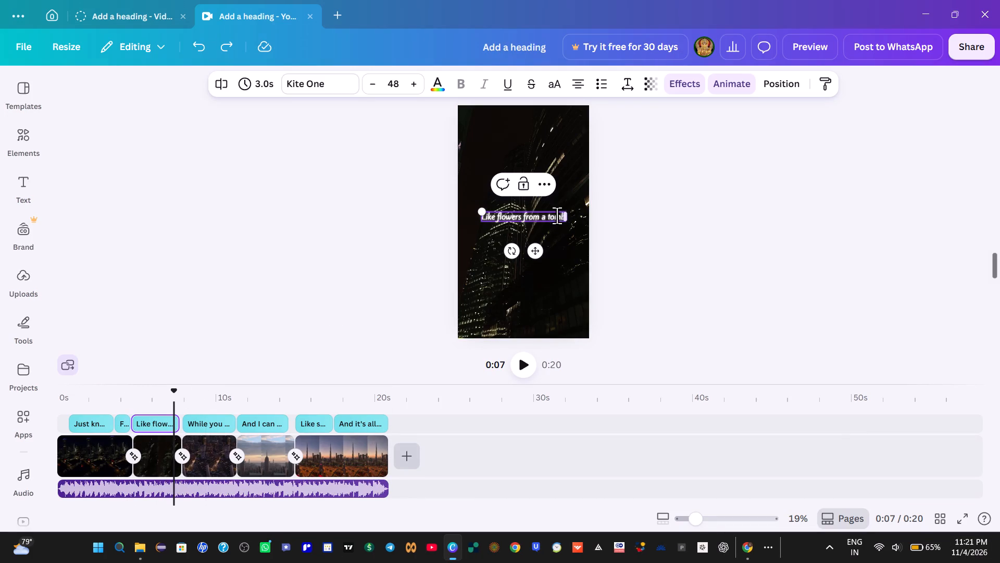
pyautogui.moveTo(706, 515); pyautogui.dragTo(717, 516)
pyautogui.click(629, 213)
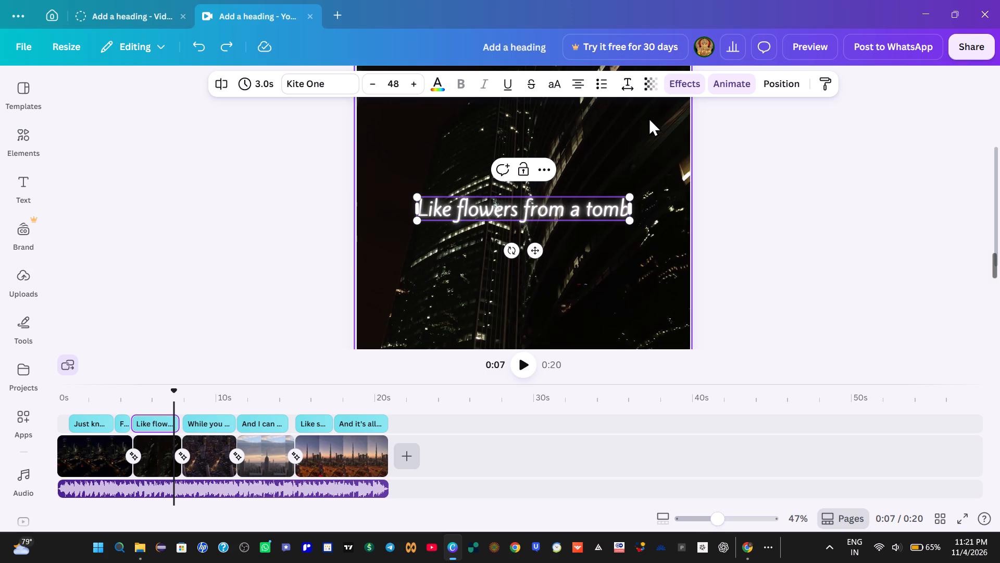
pyautogui.hotkey('shift', 'Return')
pyautogui.write('while')
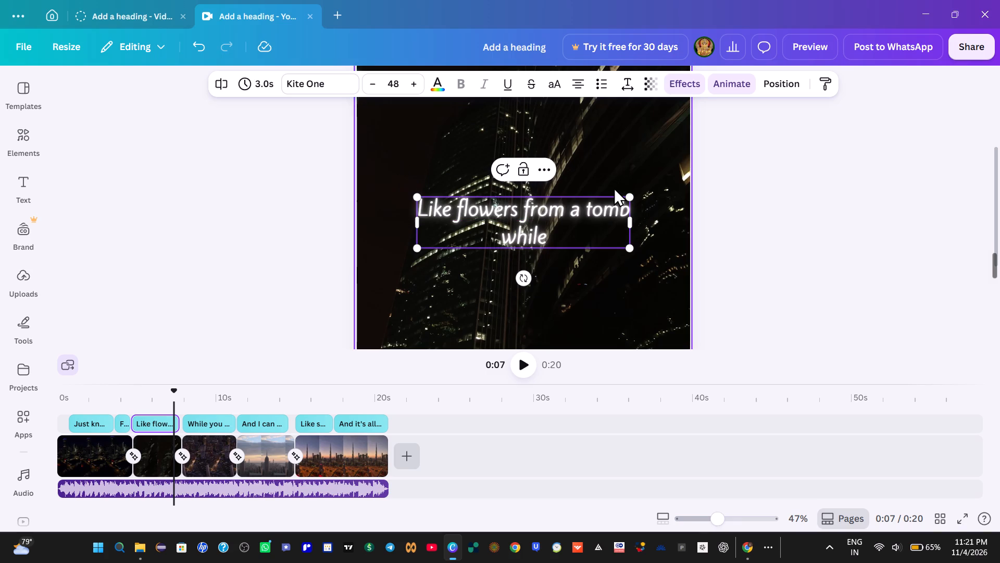
pyautogui.press('BackSpace')
pyautogui.press('BackSpace')
pyautogui.press('BackSpace')
pyautogui.press('BackSpace')
pyautogui.press('BackSpace')
pyautogui.press('BackSpace')
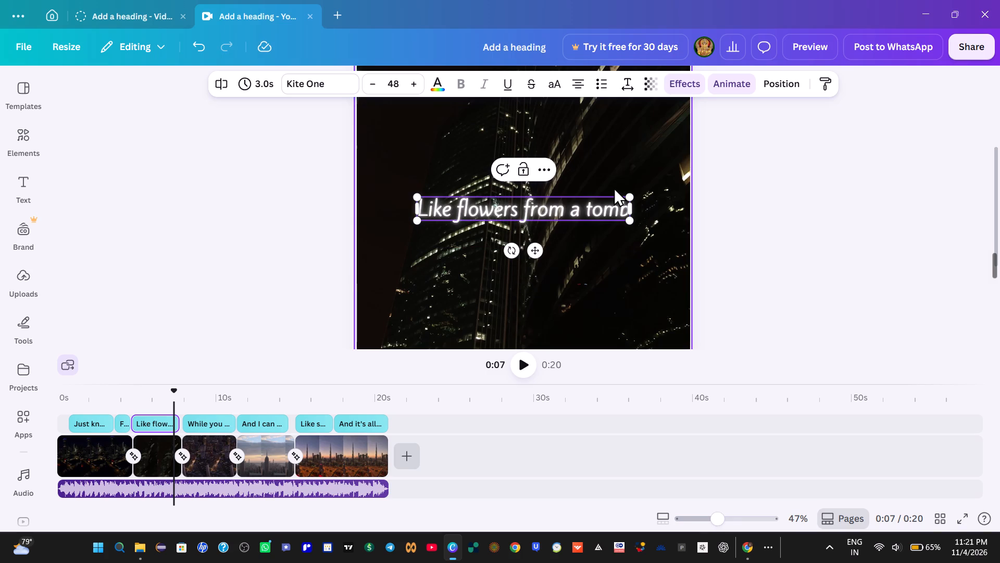
pyautogui.press(',')
pyautogui.press('Return')
pyautogui.write('while')
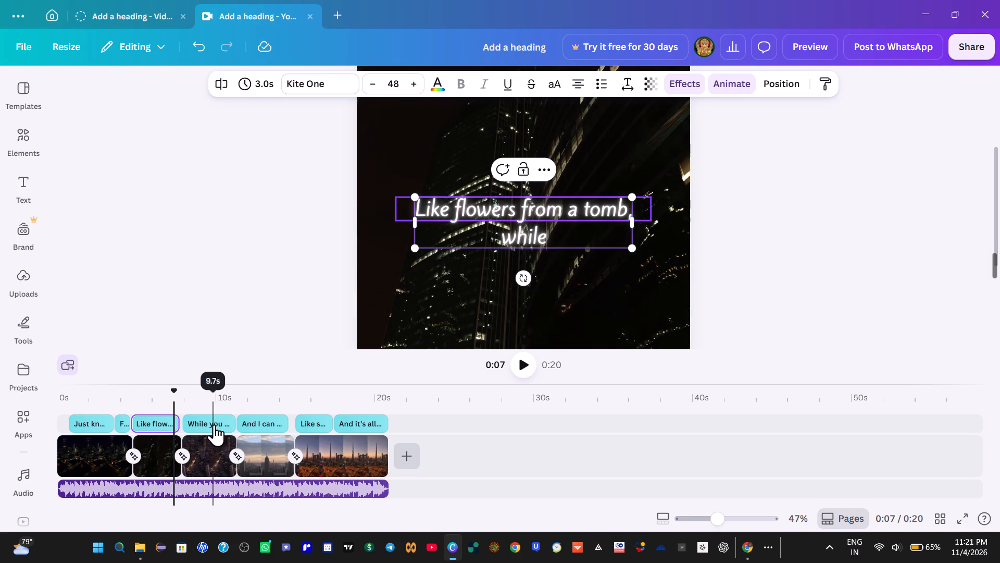
# Shorten the "While you decide who you are" caption to read "You decide who you are".
pyautogui.click(213, 413)
pyautogui.click(450, 202)
pyautogui.click(463, 203)
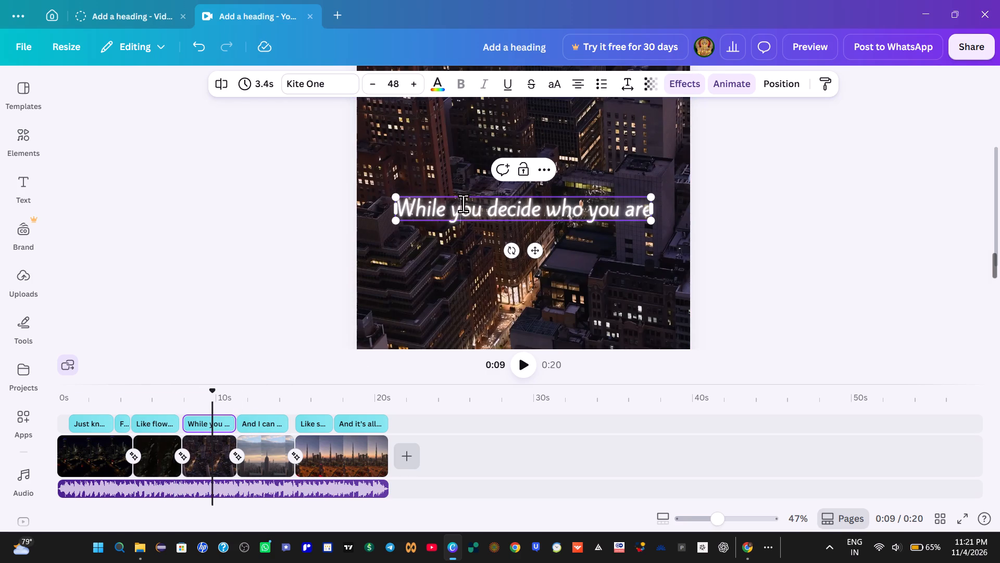
pyautogui.press('BackSpace')
pyautogui.press('BackSpace')
pyautogui.press('BackSpace')
pyautogui.press('BackSpace')
pyautogui.press('BackSpace')
pyautogui.press('BackSpace')
pyautogui.press('BackSpace')
pyautogui.press('BackSpace')
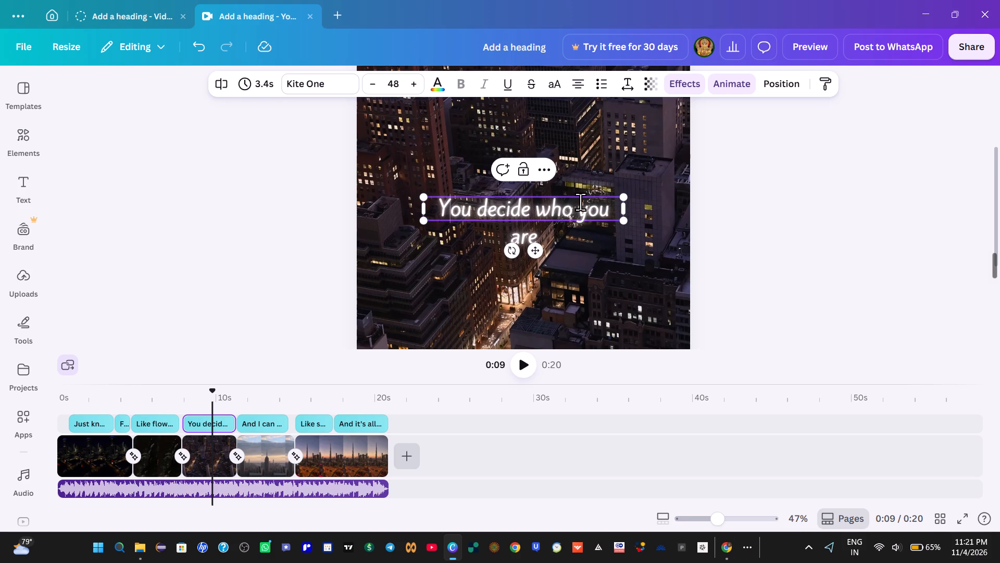
pyautogui.click(791, 201)
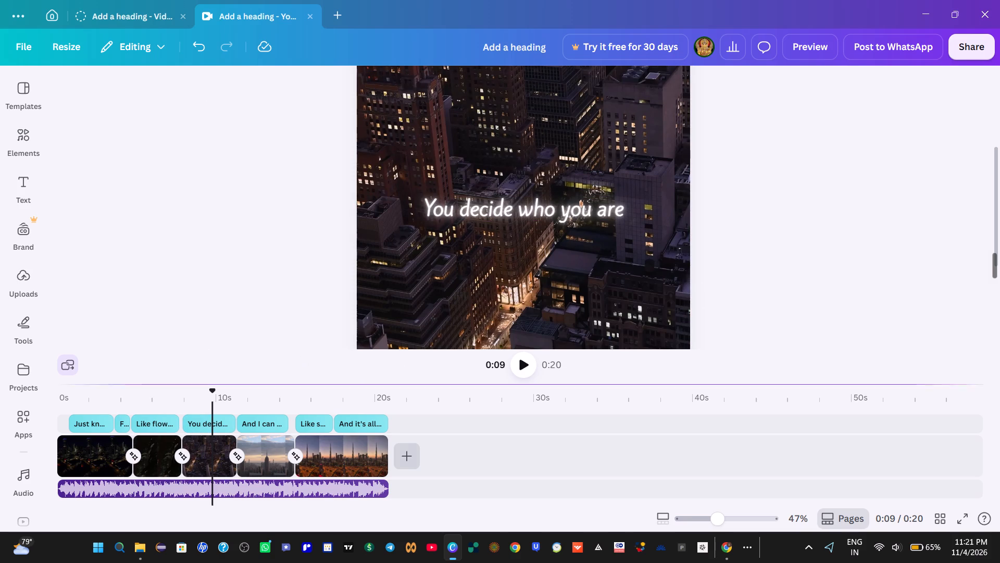
# Watch the whole video in full screen from the start to check the edited captions.
pyautogui.click(964, 521)
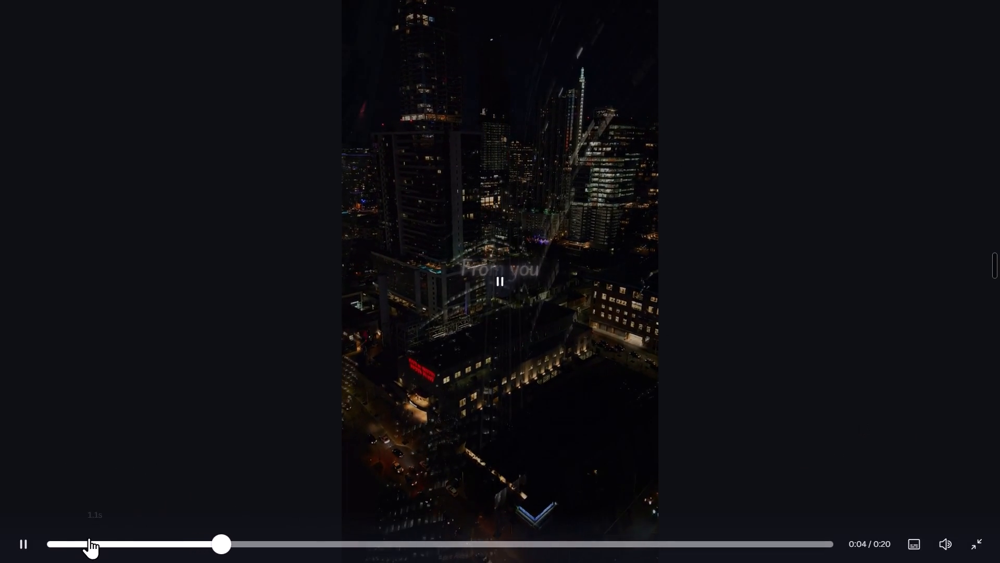
pyautogui.click(48, 545)
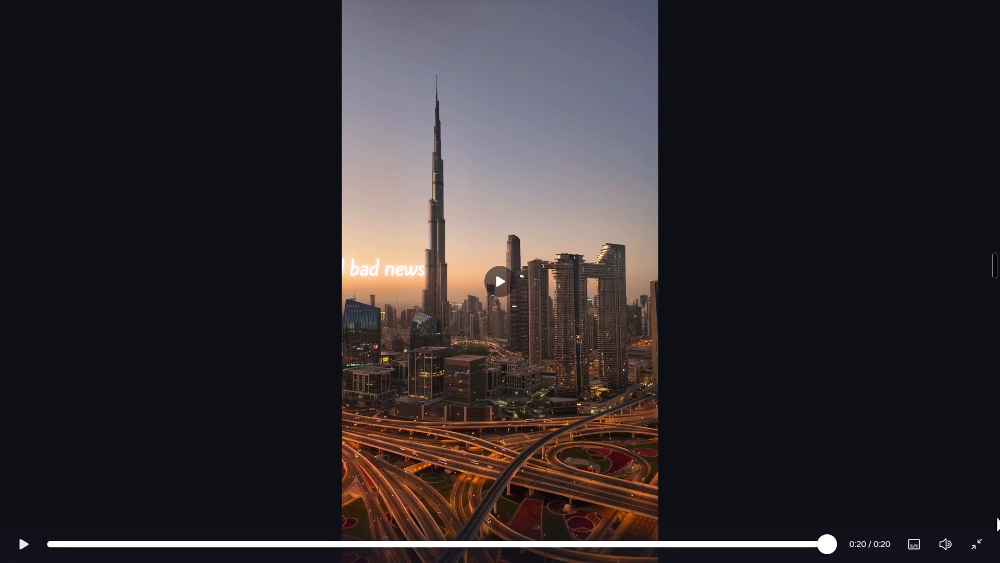
pyautogui.click(986, 546)
pyautogui.click(983, 542)
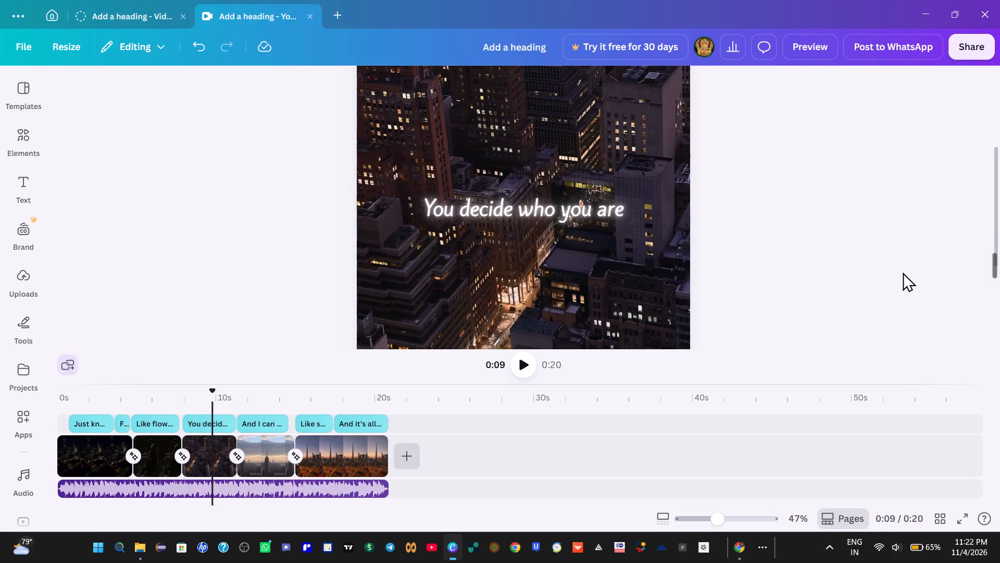
pyautogui.click(902, 271)
# Set the Fade animation of the "And it's all bad news" caption to run on exit only.
pyautogui.click(379, 420)
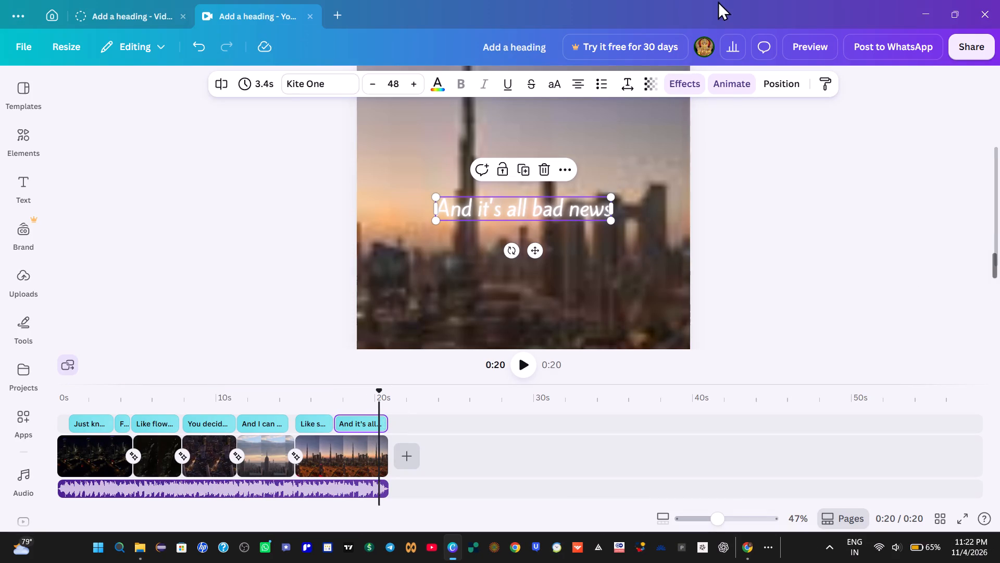
pyautogui.click(727, 78)
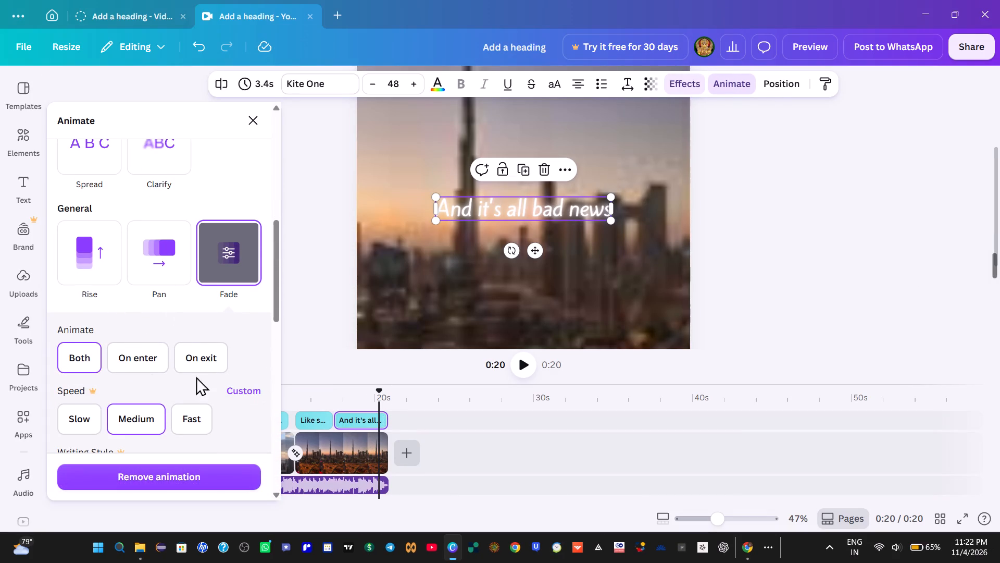
pyautogui.click(194, 362)
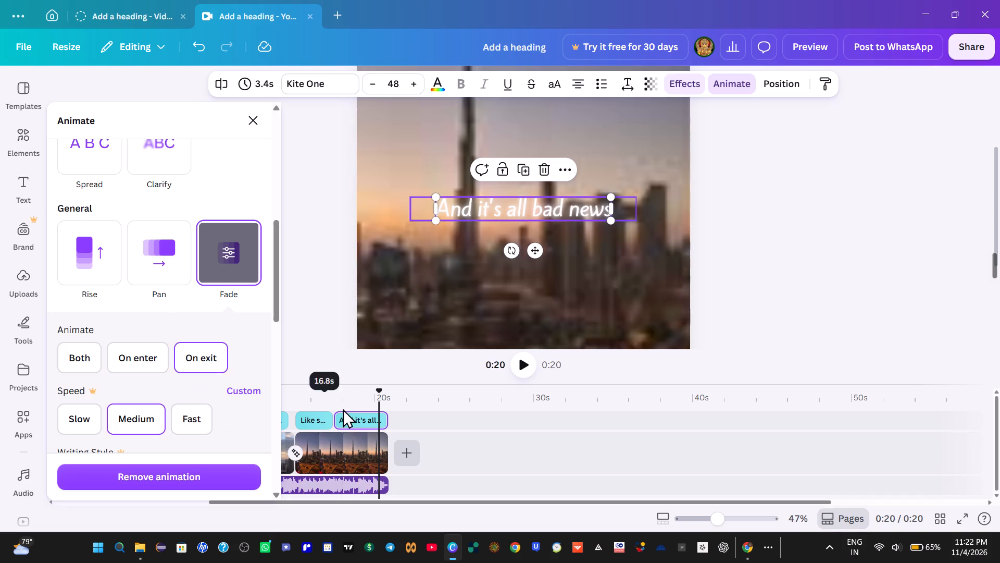
# Play back the "And it's all bad news" caption to check its exit animation.
pyautogui.click(362, 410)
pyautogui.click(524, 354)
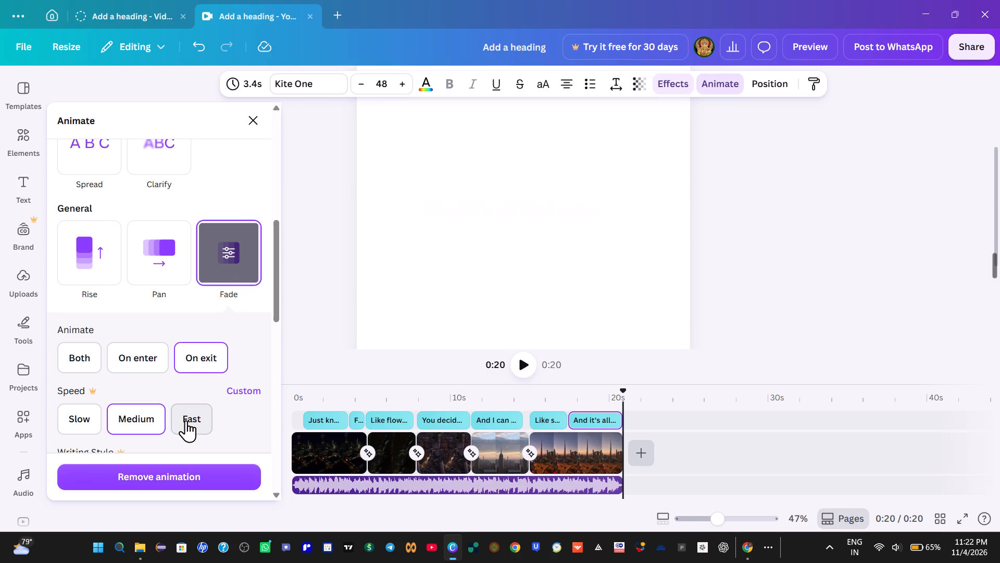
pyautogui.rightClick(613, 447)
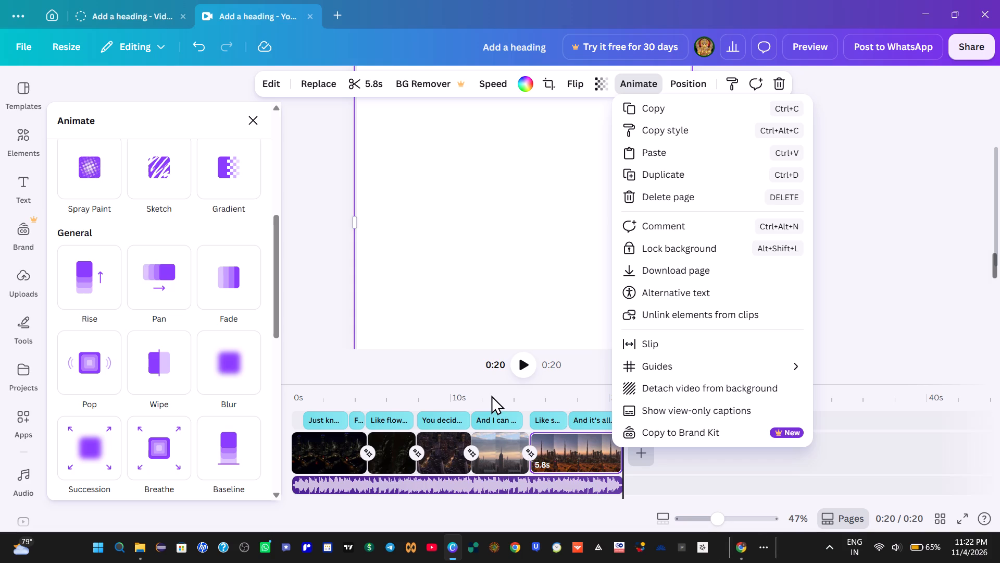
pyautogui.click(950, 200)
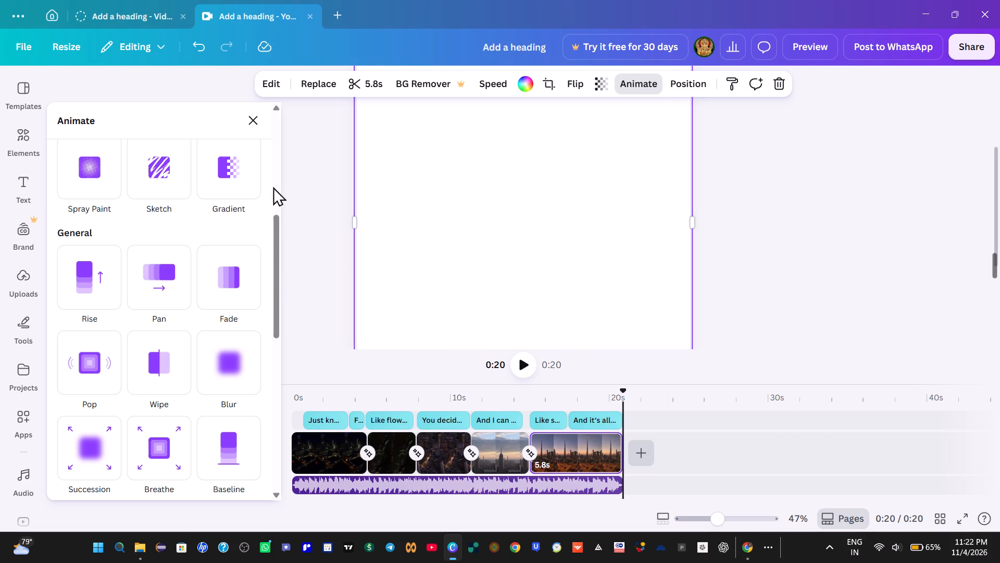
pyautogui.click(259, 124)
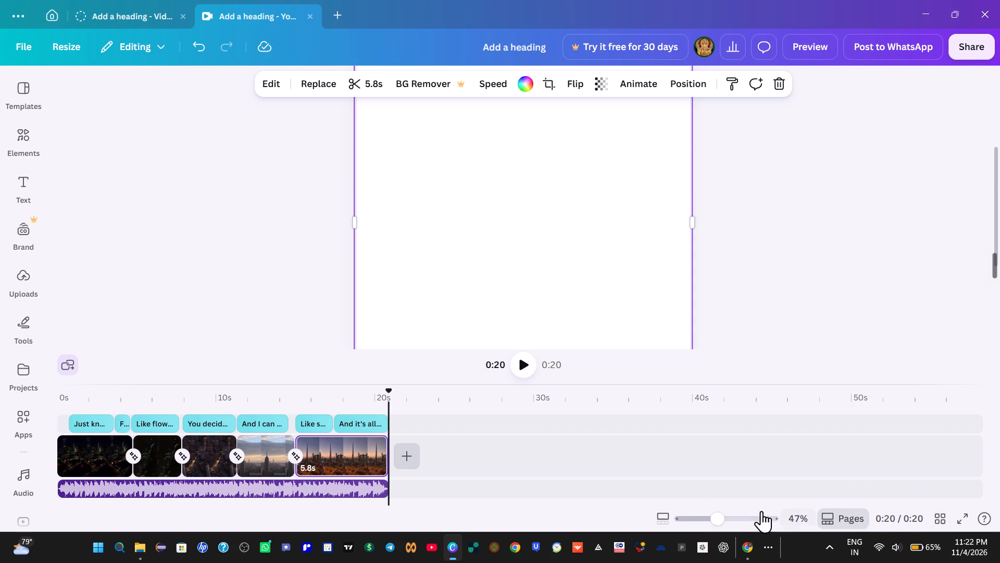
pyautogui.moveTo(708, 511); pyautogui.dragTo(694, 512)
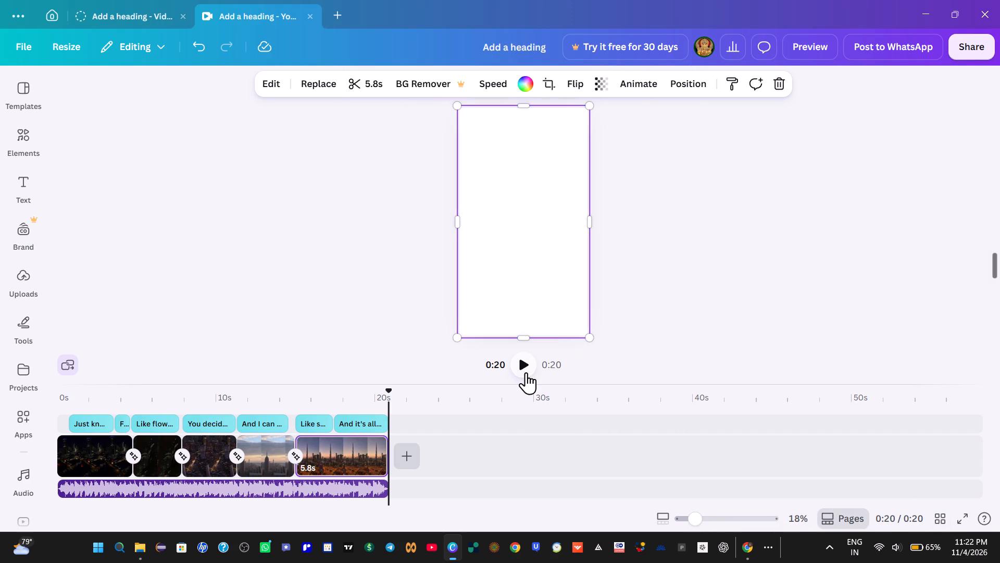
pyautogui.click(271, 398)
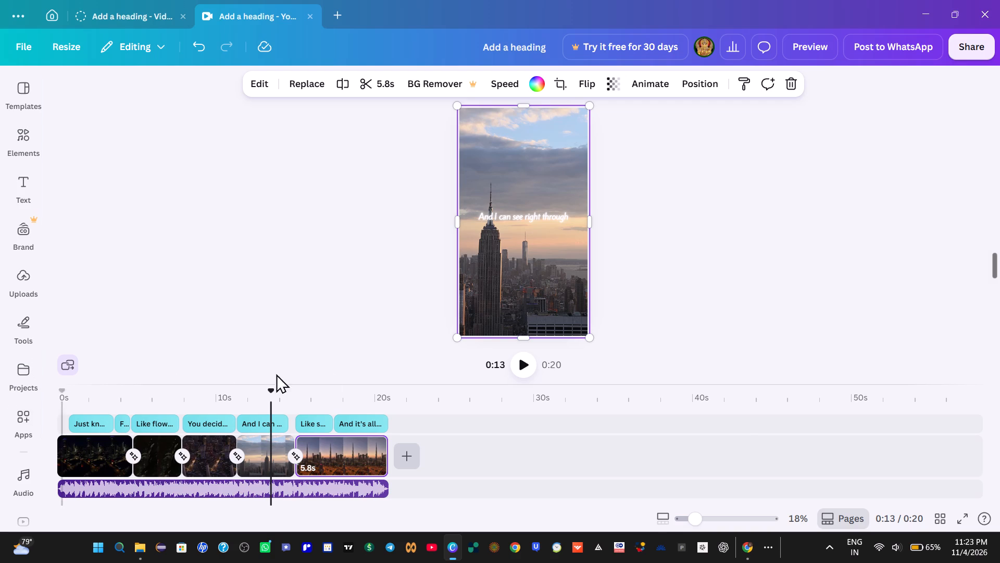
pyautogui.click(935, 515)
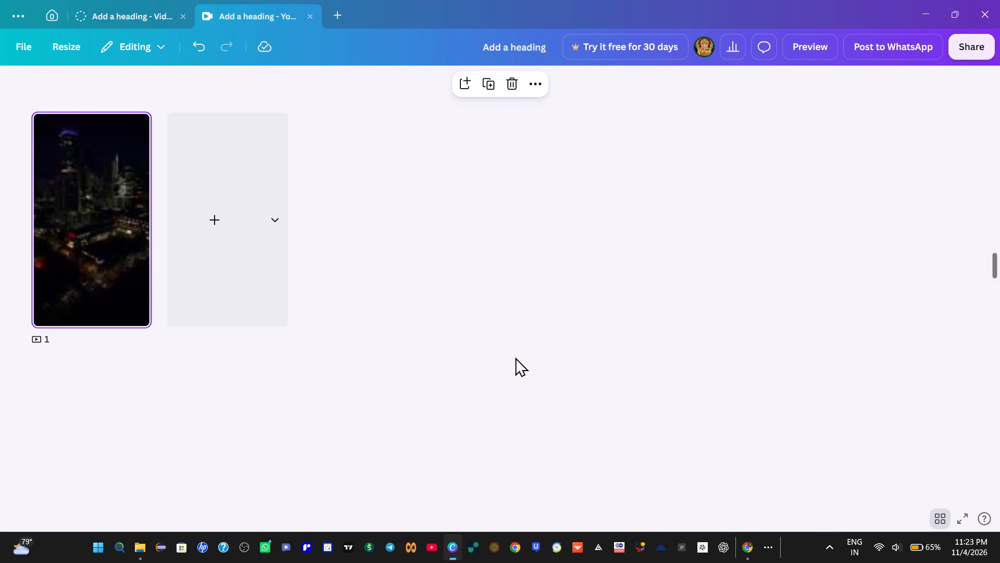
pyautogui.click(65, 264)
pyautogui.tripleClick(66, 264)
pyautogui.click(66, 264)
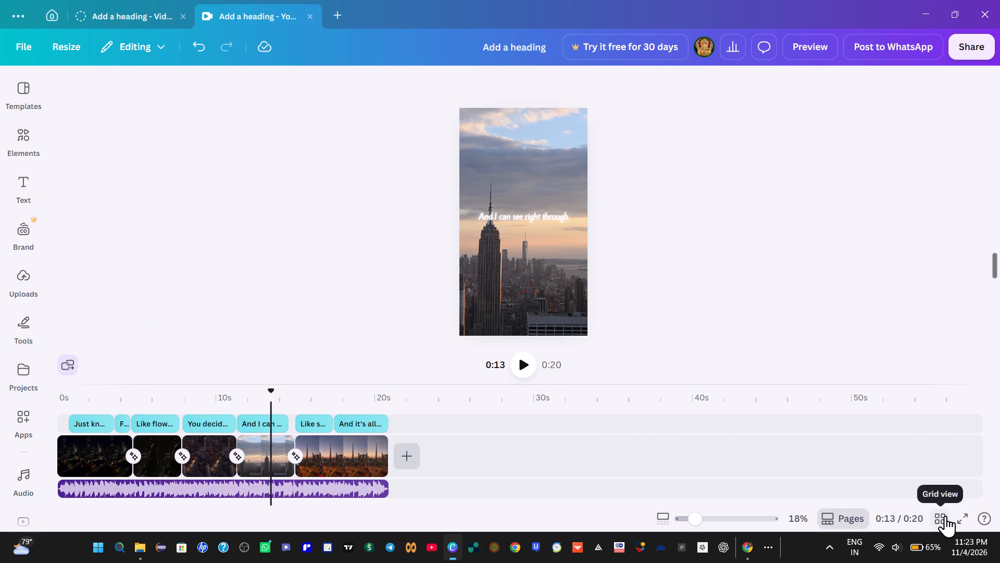
# Watch the whole video in full screen from the start to check the captions and the ending.
pyautogui.click(957, 519)
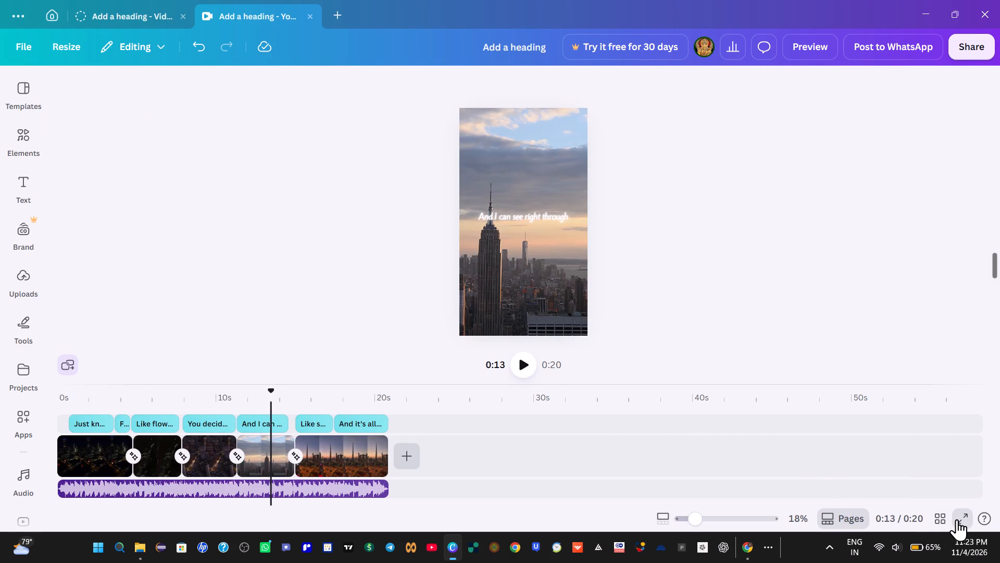
pyautogui.moveTo(58, 543); pyautogui.dragTo(36, 543)
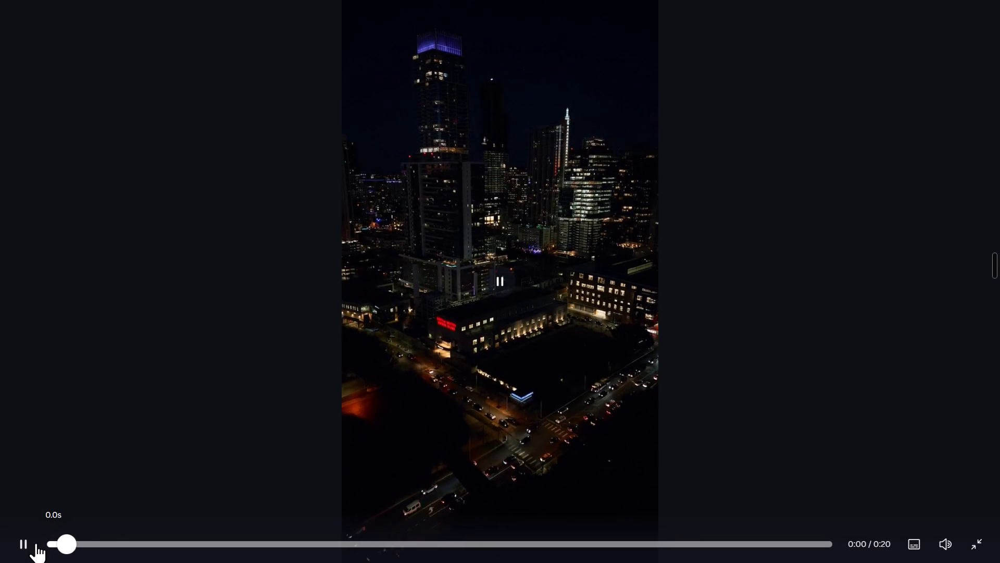
pyautogui.moveTo(46, 548); pyautogui.dragTo(11, 550)
pyautogui.moveTo(45, 546); pyautogui.dragTo(22, 549)
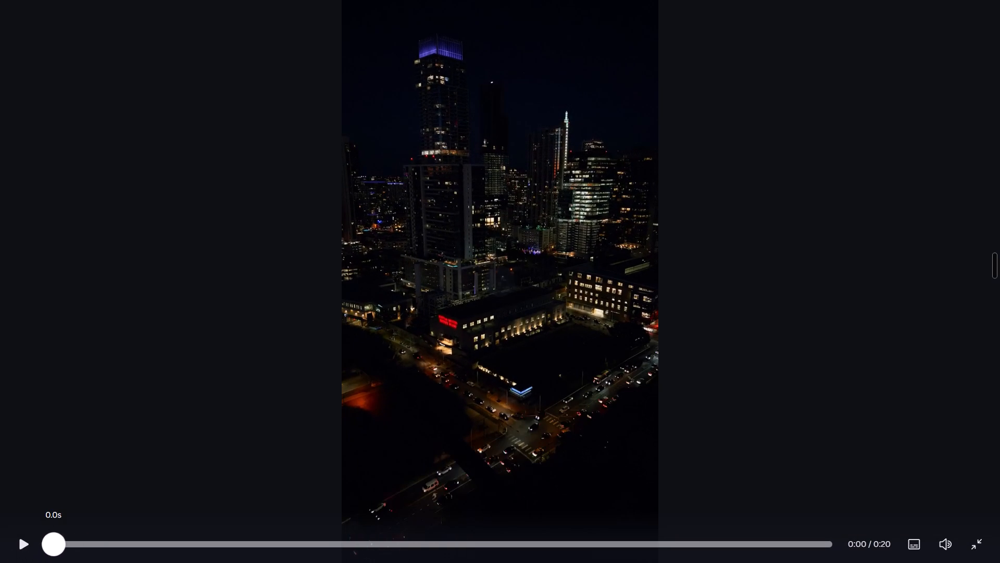
pyautogui.moveTo(22, 549); pyautogui.dragTo(22, 549)
pyautogui.moveTo(22, 549); pyautogui.dragTo(22, 549)
pyautogui.moveTo(22, 549); pyautogui.dragTo(22, 548)
pyautogui.moveTo(22, 548); pyautogui.dragTo(23, 544)
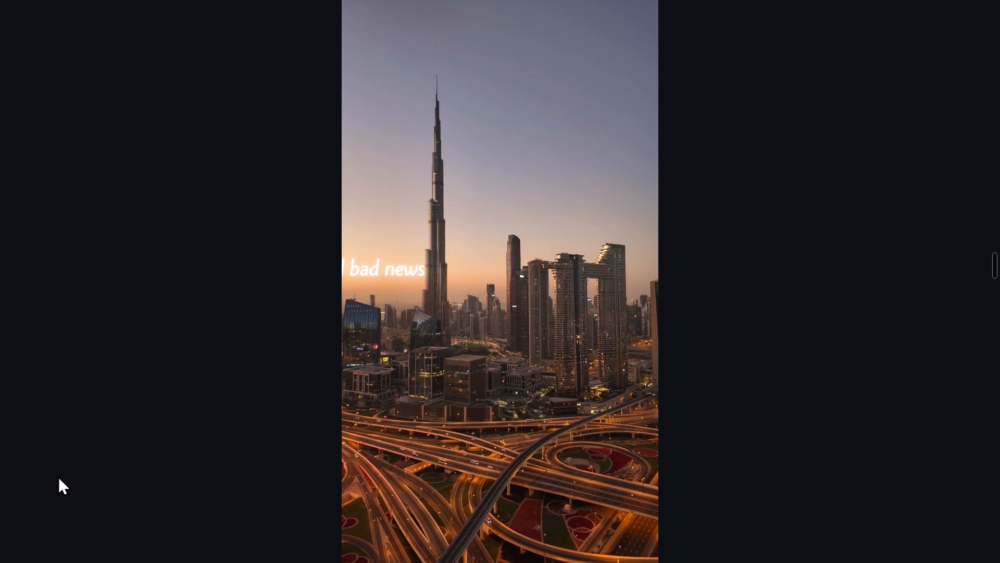
pyautogui.click(982, 529)
pyautogui.click(979, 538)
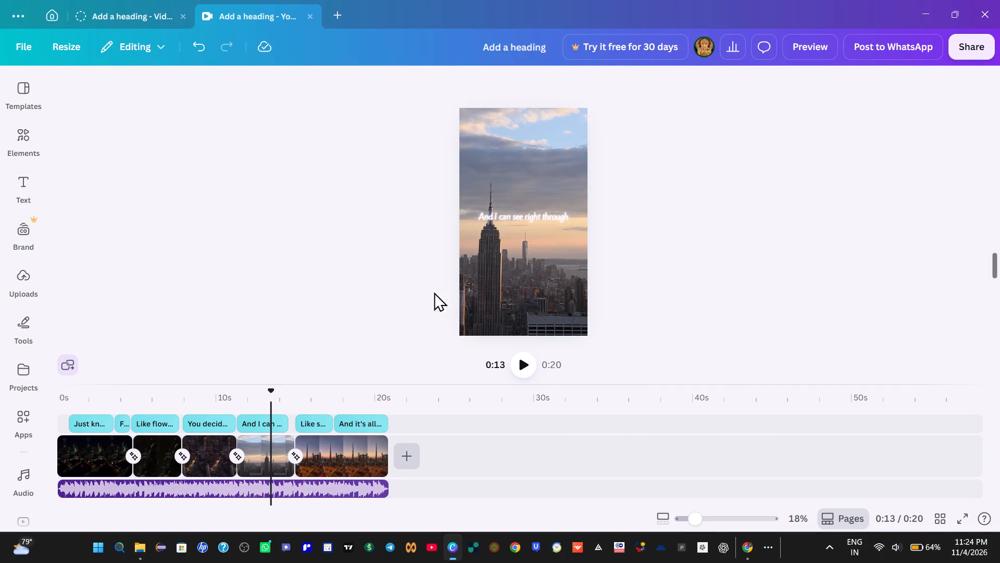
# Lengthen the final Dubai skyline clip to 6.2 seconds, and try to extend the audio track with it.
pyautogui.click(364, 412)
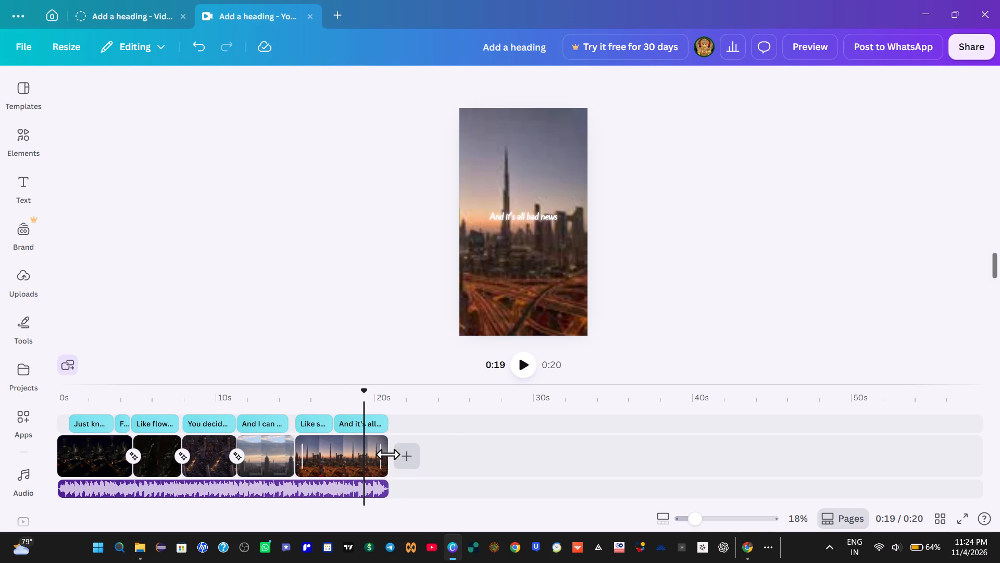
pyautogui.moveTo(387, 454); pyautogui.dragTo(398, 455)
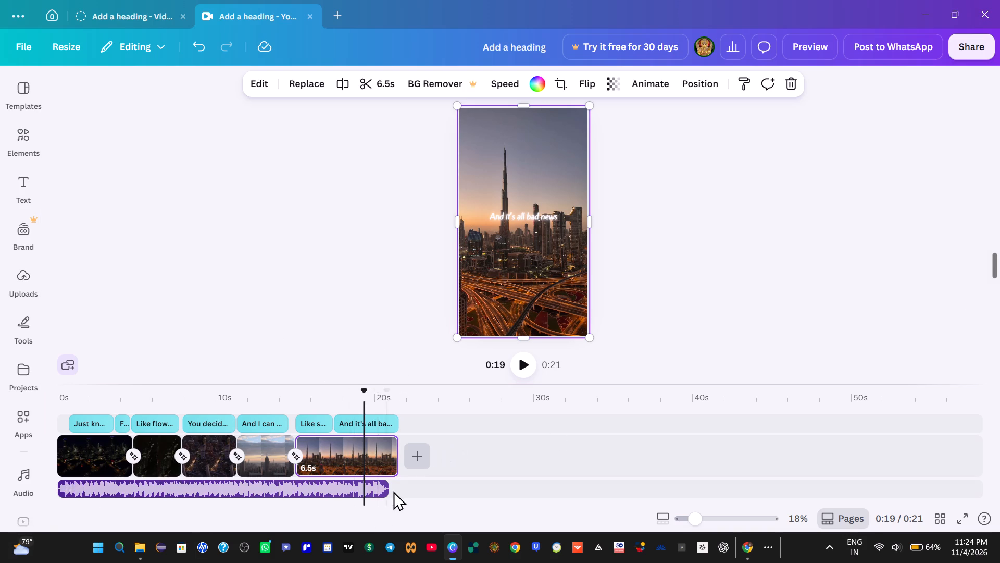
pyautogui.moveTo(382, 491); pyautogui.dragTo(413, 497)
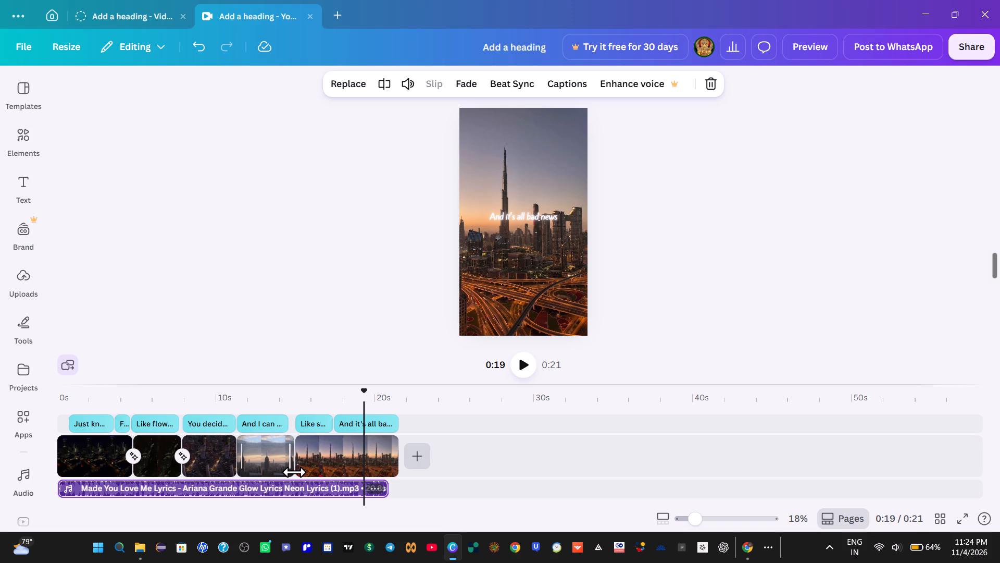
pyautogui.moveTo(394, 451); pyautogui.dragTo(391, 451)
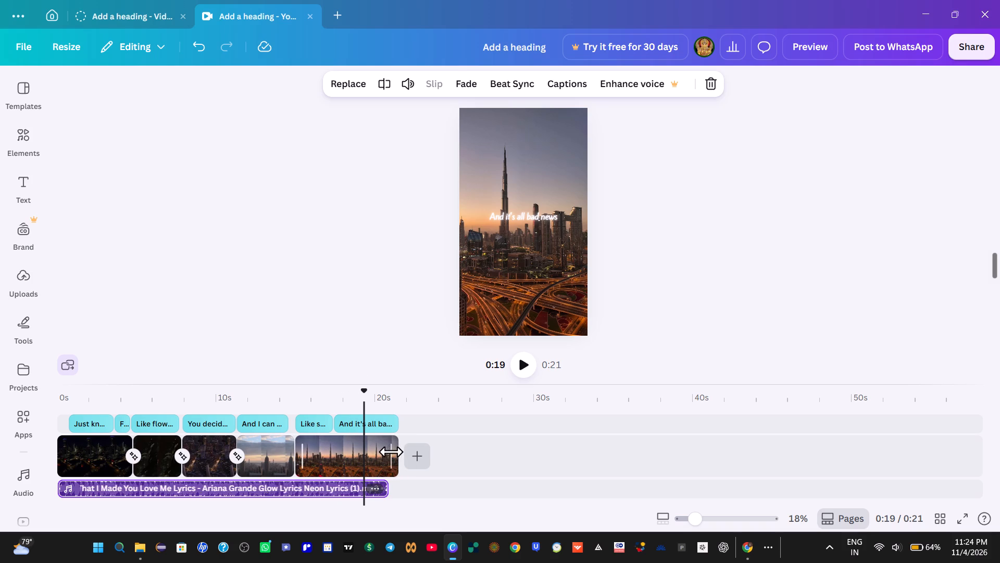
pyautogui.moveTo(391, 451); pyautogui.dragTo(389, 451)
# Play back the end of the video to check the "And it's all bad news" caption over the lengthened clip.
pyautogui.click(378, 411)
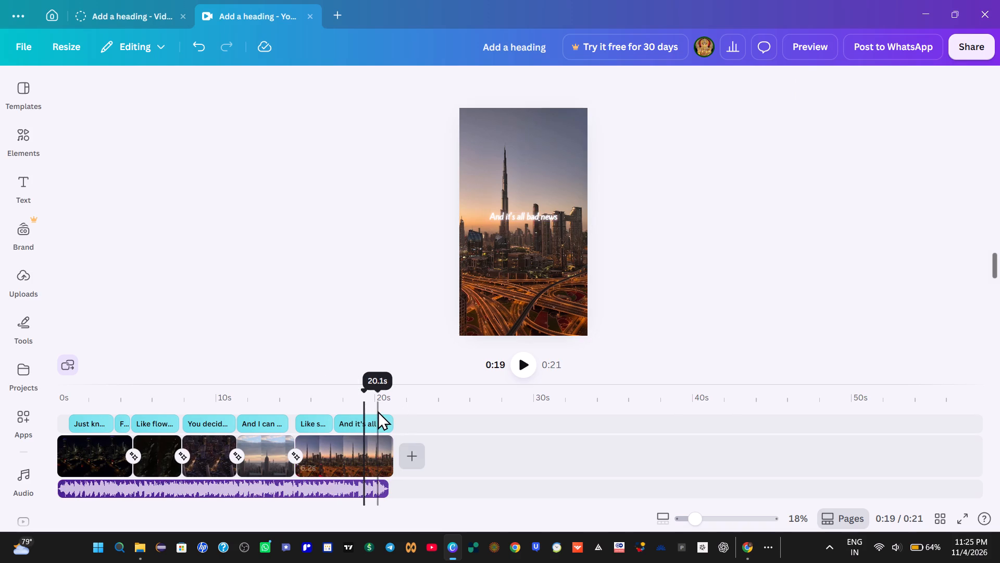
pyautogui.click(359, 408)
pyautogui.click(359, 408)
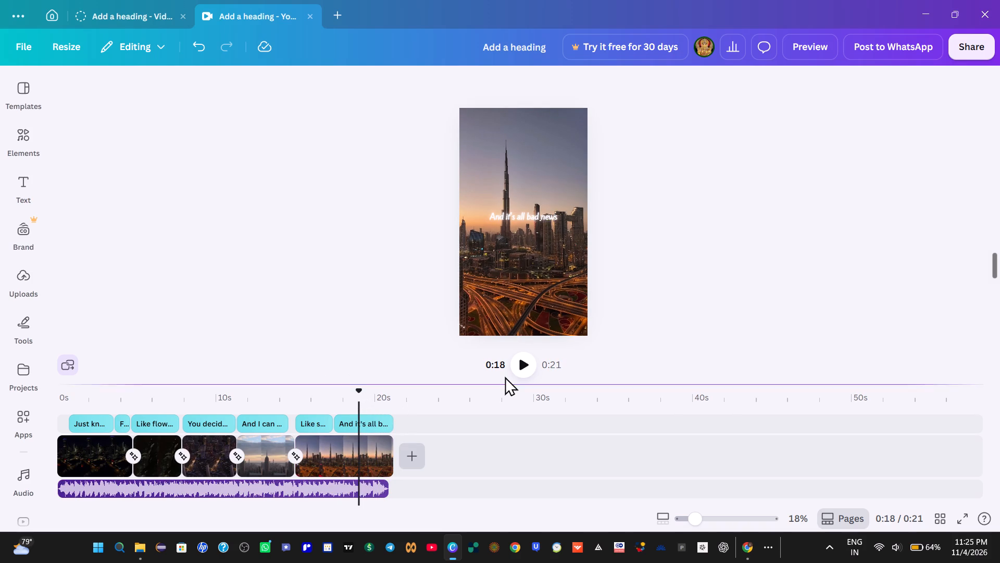
pyautogui.click(533, 359)
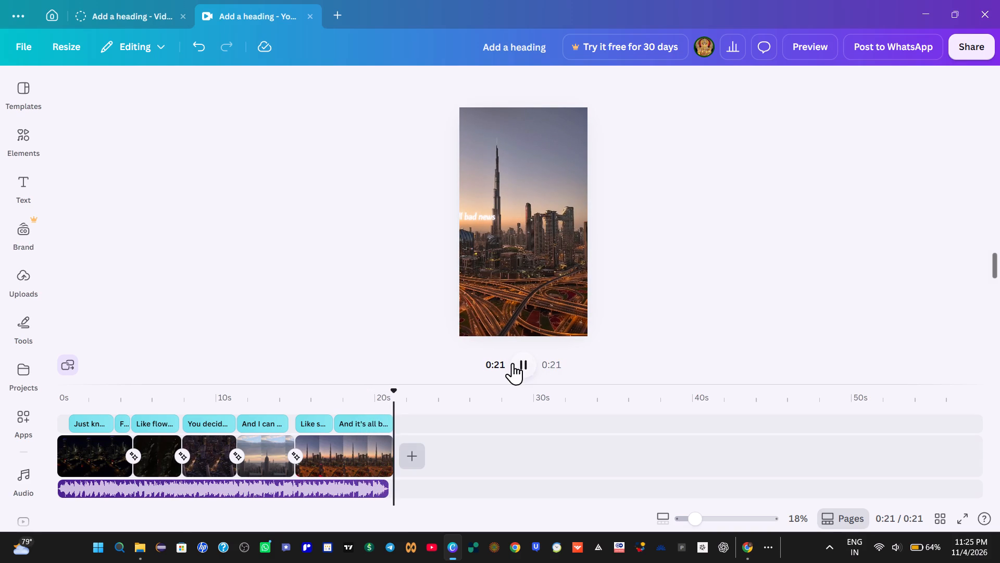
pyautogui.click(381, 424)
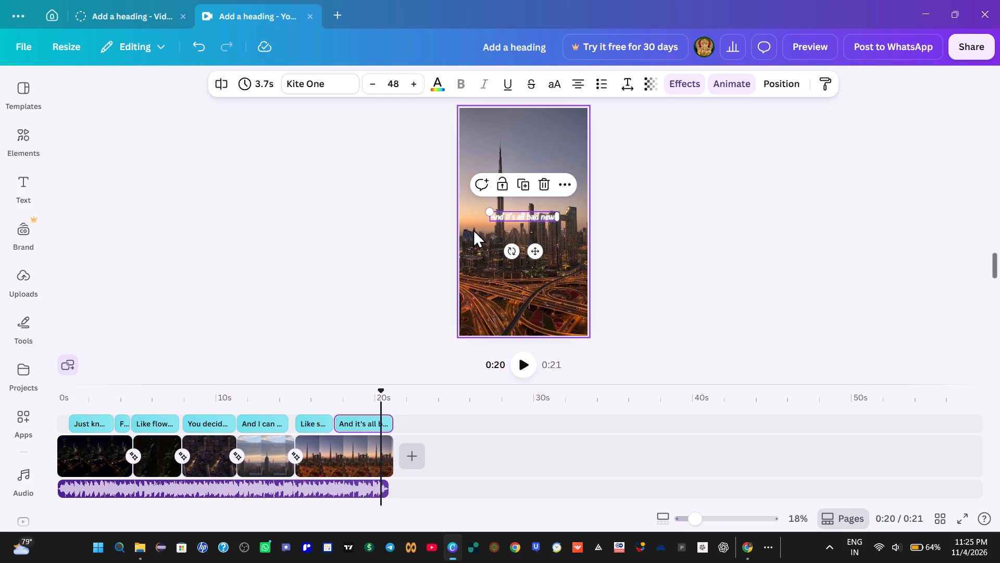
# Remove the Match & Move transition between the New York skyline clip and the final Dubai skyline clip.
pyautogui.click(297, 458)
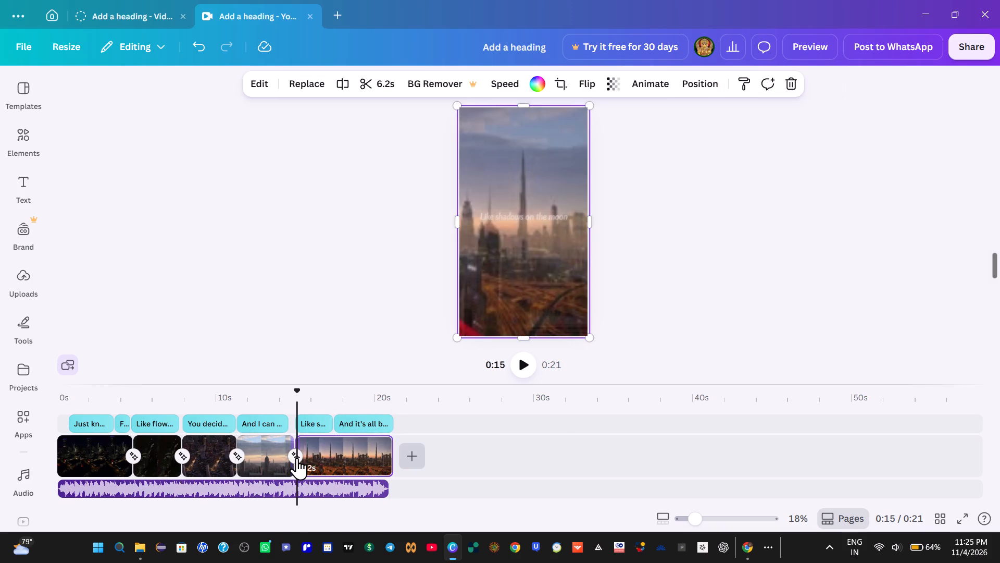
pyautogui.click(297, 458)
pyautogui.click(99, 372)
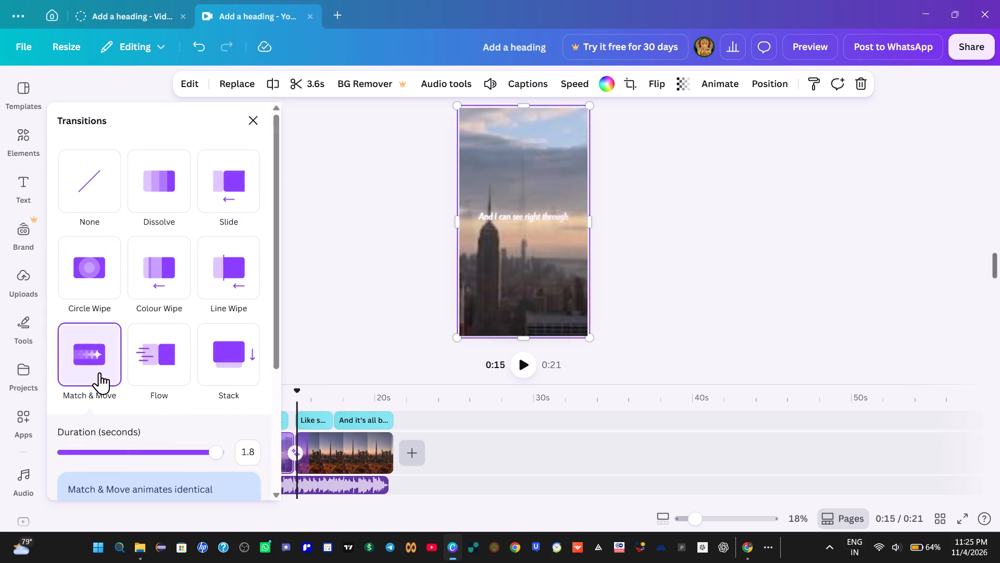
pyautogui.click(90, 152)
# Play back the final Dubai skyline clip and its captions to check the ending without the transition.
pyautogui.click(367, 403)
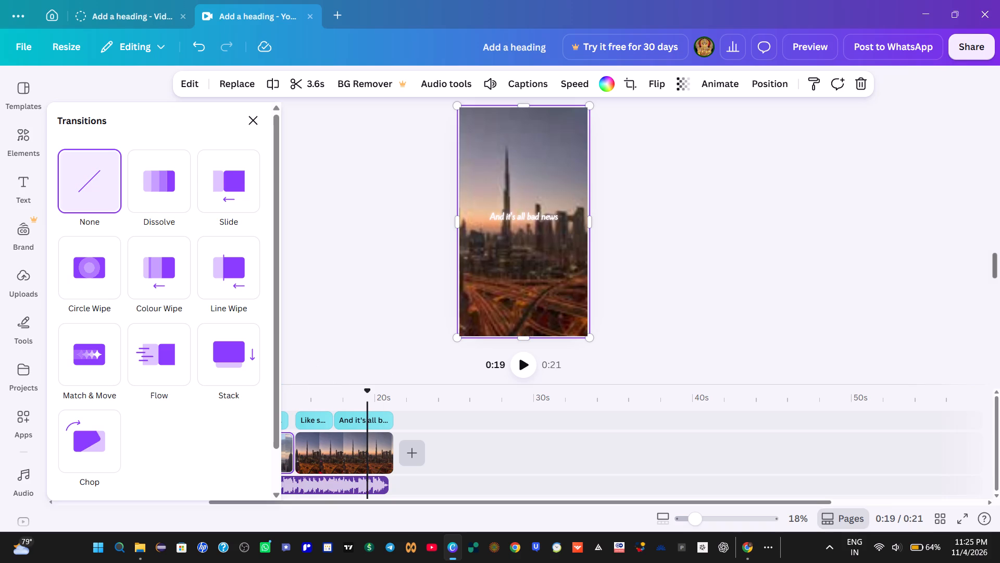
pyautogui.click(519, 366)
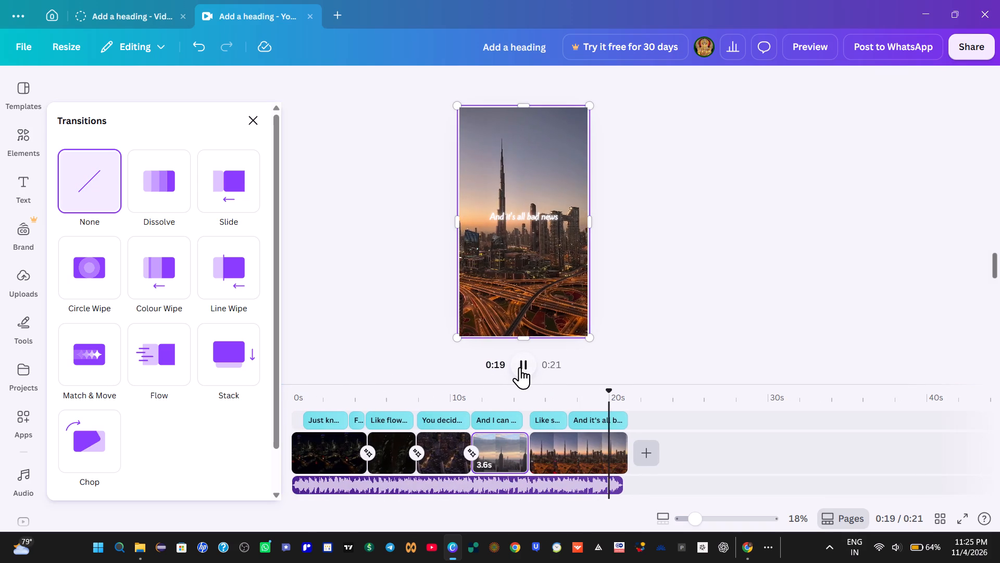
pyautogui.click(595, 421)
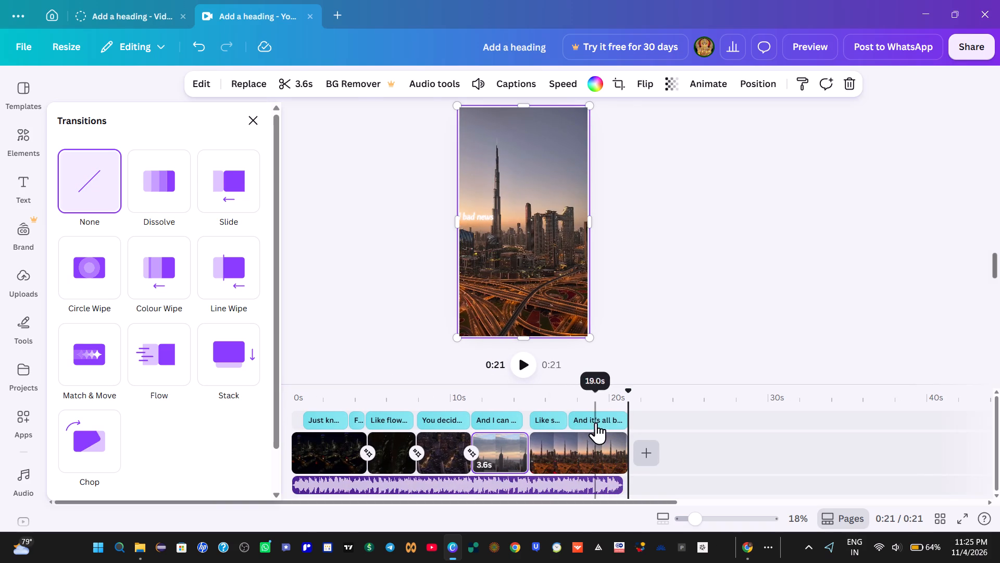
pyautogui.click(518, 373)
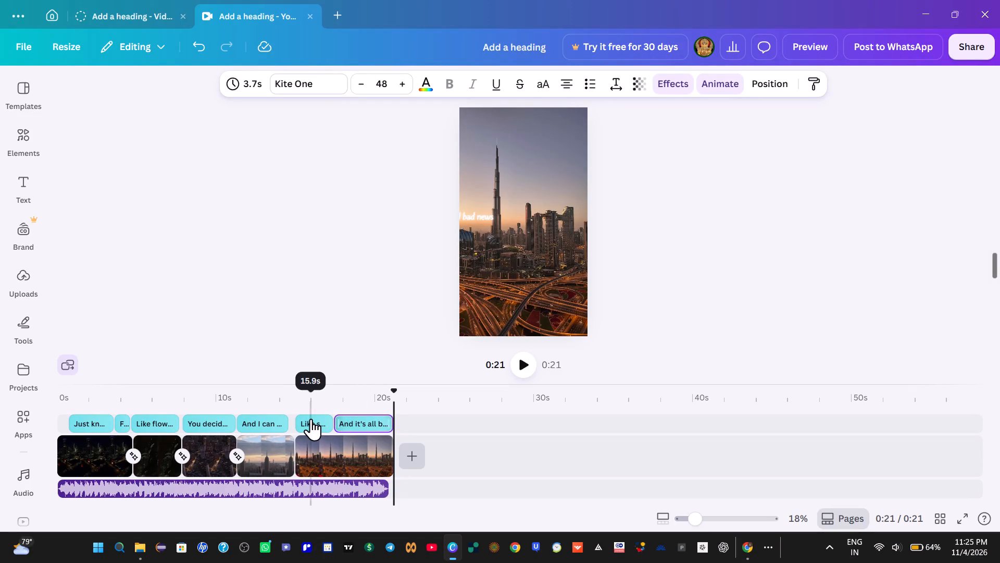
pyautogui.click(295, 415)
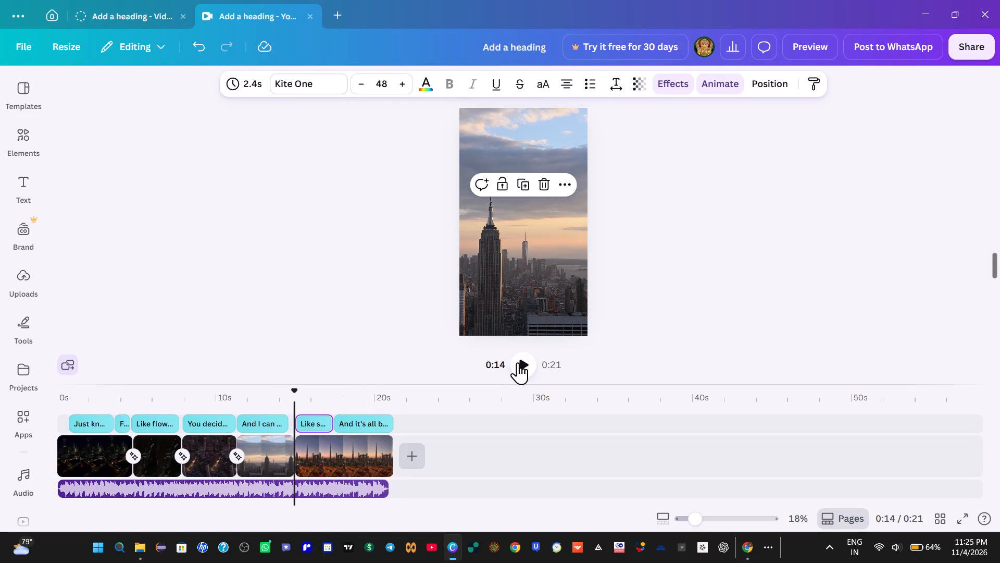
pyautogui.click(523, 362)
pyautogui.click(523, 362)
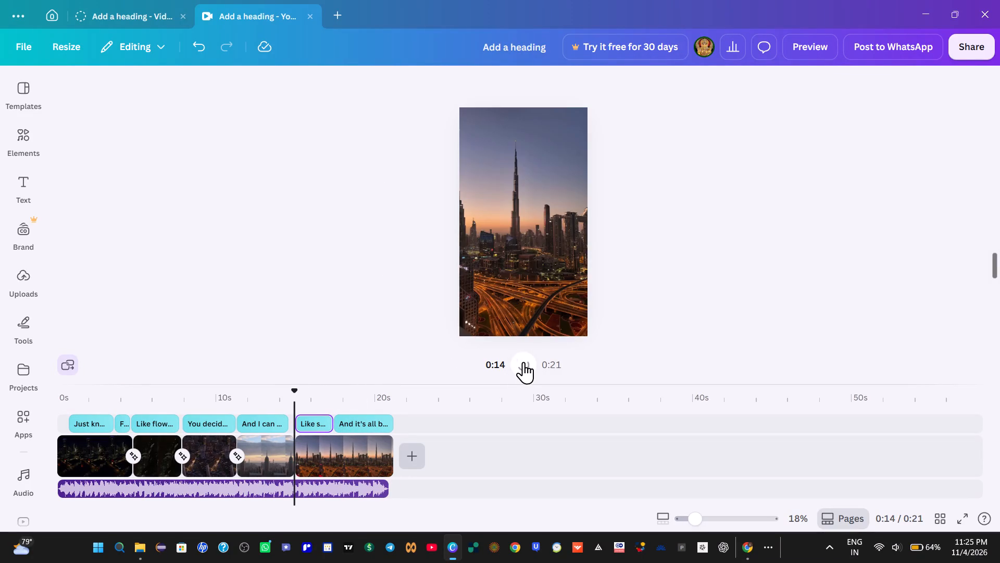
pyautogui.click(523, 362)
pyautogui.click(523, 358)
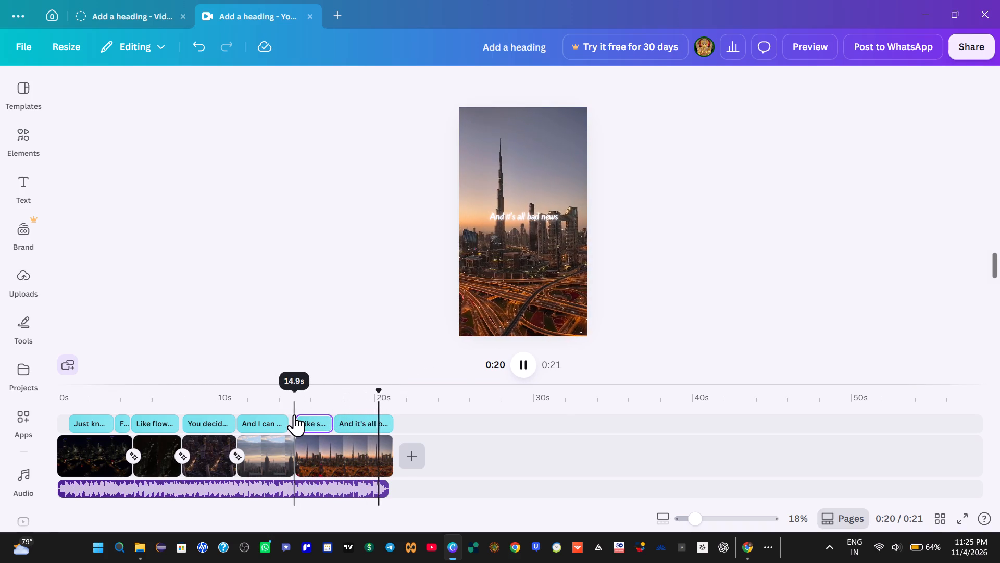
# Change the animation of the "And it's all bad news" caption to Pan.
pyautogui.click(357, 419)
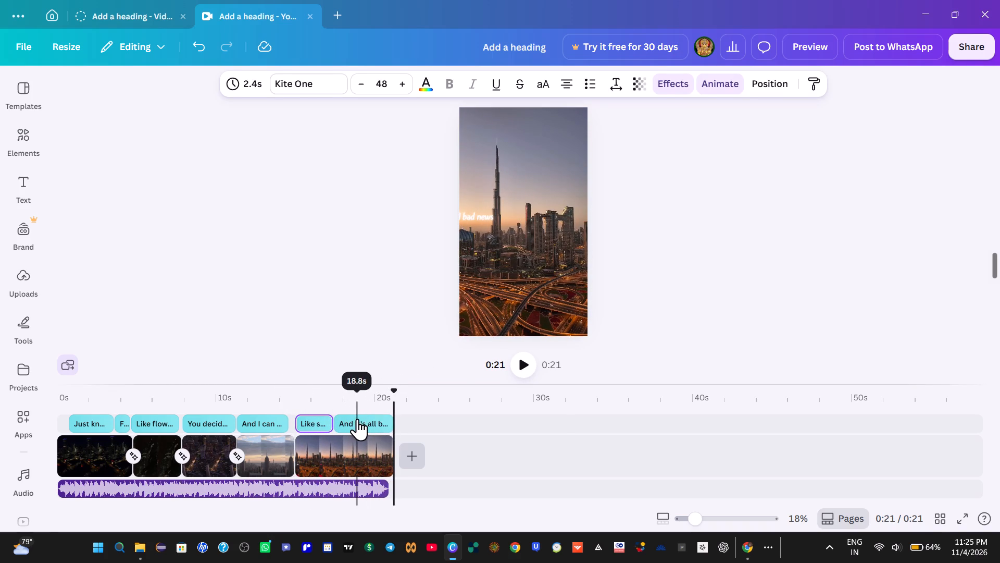
pyautogui.click(525, 216)
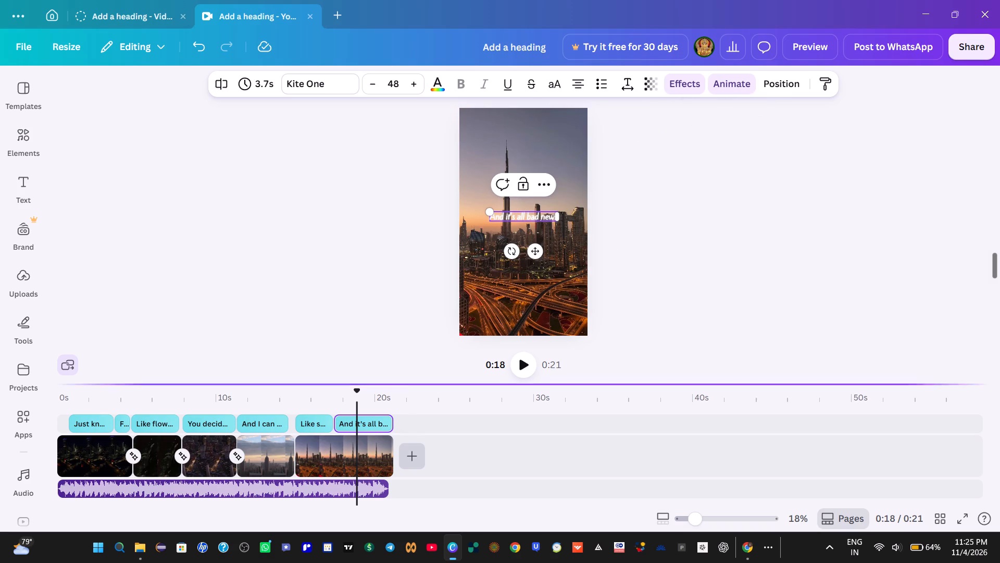
pyautogui.click(753, 66)
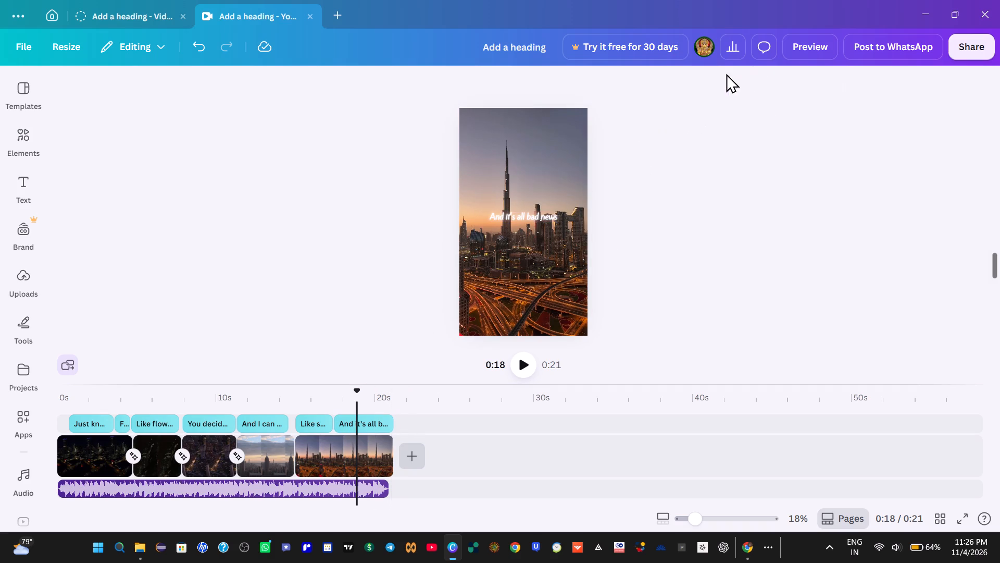
pyautogui.click(545, 217)
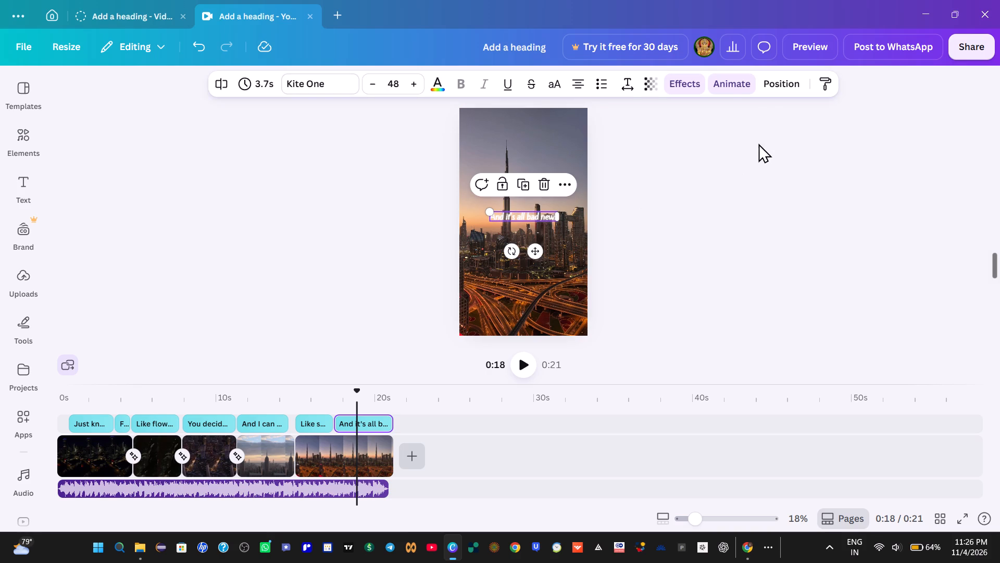
pyautogui.click(745, 77)
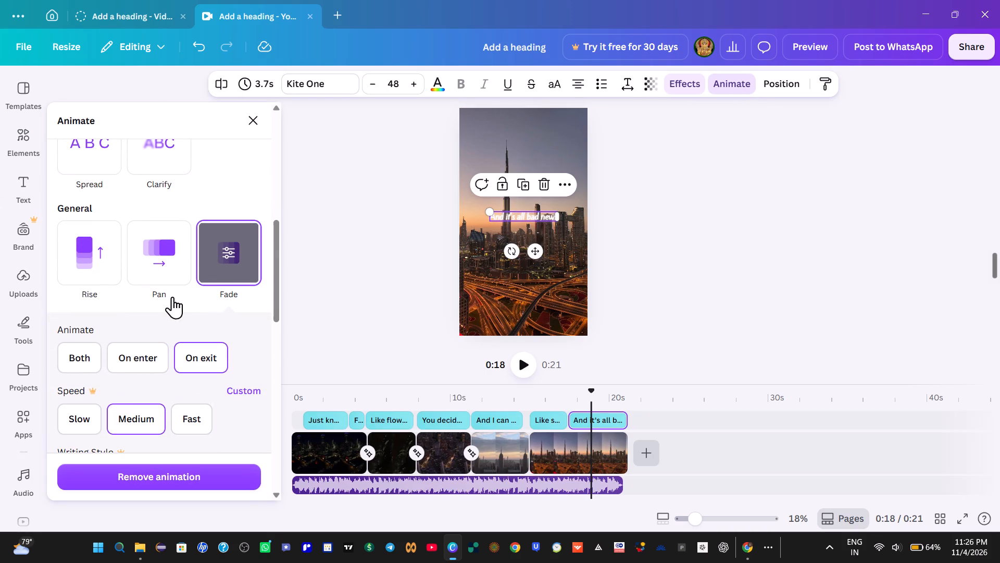
pyautogui.click(171, 273)
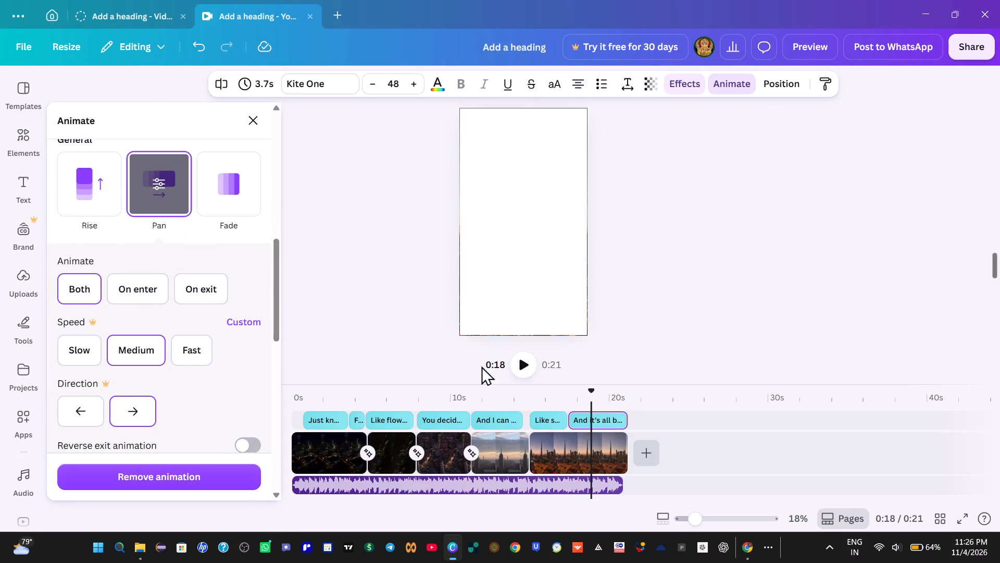
# Play back the last two captions to check the Pan animation on "And it's all bad news".
pyautogui.click(552, 414)
pyautogui.click(517, 364)
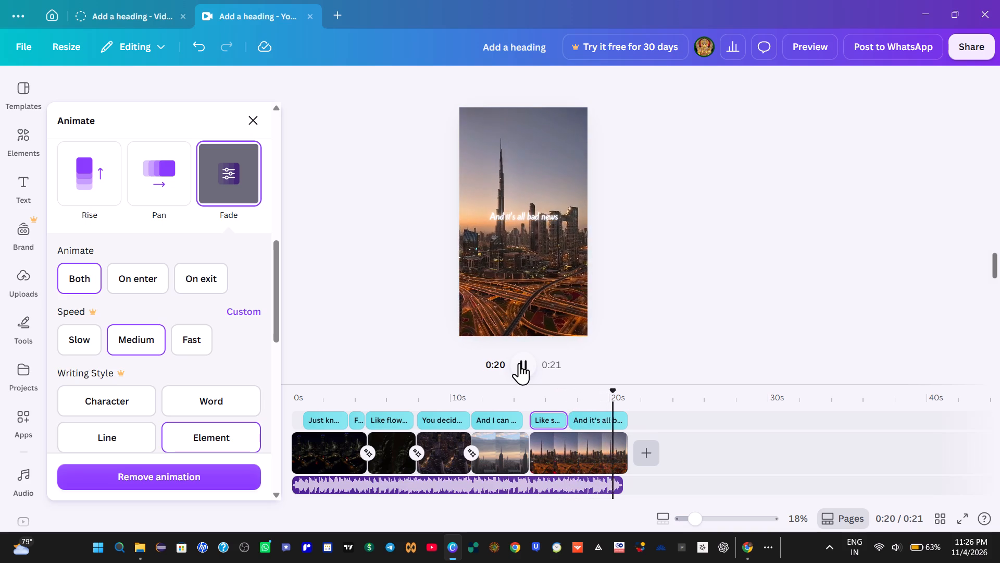
pyautogui.click(479, 216)
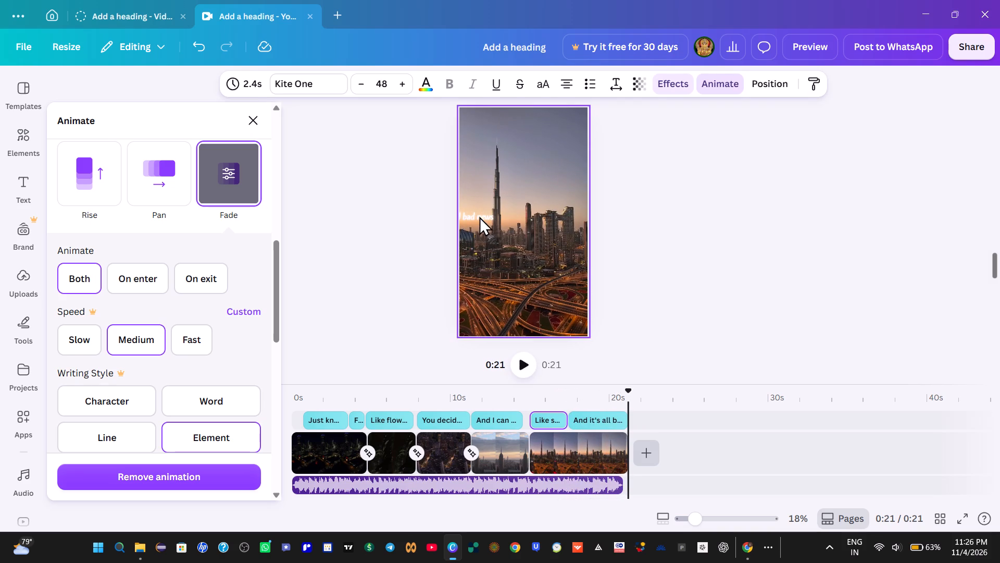
pyautogui.click(610, 419)
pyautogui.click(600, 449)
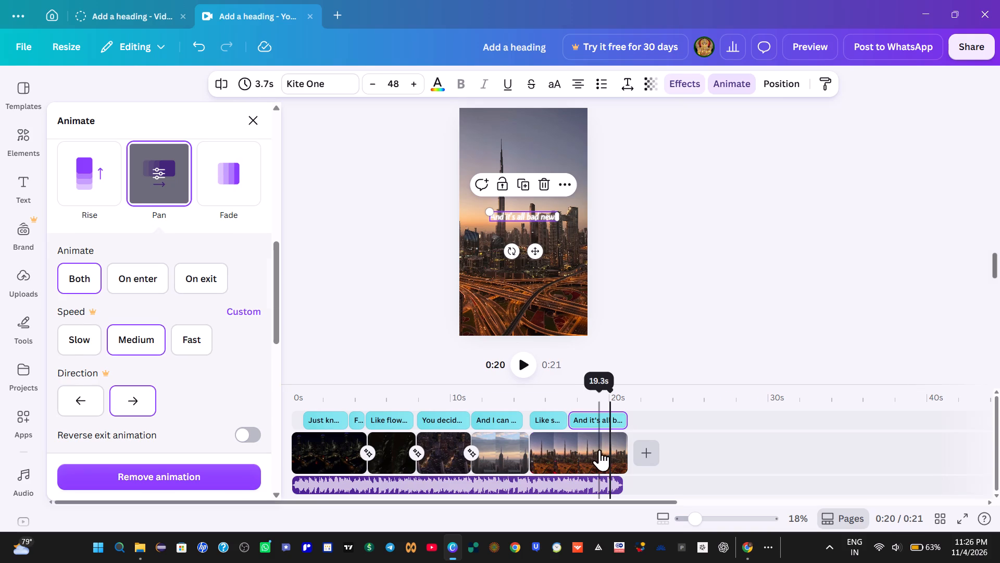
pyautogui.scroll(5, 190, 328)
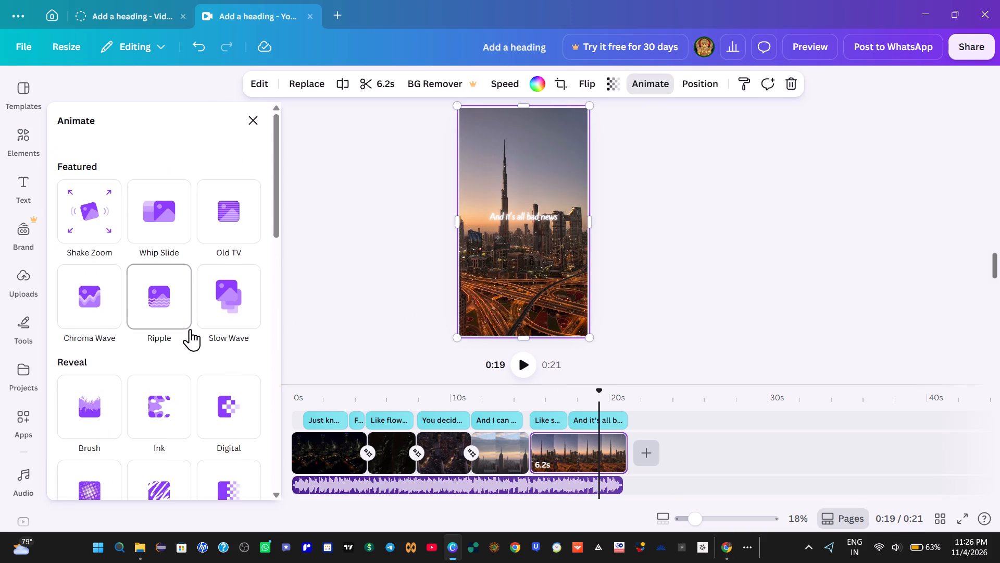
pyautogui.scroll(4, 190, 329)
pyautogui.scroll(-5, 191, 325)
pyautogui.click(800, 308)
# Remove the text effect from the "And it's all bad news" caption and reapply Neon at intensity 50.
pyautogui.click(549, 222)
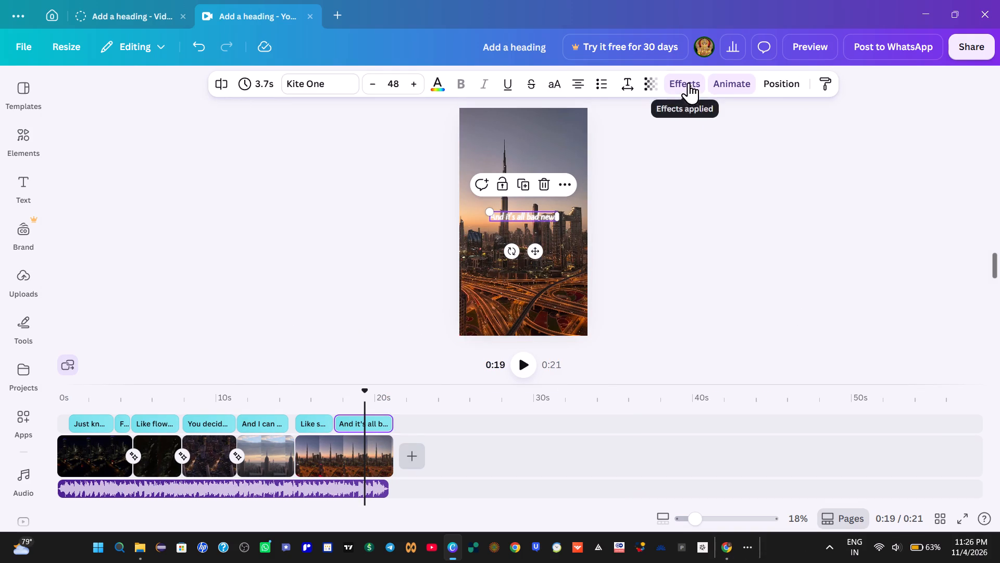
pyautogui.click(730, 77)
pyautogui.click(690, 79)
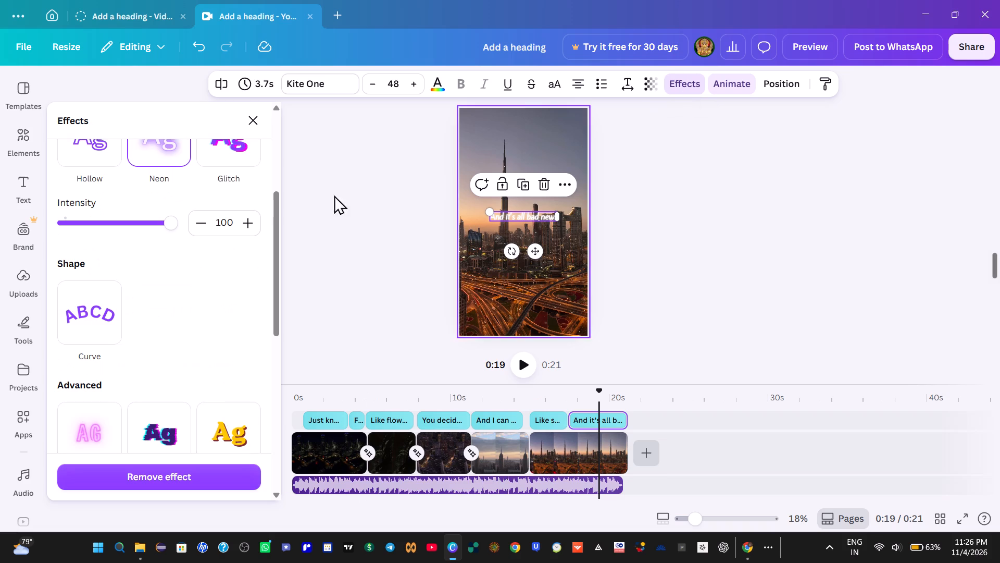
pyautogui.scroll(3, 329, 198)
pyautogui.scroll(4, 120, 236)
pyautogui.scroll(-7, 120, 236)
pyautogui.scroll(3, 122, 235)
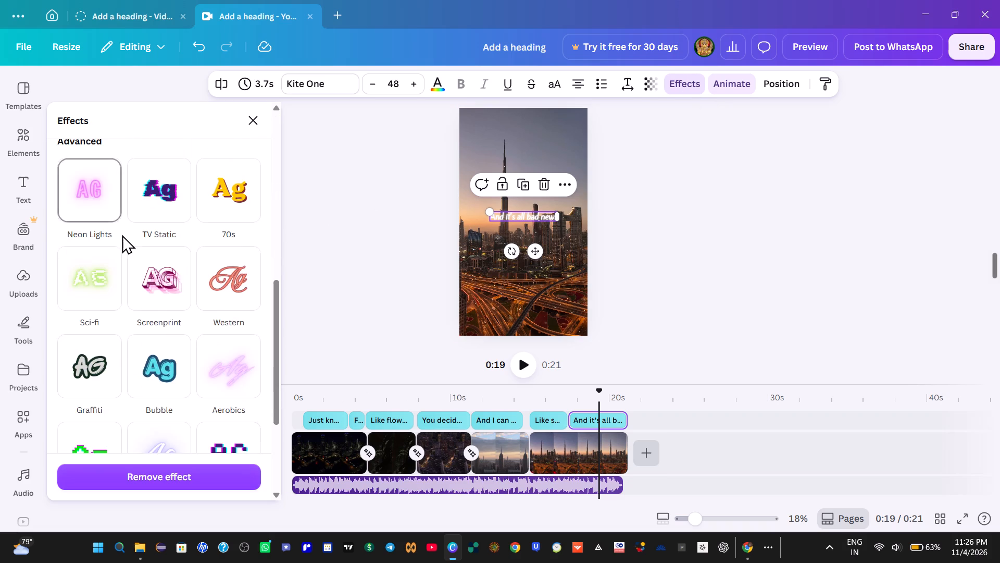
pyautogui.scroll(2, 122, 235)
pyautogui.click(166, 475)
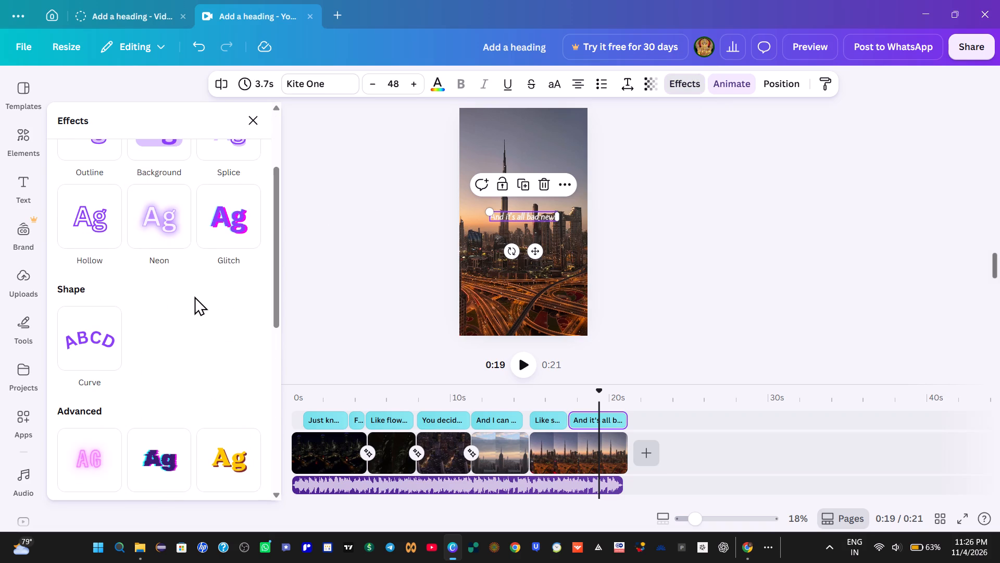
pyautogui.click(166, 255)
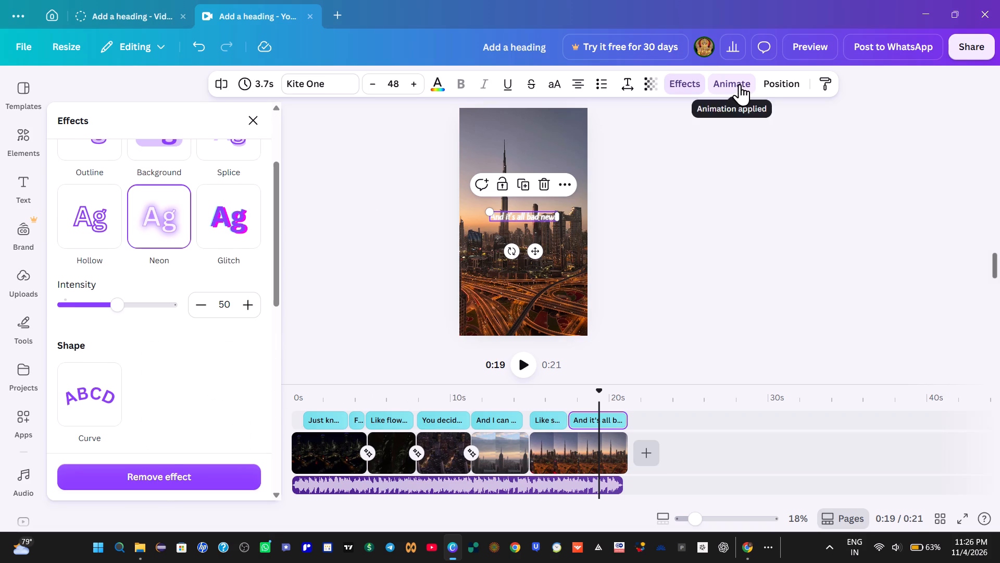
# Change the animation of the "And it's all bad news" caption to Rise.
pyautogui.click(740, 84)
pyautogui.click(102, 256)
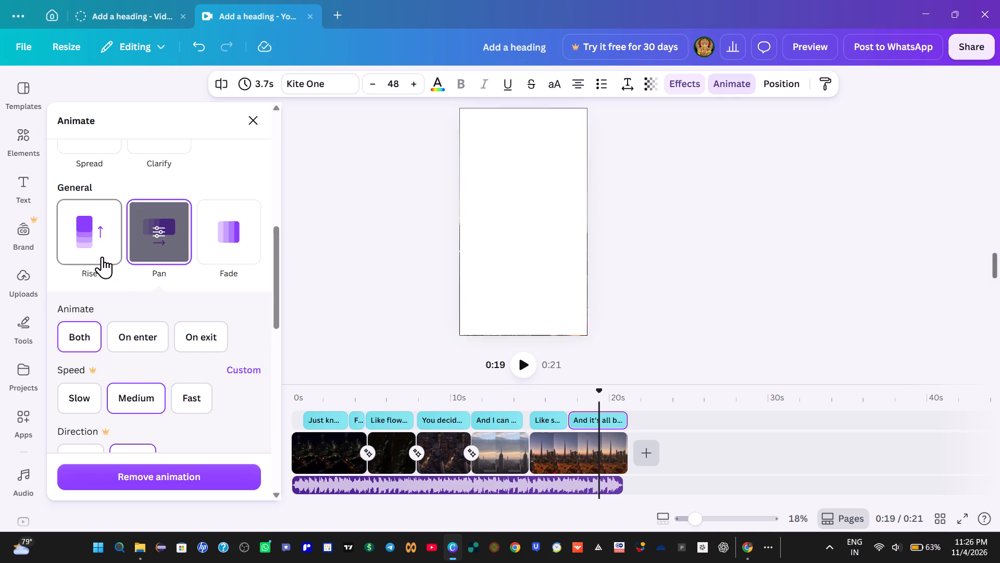
# Play back the last two captions to check the Rise animation on "And it's all bad news".
pyautogui.click(551, 412)
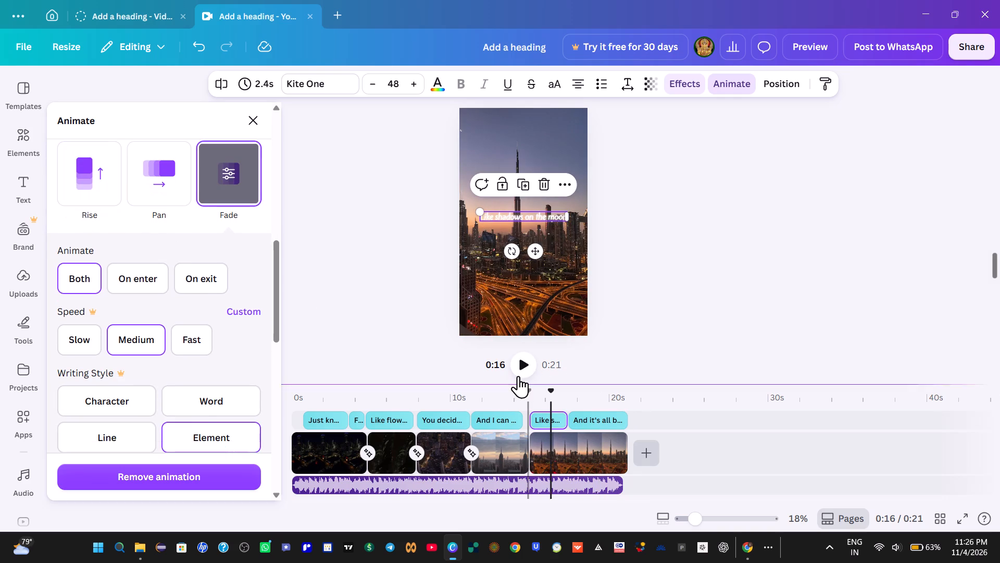
pyautogui.click(515, 366)
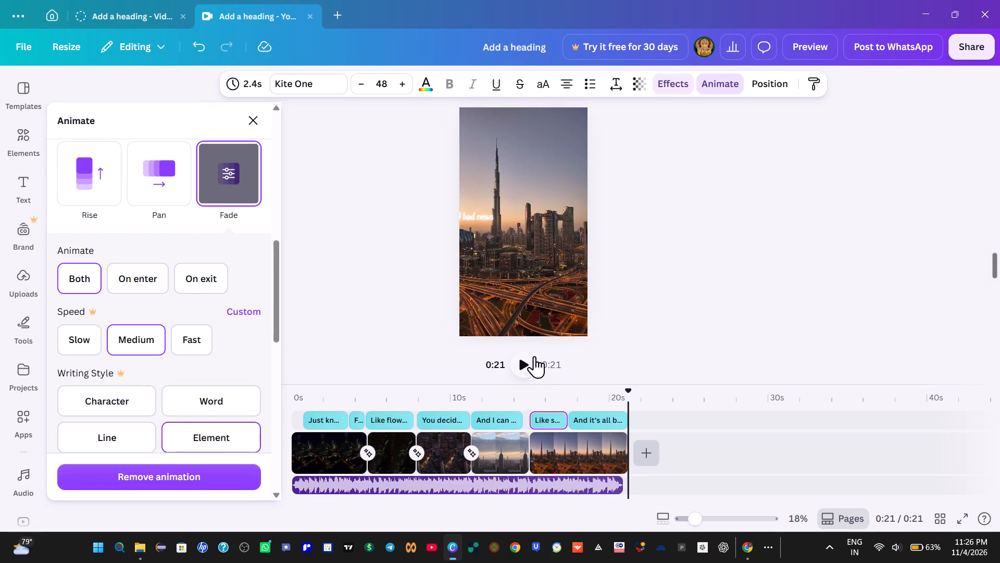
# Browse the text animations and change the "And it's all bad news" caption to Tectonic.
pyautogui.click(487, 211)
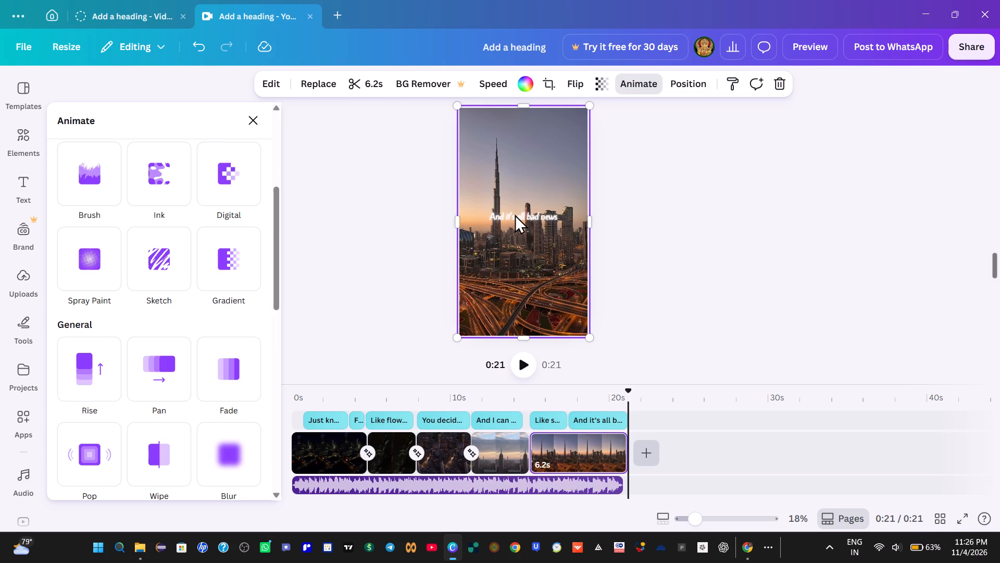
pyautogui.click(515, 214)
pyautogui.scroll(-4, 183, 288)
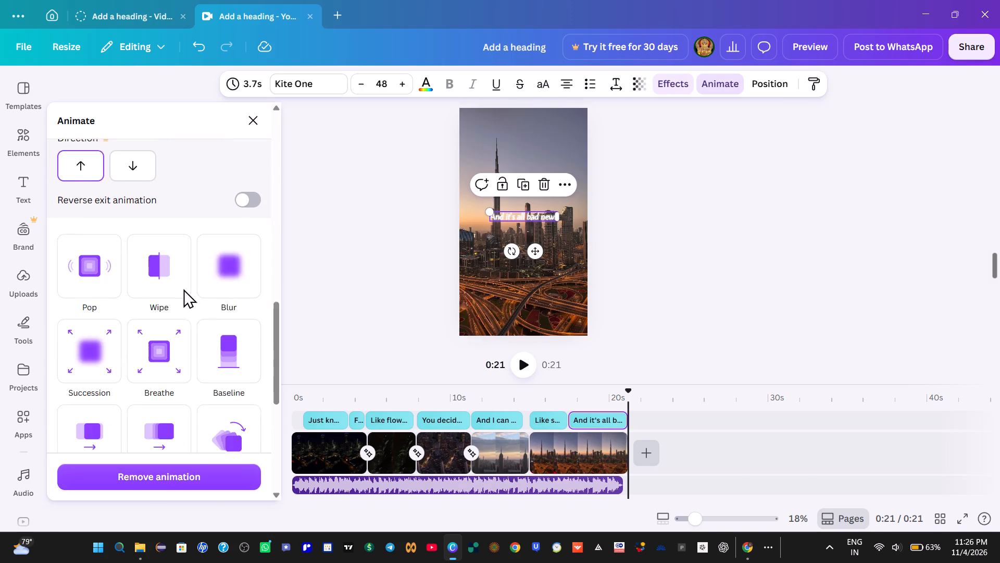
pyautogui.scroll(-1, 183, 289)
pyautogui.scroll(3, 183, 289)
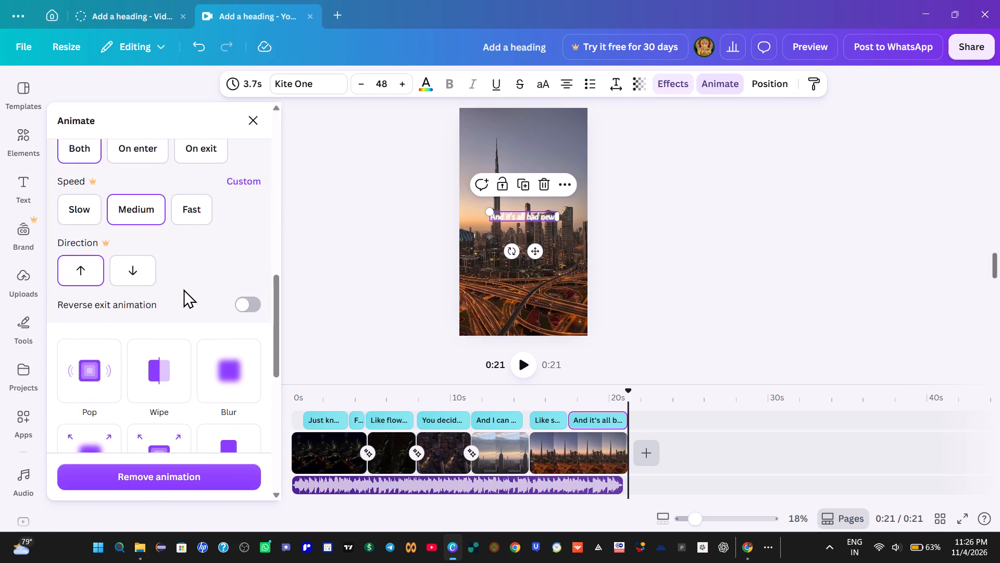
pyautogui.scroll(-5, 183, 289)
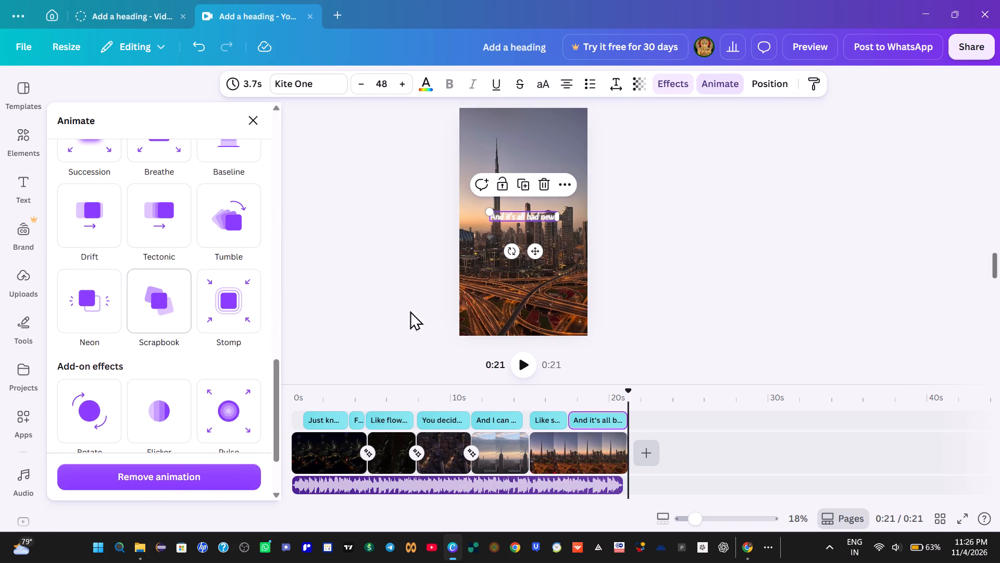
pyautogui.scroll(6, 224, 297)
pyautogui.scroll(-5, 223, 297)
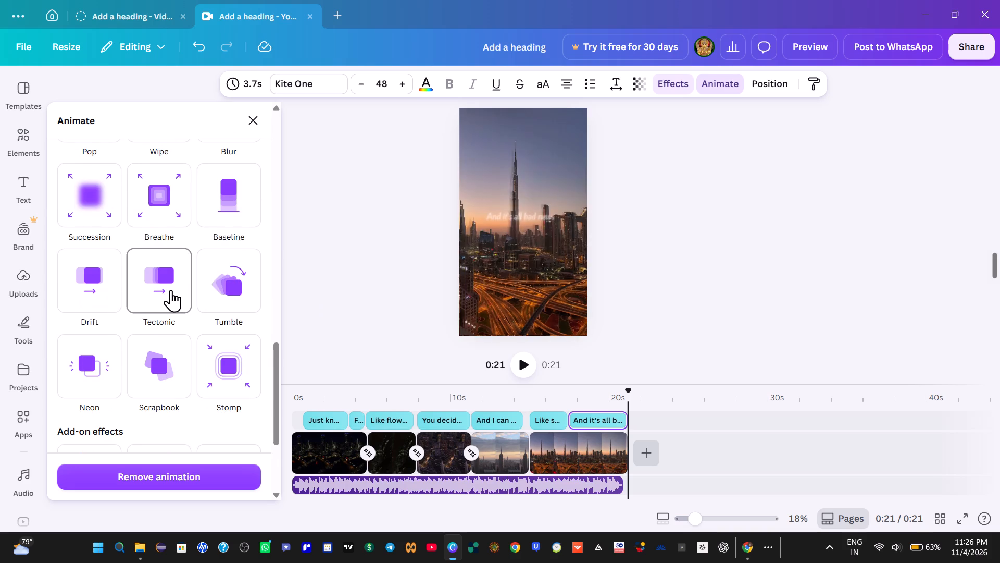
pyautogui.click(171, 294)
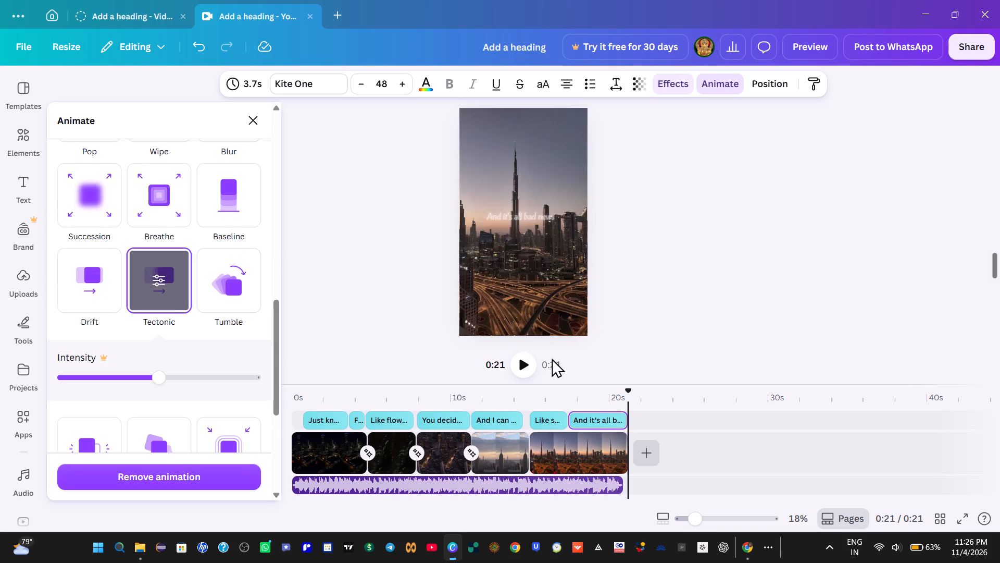
# Play back the final caption to check the Tectonic animation.
pyautogui.click(594, 410)
pyautogui.click(518, 366)
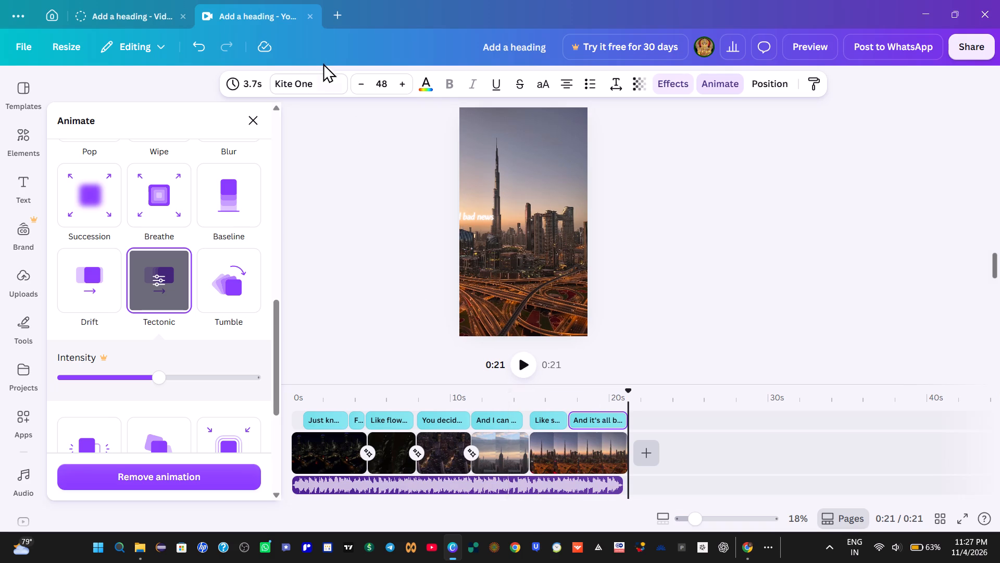
# Undo the recent caption, transition and clip-length changes until the final Dubai clip ends with the audio, and leave the animation settings.
pyautogui.click(191, 48)
pyautogui.click(191, 49)
pyautogui.click(191, 49)
pyautogui.tripleClick(191, 49)
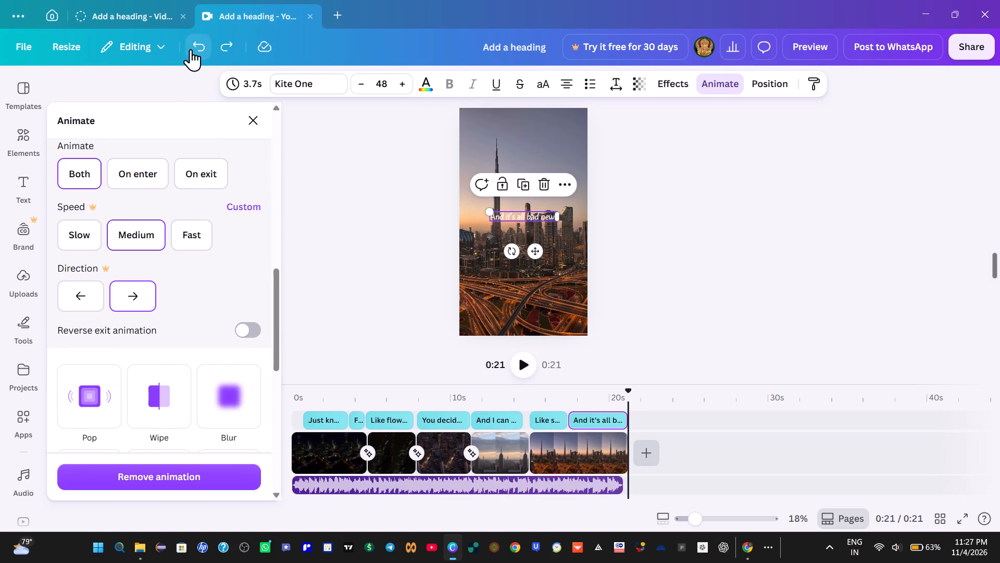
pyautogui.click(191, 49)
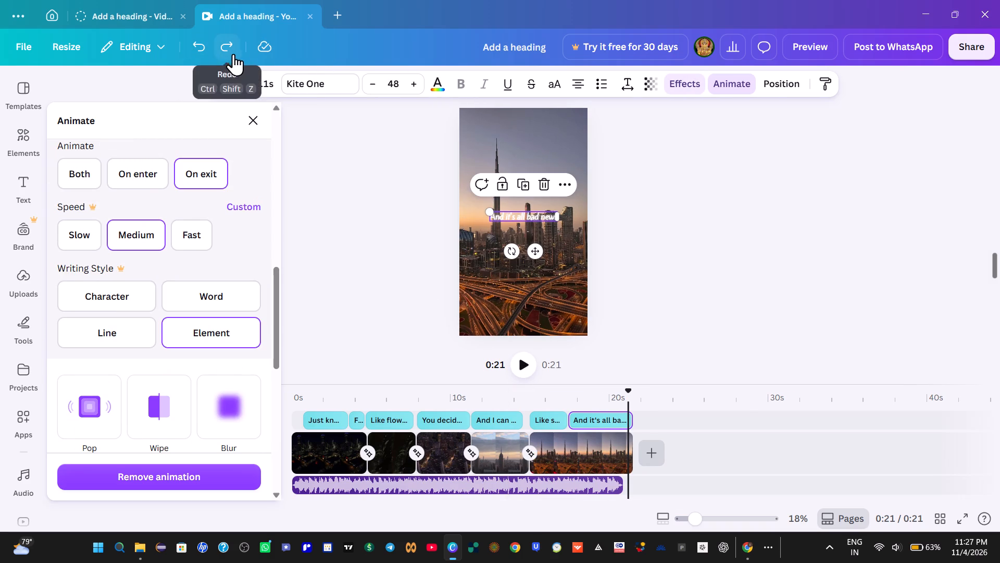
pyautogui.click(228, 54)
pyautogui.click(209, 49)
pyautogui.click(208, 49)
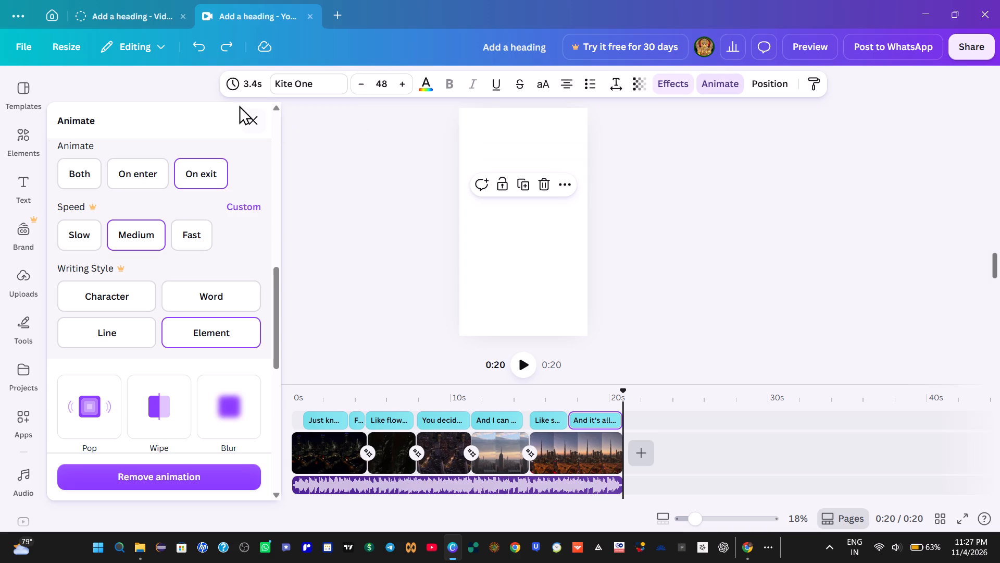
pyautogui.click(256, 116)
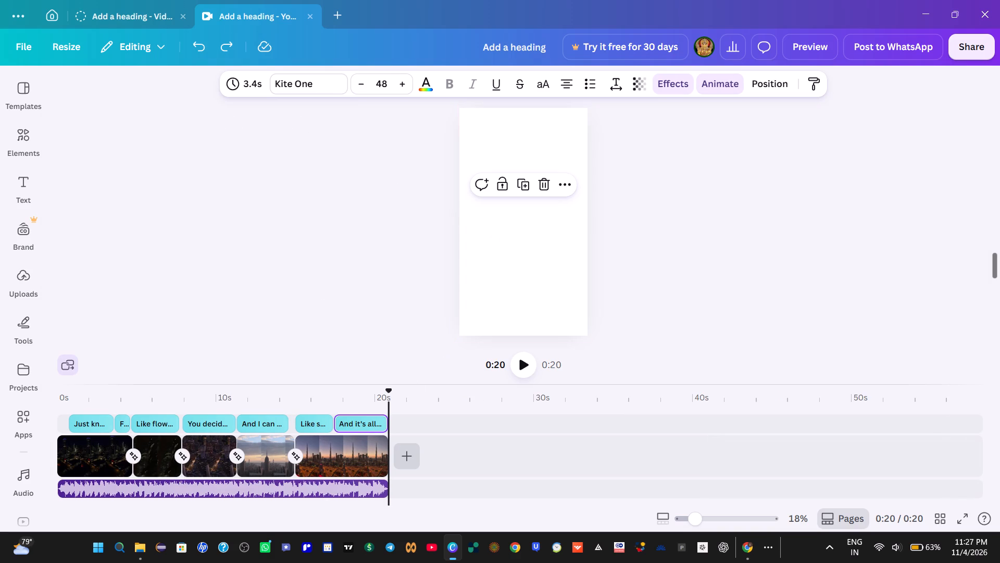
# Play back the "And it's all bad news" caption through to the end to check the restored ending.
pyautogui.click(336, 410)
pyautogui.click(524, 360)
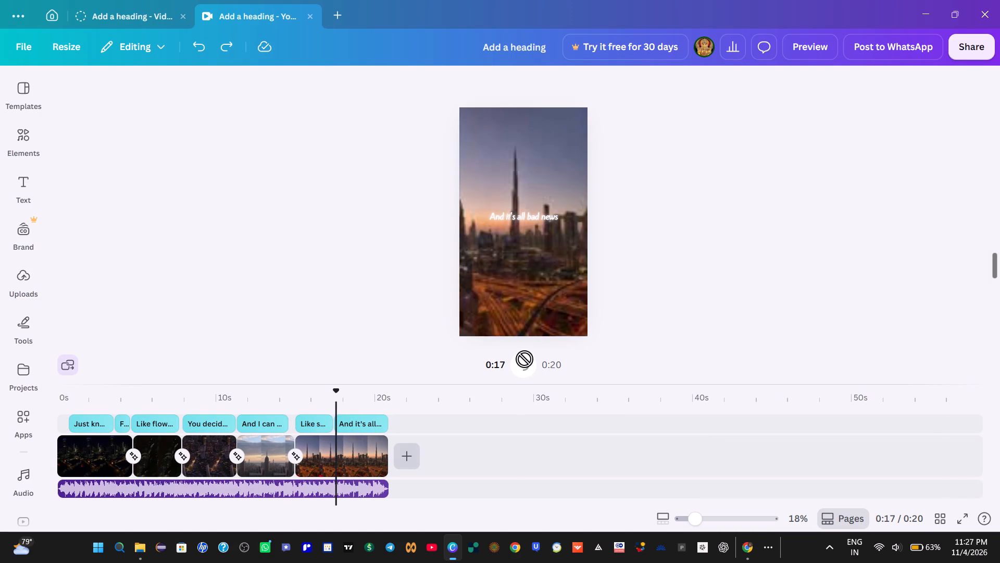
pyautogui.click(524, 359)
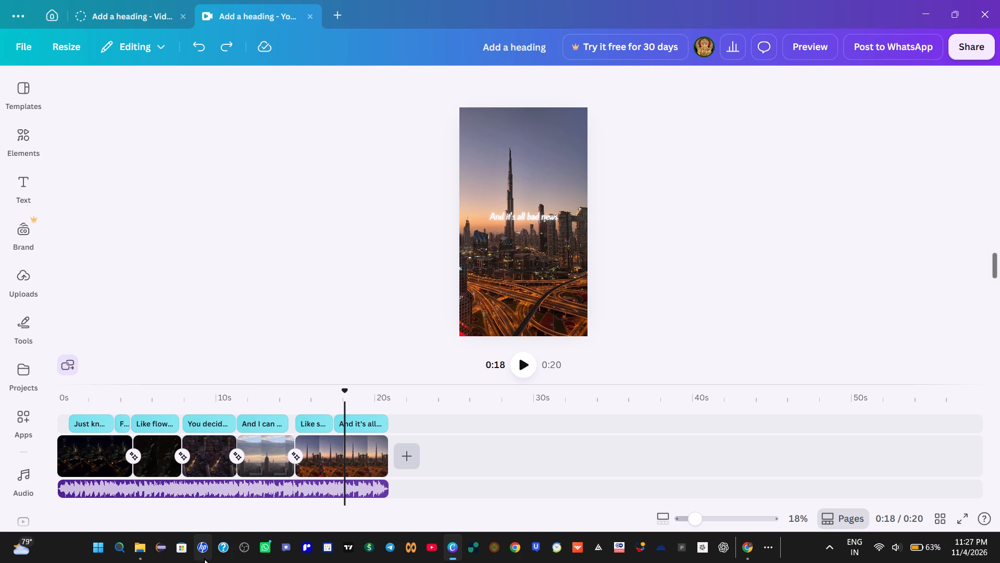
pyautogui.click(526, 365)
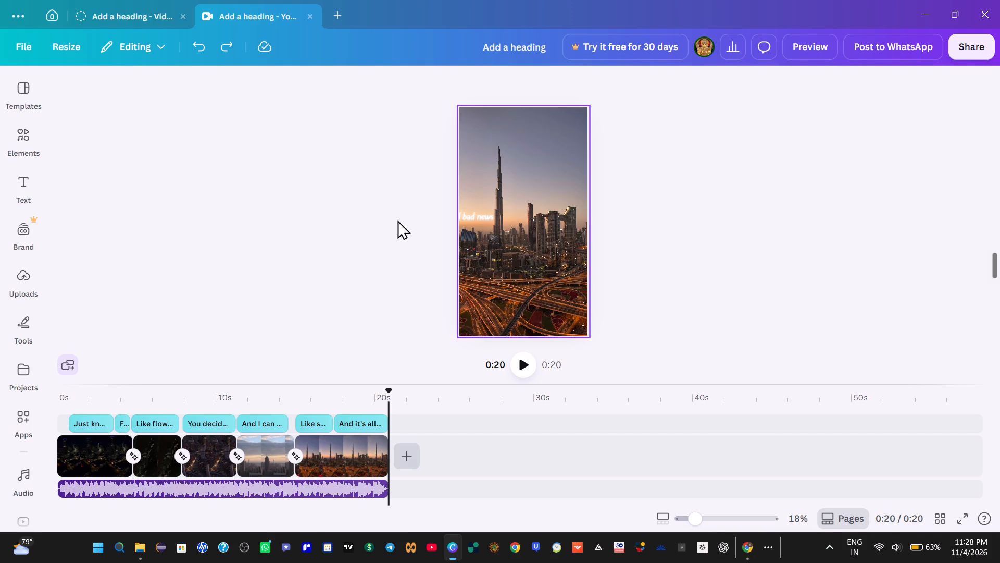
# Download the design as an MP4 video at 1080p quality.
pyautogui.click(972, 51)
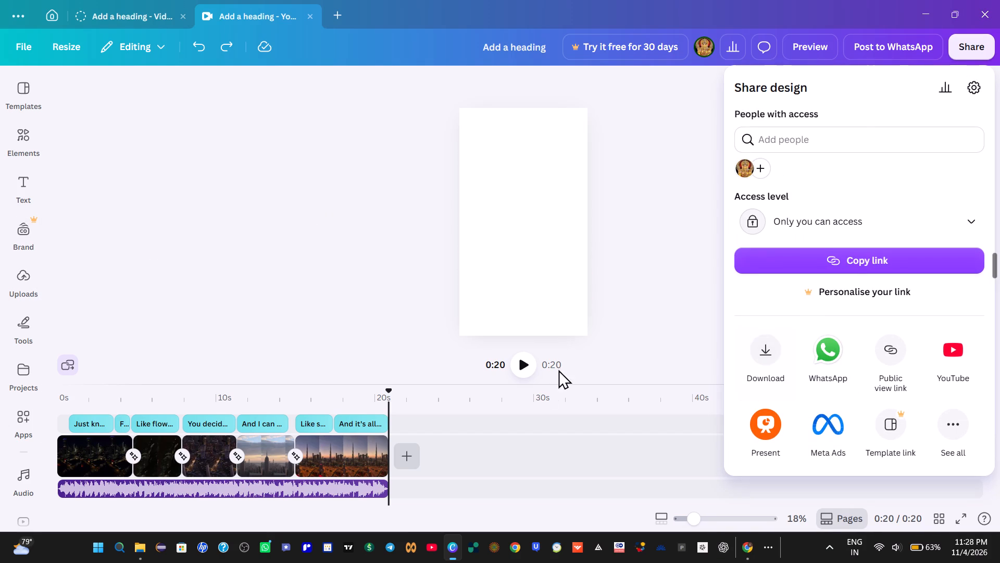
pyautogui.click(764, 365)
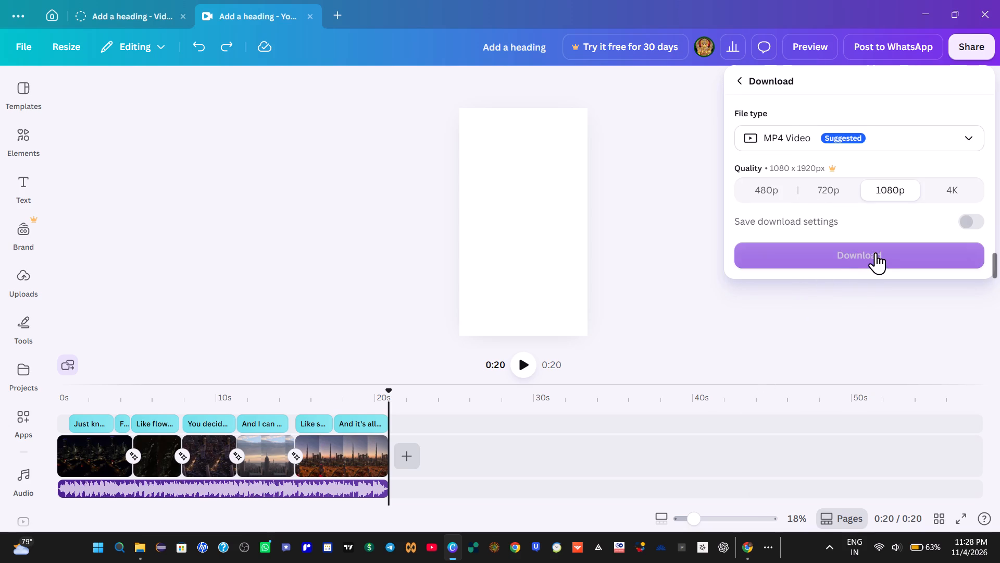
pyautogui.click(876, 252)
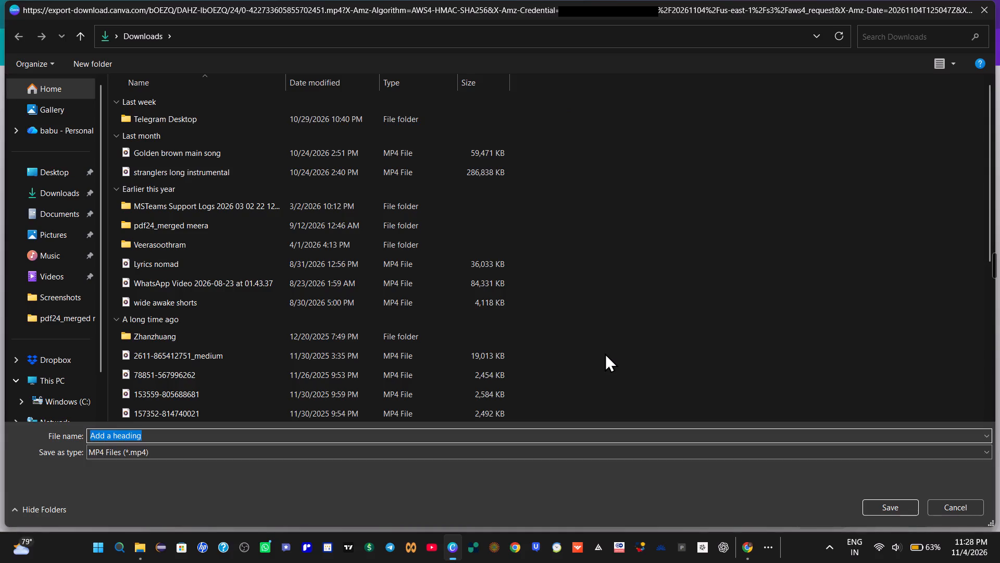
# Save the MP4 in the Music folder as "Hate that I made you love me - yt shorts".
pyautogui.press('BackSpace')
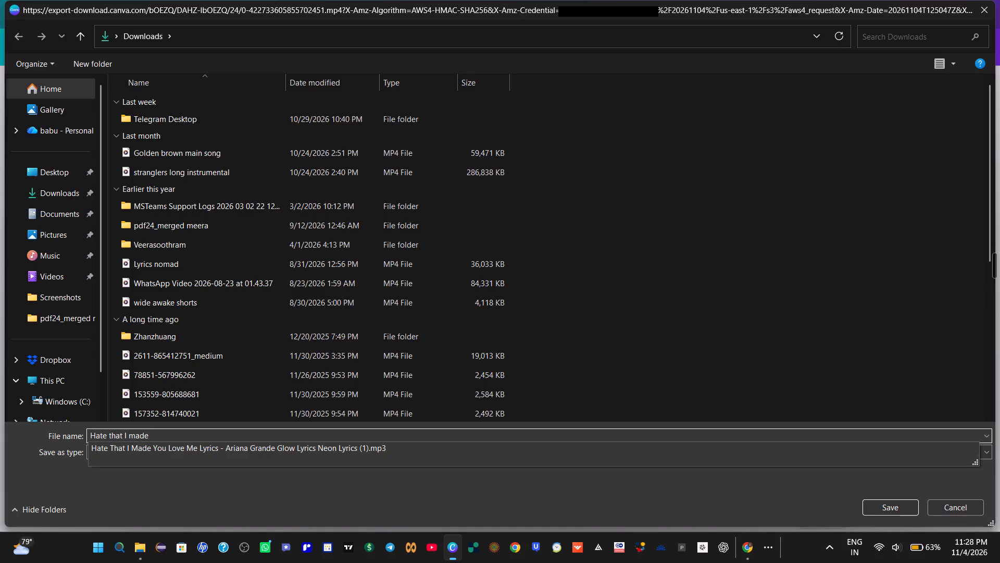
pyautogui.press('space')
pyautogui.write('you love me')
pyautogui.press('space')
pyautogui.write('-')
pyautogui.press('space')
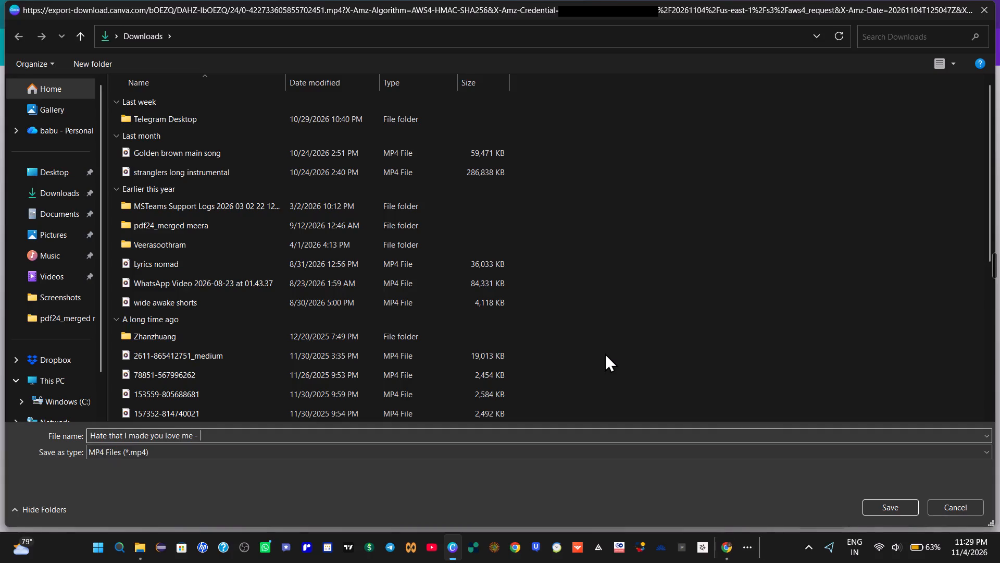
pyautogui.write('yt shorts')
pyautogui.click(52, 248)
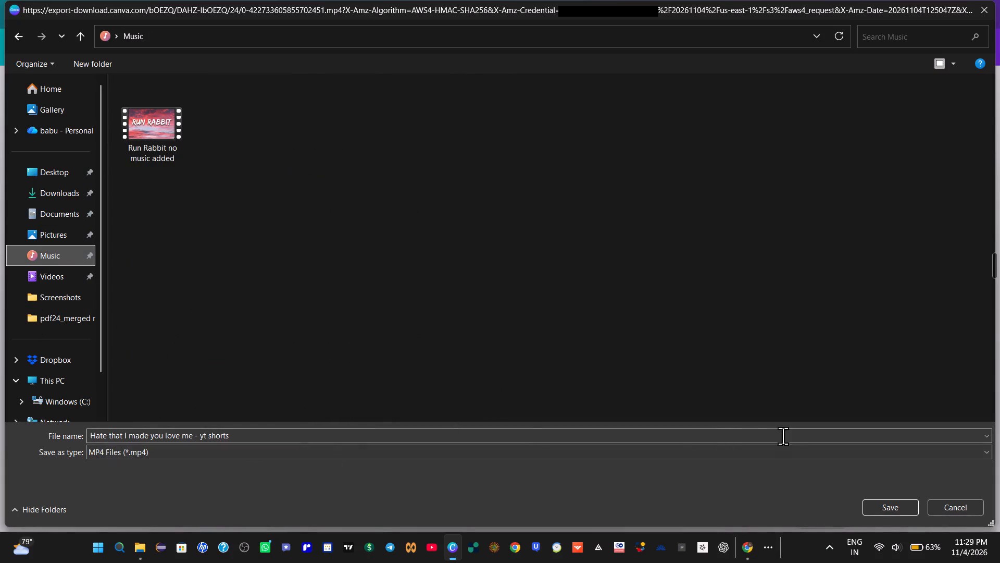
pyautogui.click(881, 508)
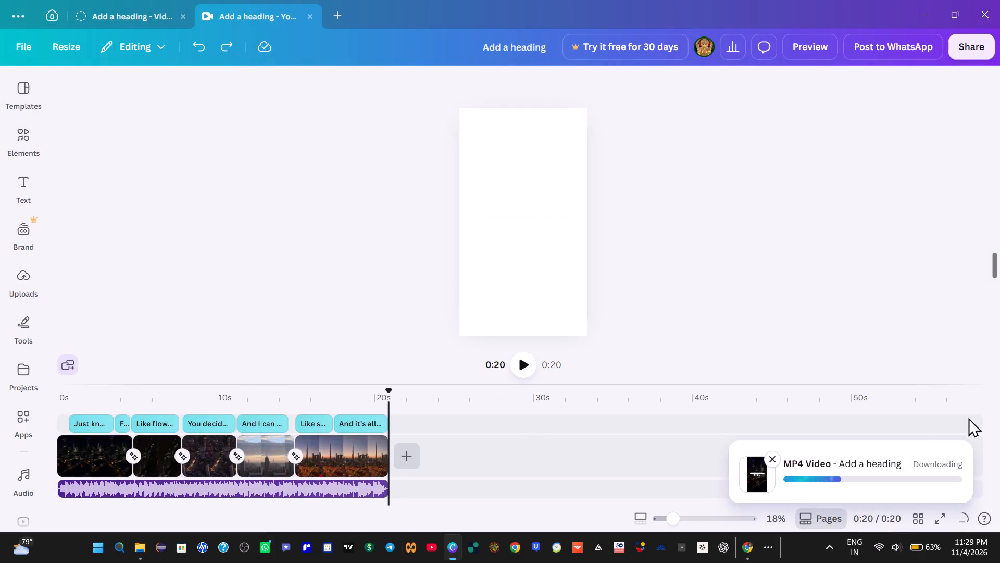
# Locate the downloaded "Hate that I made you love me - yt shorts" file and open it in Media Player.
pyautogui.click(847, 477)
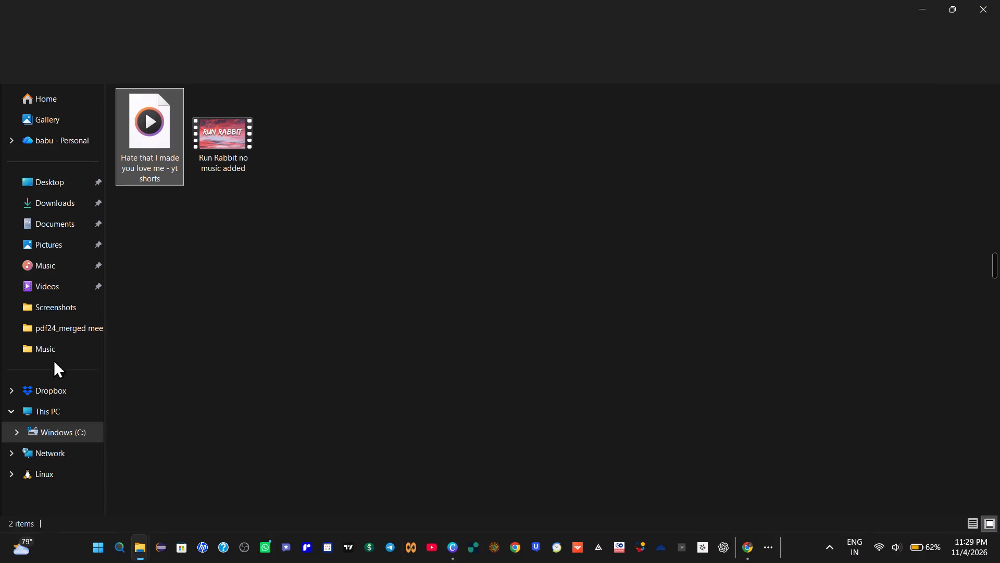
pyautogui.doubleClick(166, 123)
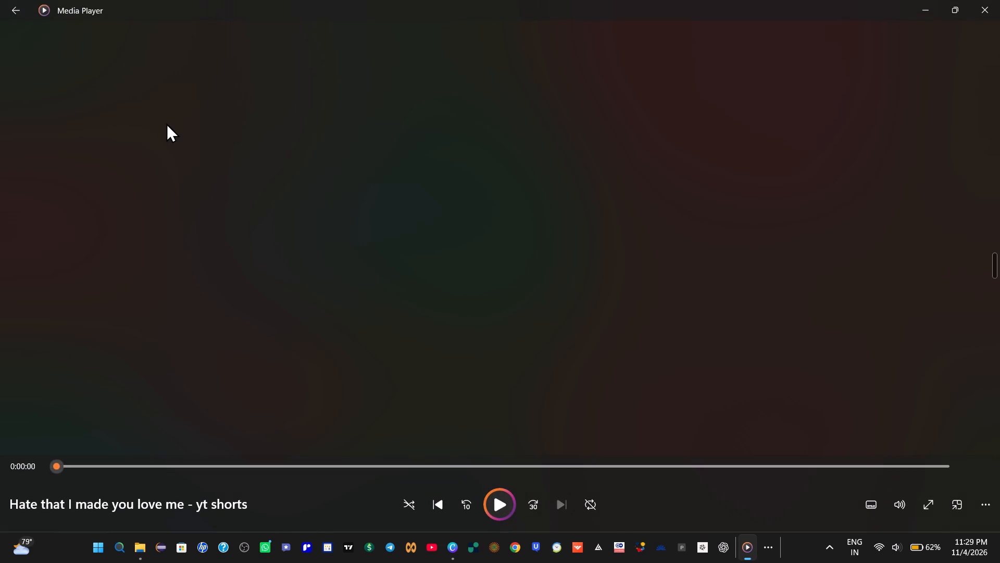
# Briefly play the "Run Rabbit no music added" video from the Music folder, closing the player and the folder when done.
pyautogui.click(995, 1)
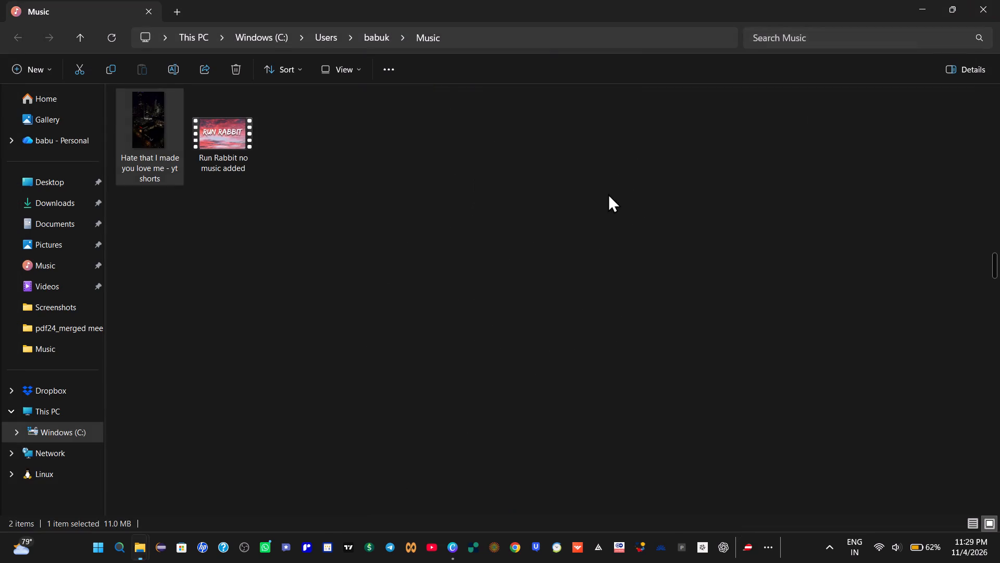
pyautogui.doubleClick(216, 114)
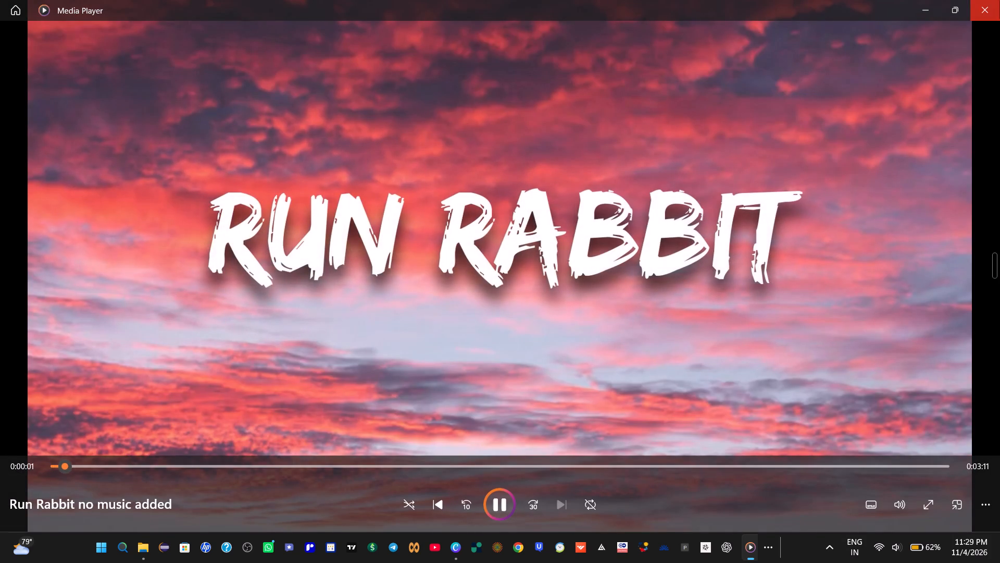
pyautogui.click(999, 0)
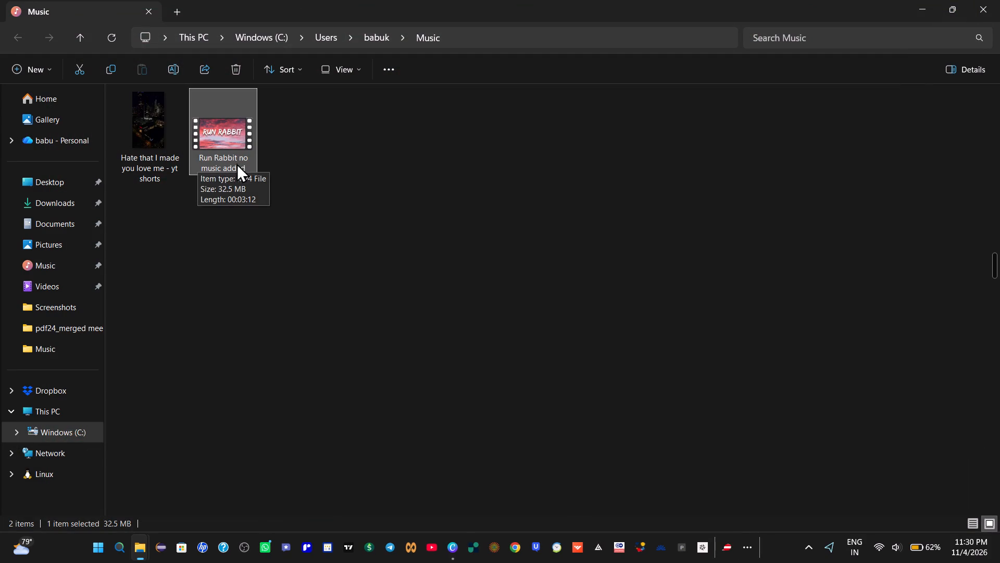
pyautogui.click(996, 0)
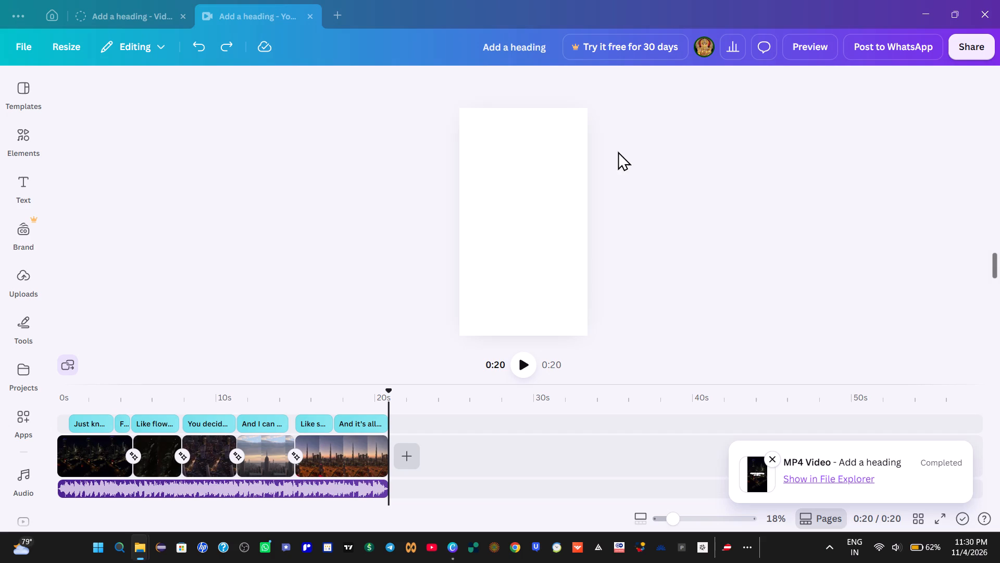
# Close the vertical shorts design and return to the horizontal "Somewhere Only We Know" lyric video.
pyautogui.click(307, 15)
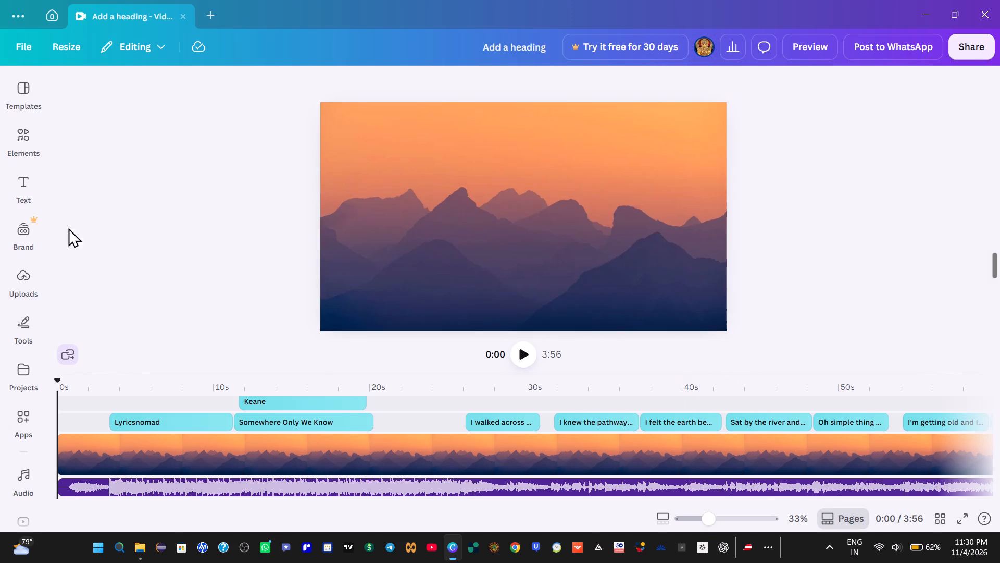
# Examine the "Somewhere Only We Know" video's full timeline and its title scene at 0:16.
pyautogui.click(656, 520)
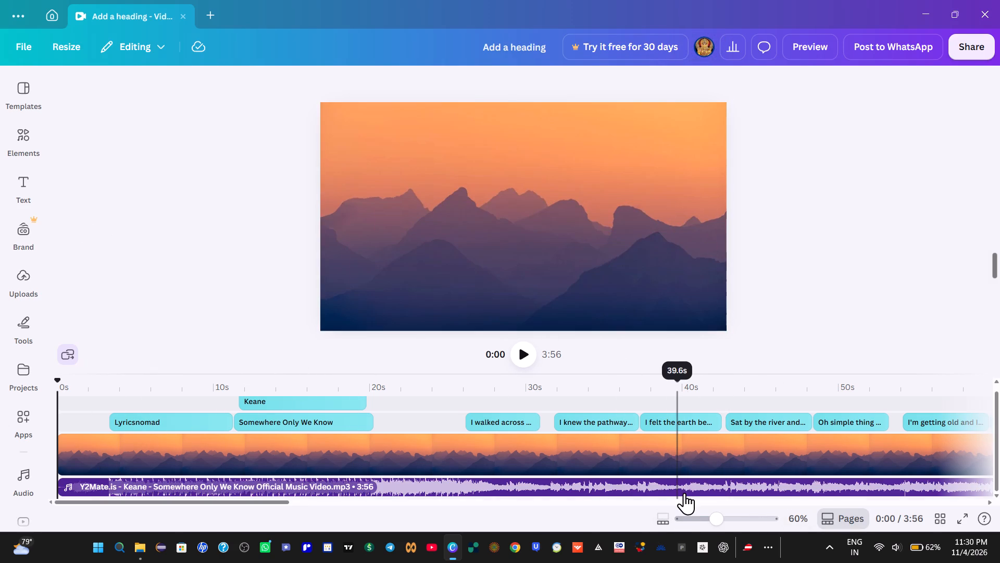
pyautogui.click(685, 518)
pyautogui.click(691, 516)
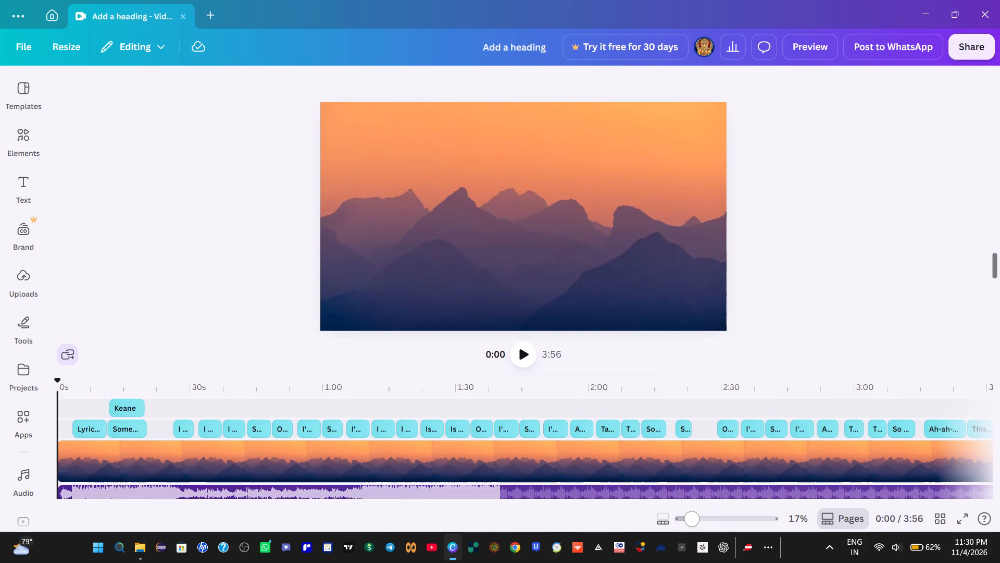
pyautogui.click(691, 523)
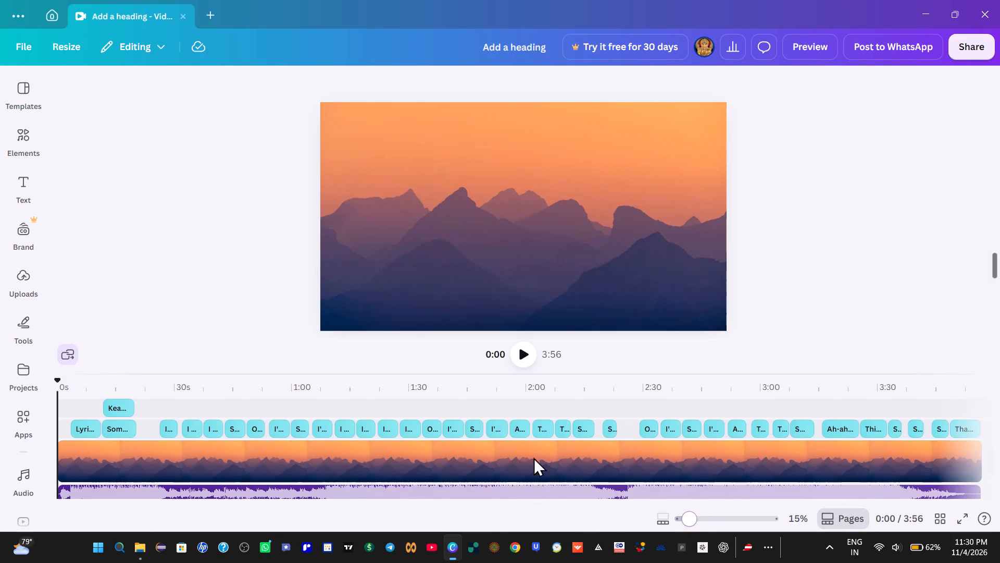
pyautogui.click(122, 463)
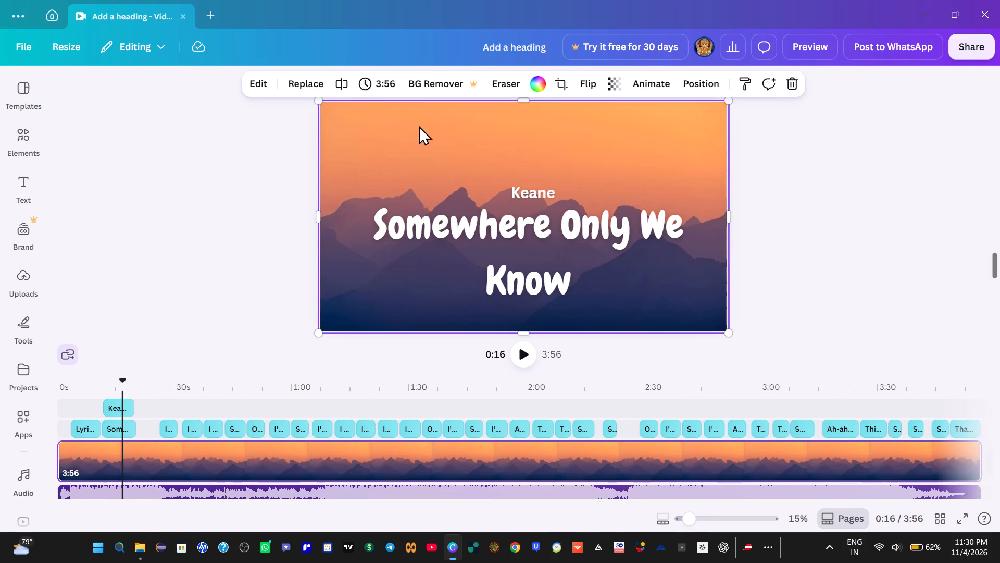
pyautogui.click(419, 126)
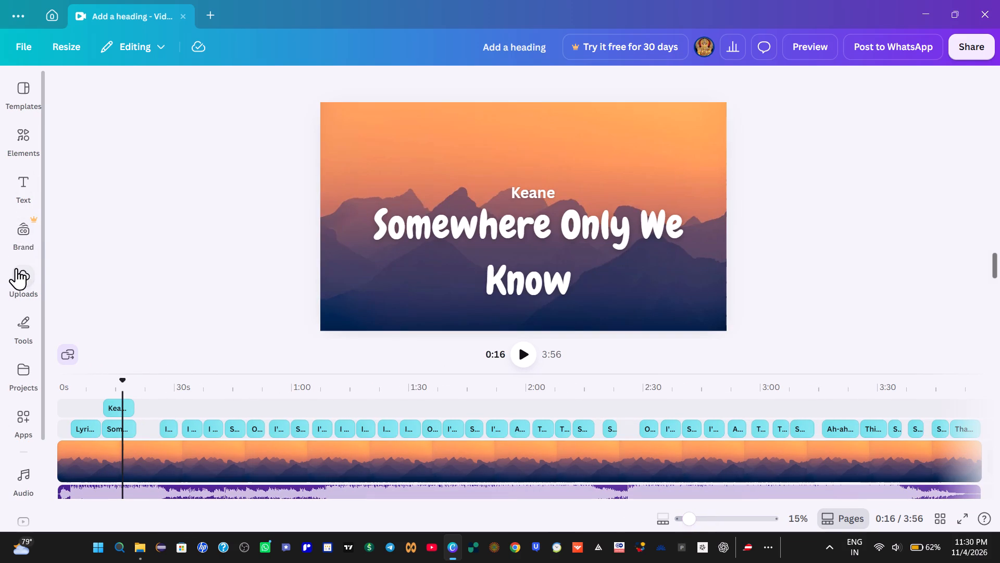
# Open the uploaded media and check the Music folder for files to upload, without choosing one.
pyautogui.click(30, 283)
pyautogui.click(149, 131)
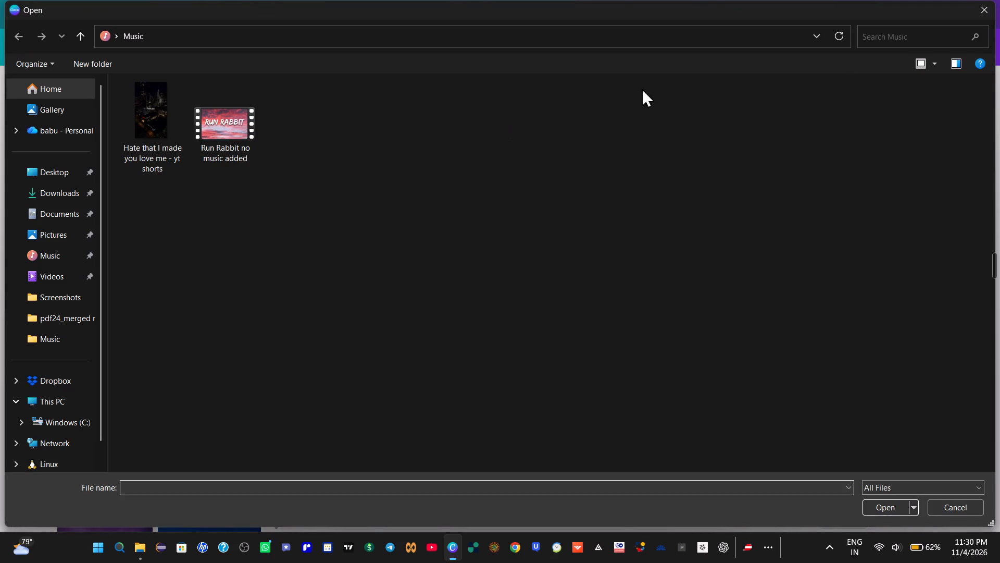
pyautogui.click(994, 18)
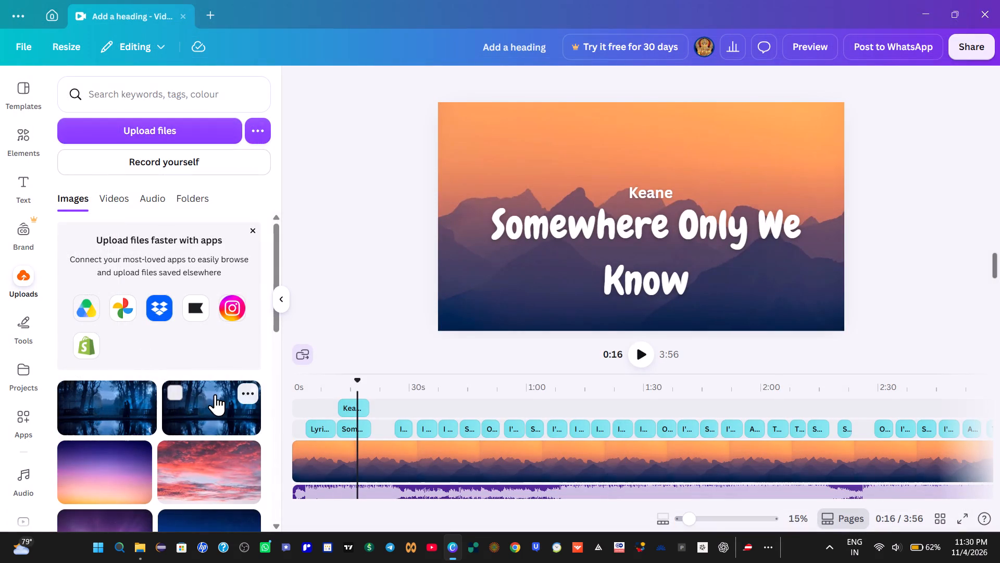